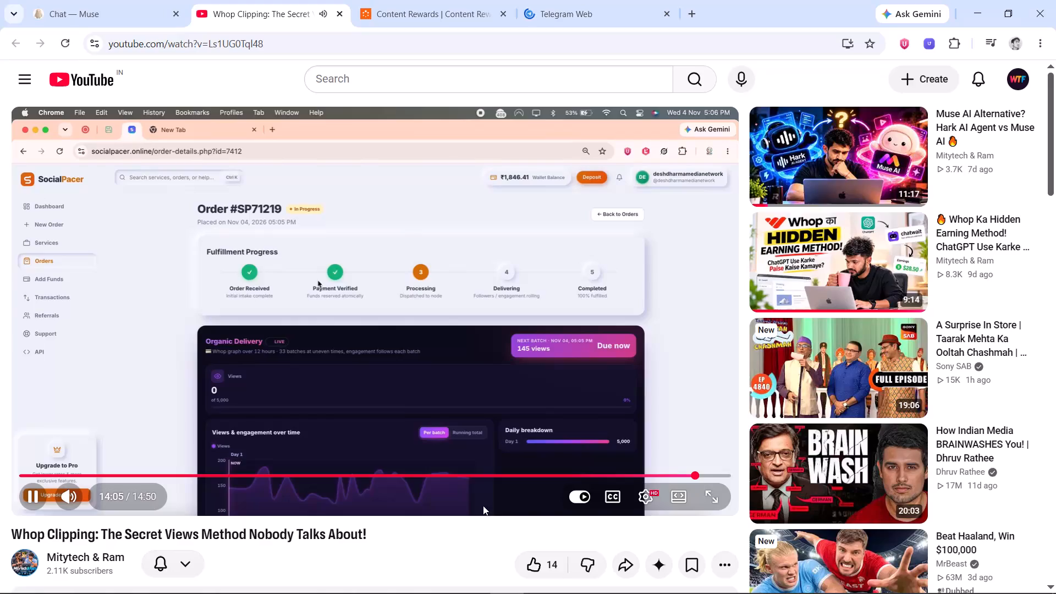
Switch to the Content Rewards page and look through the pending clips in Submissions, glancing back at the YouTube video.
left_click(480, 0)
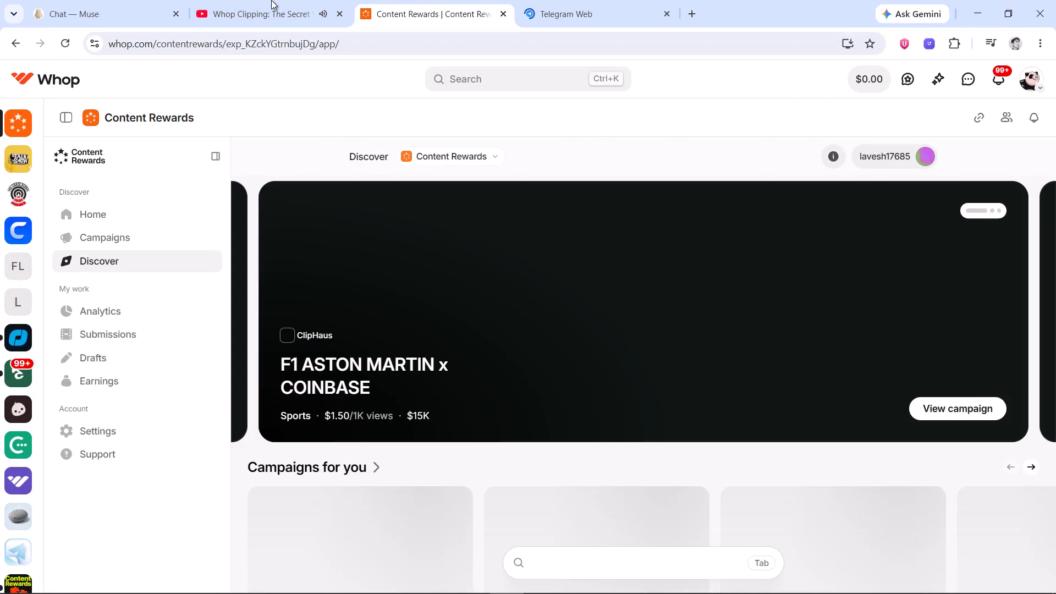
left_click(129, 334)
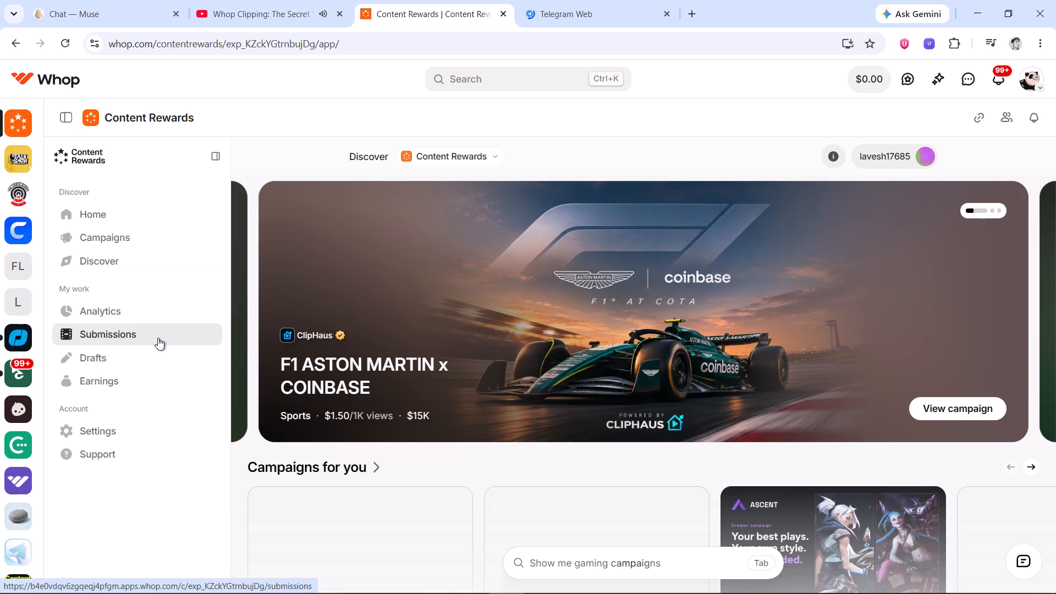
left_click(292, 0)
left_click(387, 0)
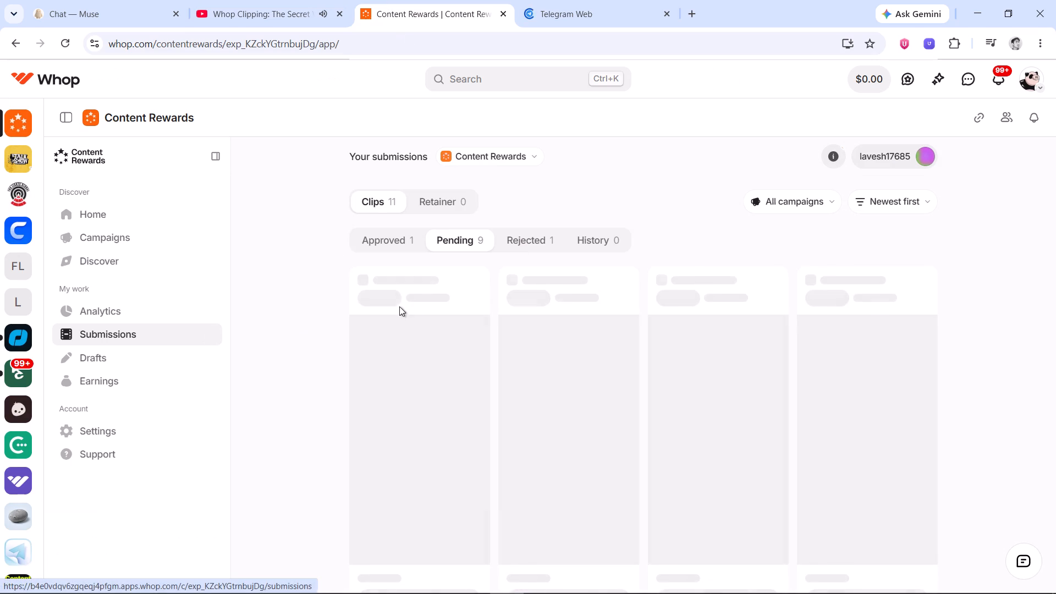
scroll(431, 293, "down", 3)
scroll(331, 251, "up", 2)
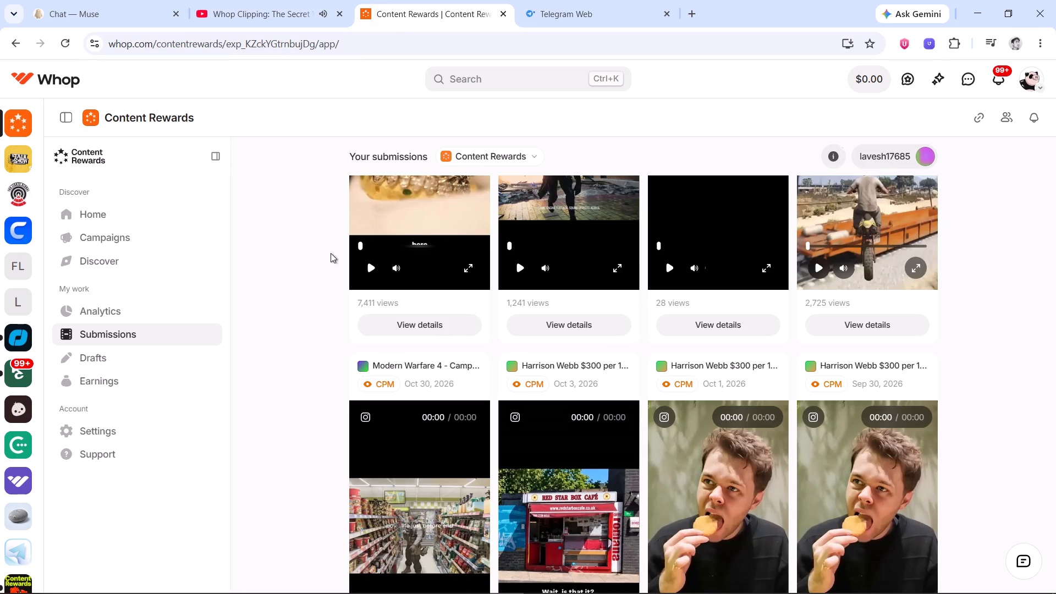
scroll(180, 274, "up", 1)
scroll(318, 301, "up", 2)
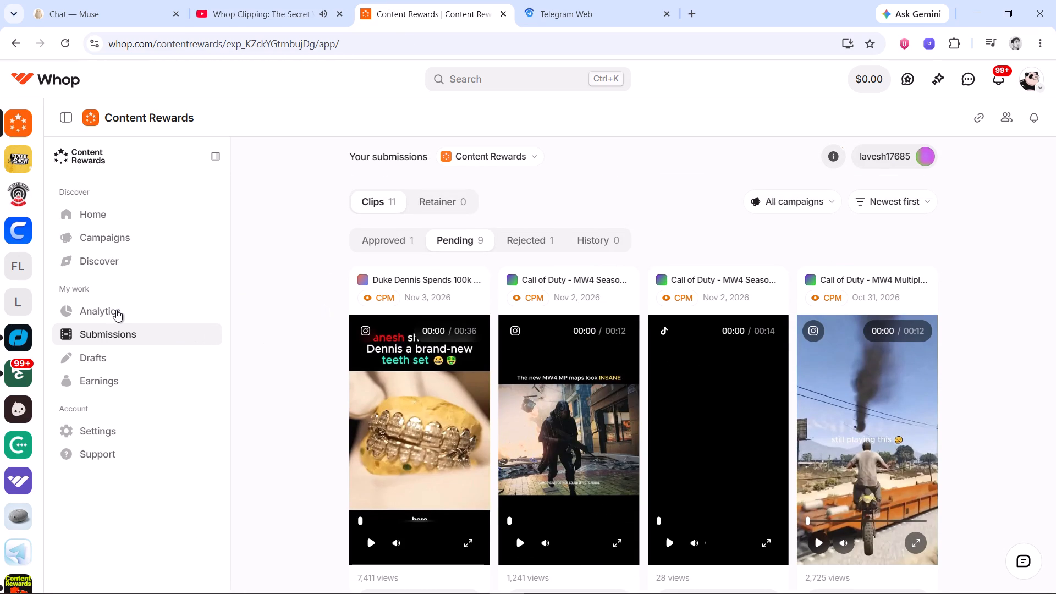
Review the joined campaigns and the Home overview in Content Rewards while checking back on the YouTube video.
left_click(128, 231)
left_click(268, 0)
left_click(475, 0)
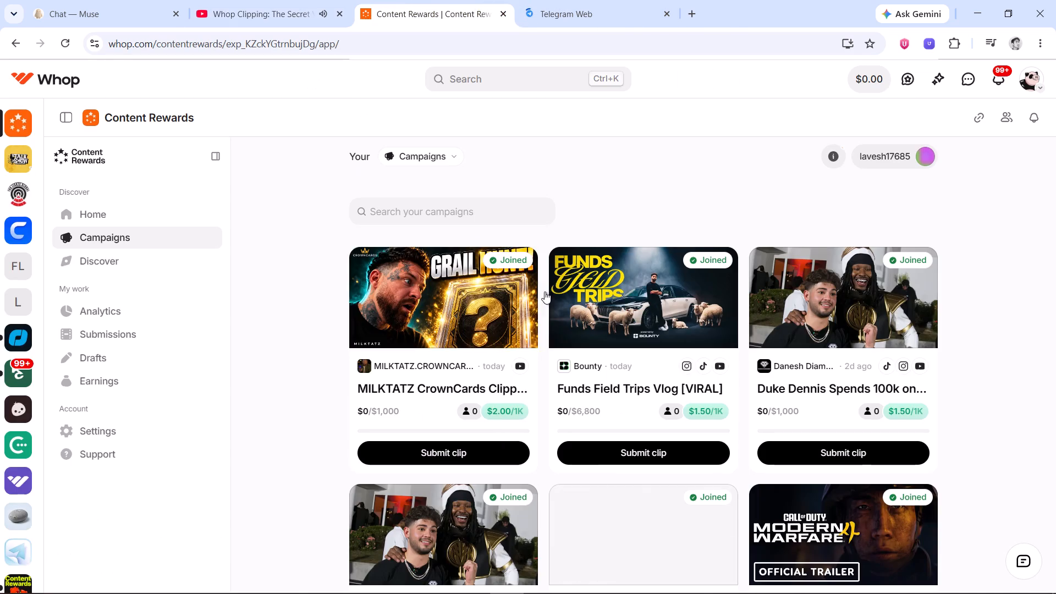
left_click(98, 221)
left_click(263, 0)
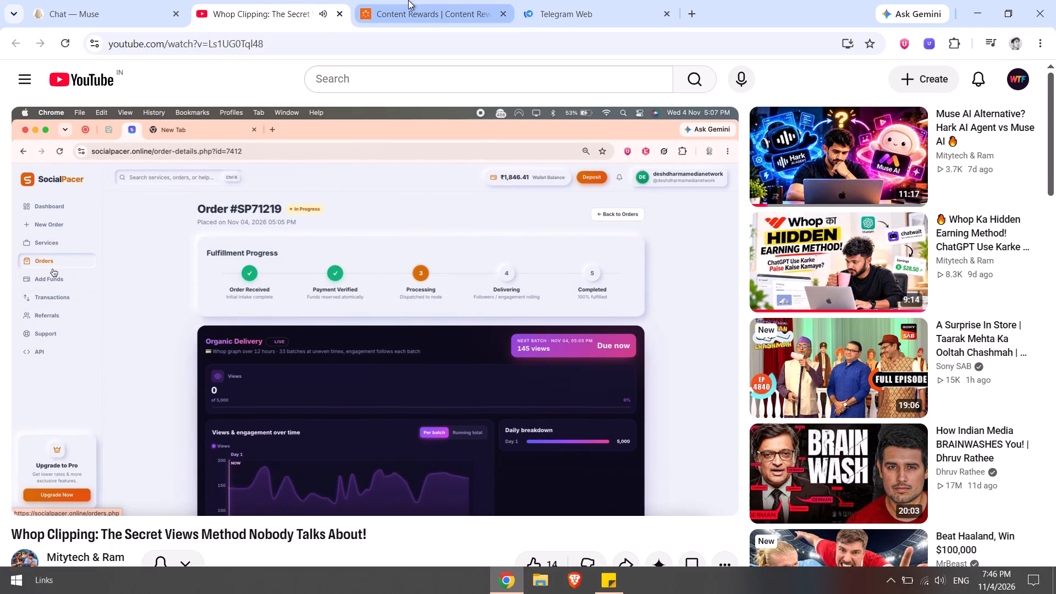
left_click(408, 0)
left_click(291, 0)
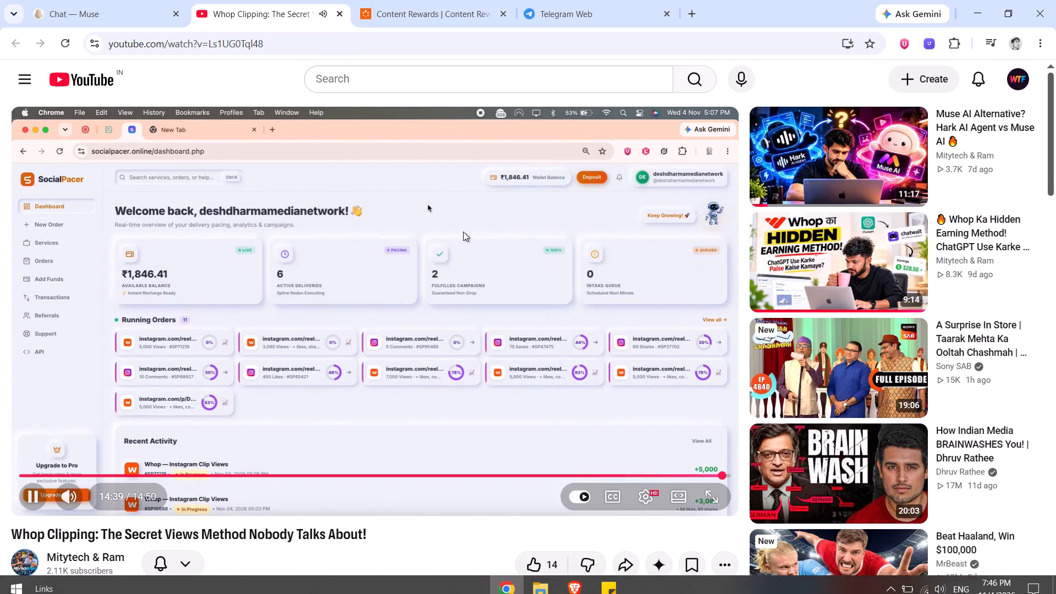
left_click(403, 15)
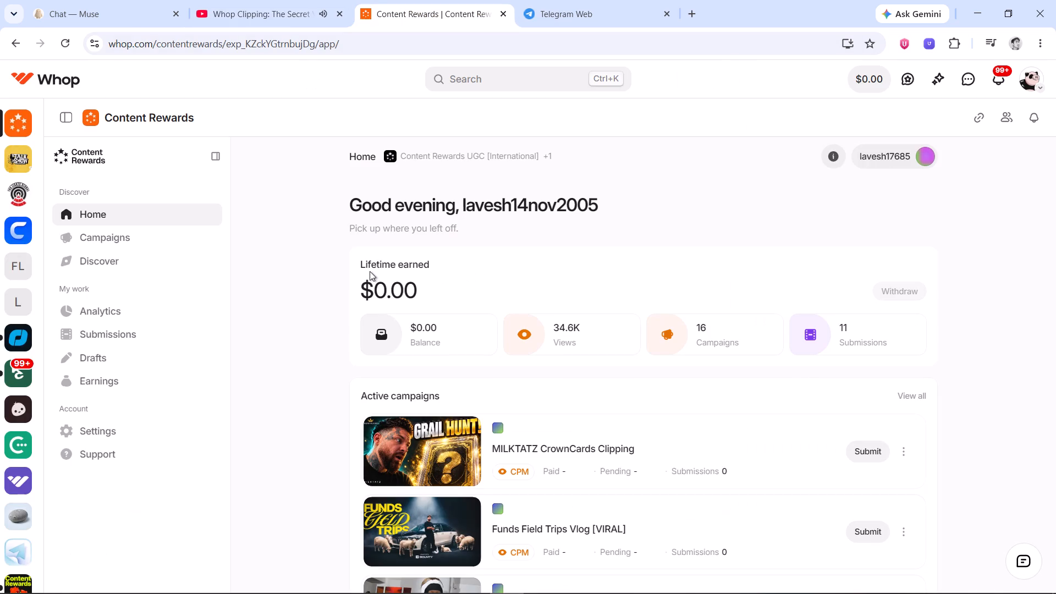
scroll(370, 271, "down", 3)
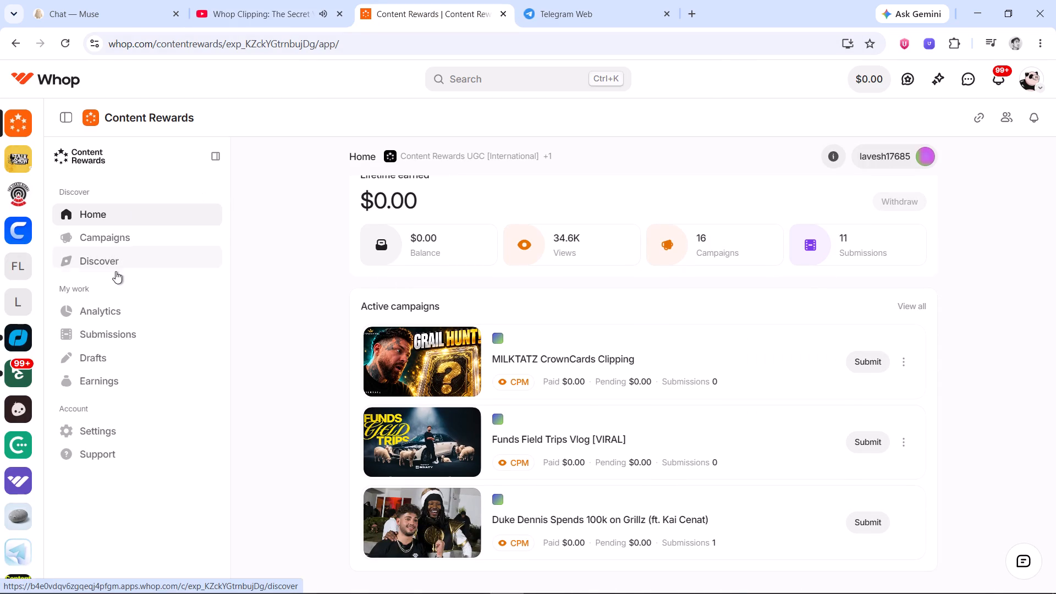
Open the Discover page in Content Rewards and close the YouTube video's tab.
left_click(116, 271)
left_click(267, 0)
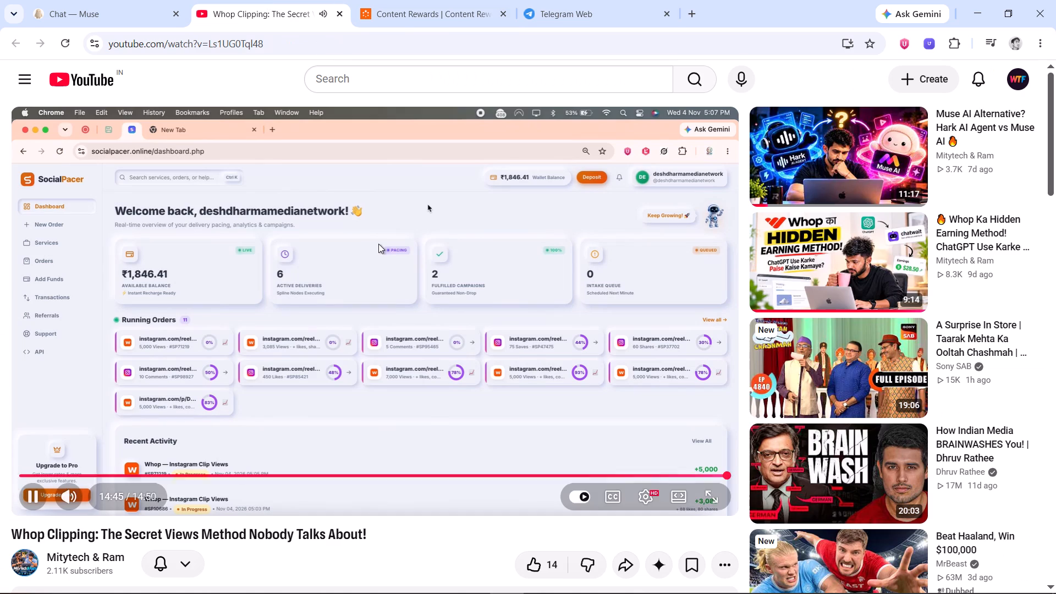
left_click(405, 8)
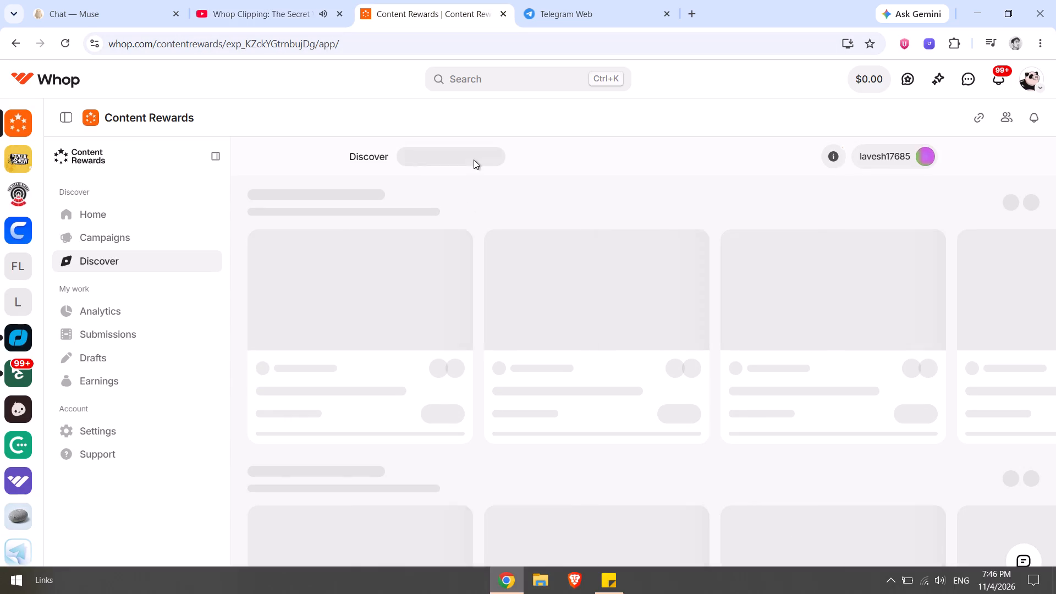
left_click(285, 0)
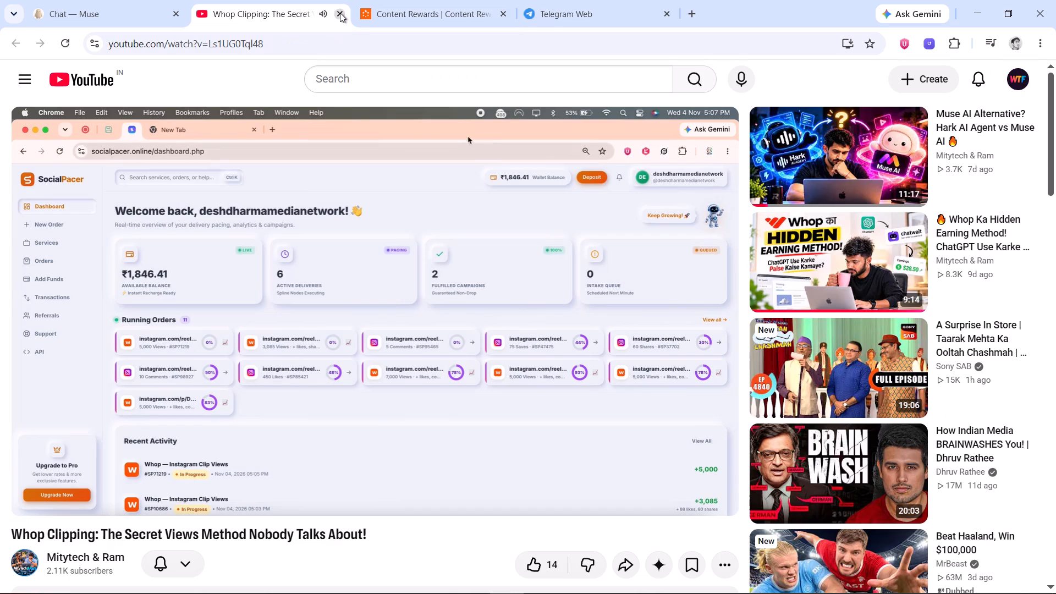
left_click(340, 13)
left_click(46, 0)
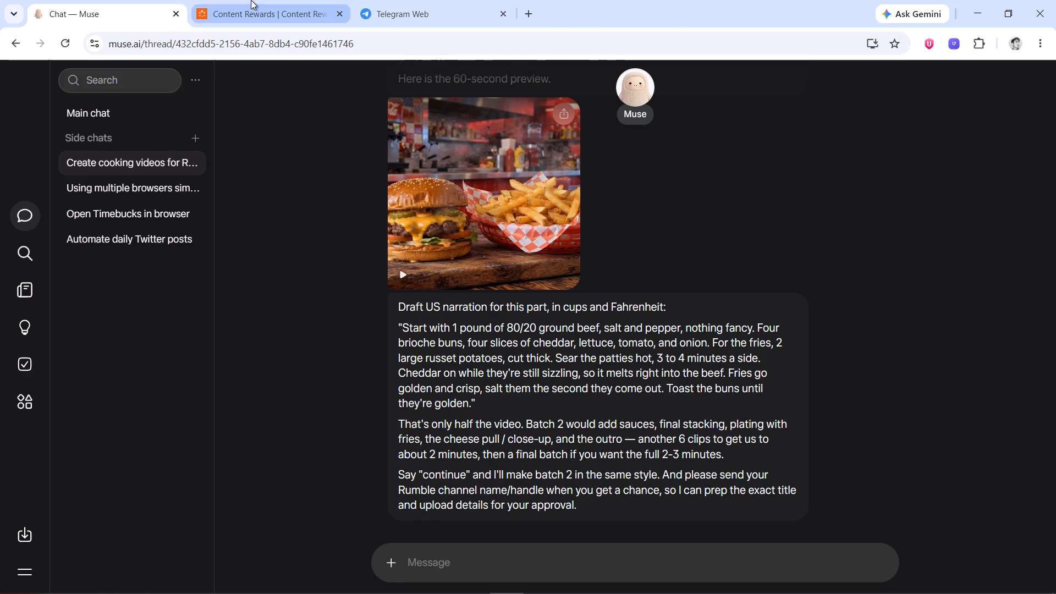
left_click(513, 194)
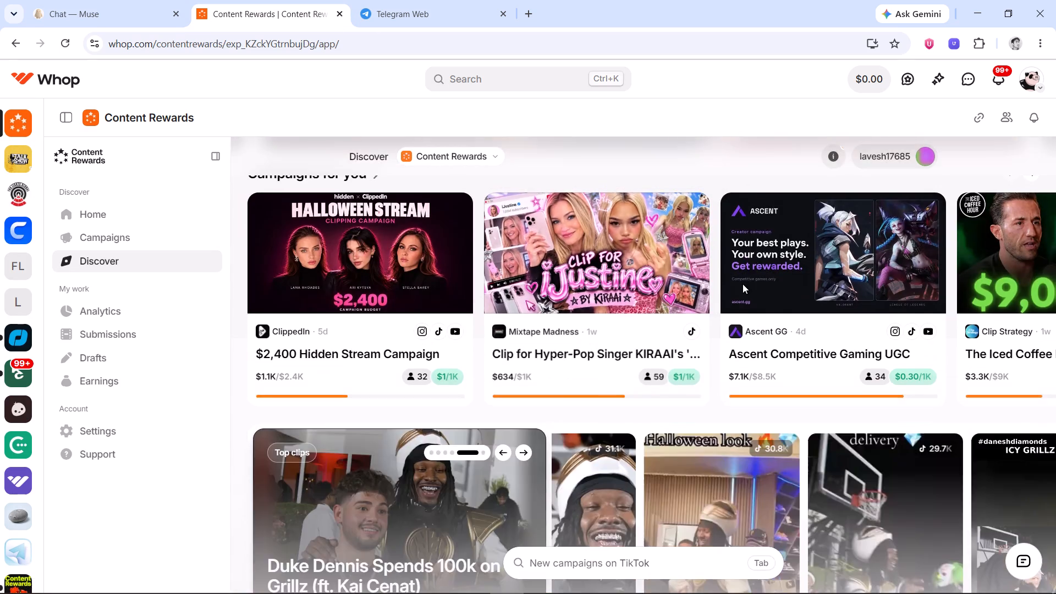
scroll(743, 284, "down", 3)
scroll(677, 375, "down", 3)
scroll(476, 311, "up", 2)
scroll(416, 331, "down", 3)
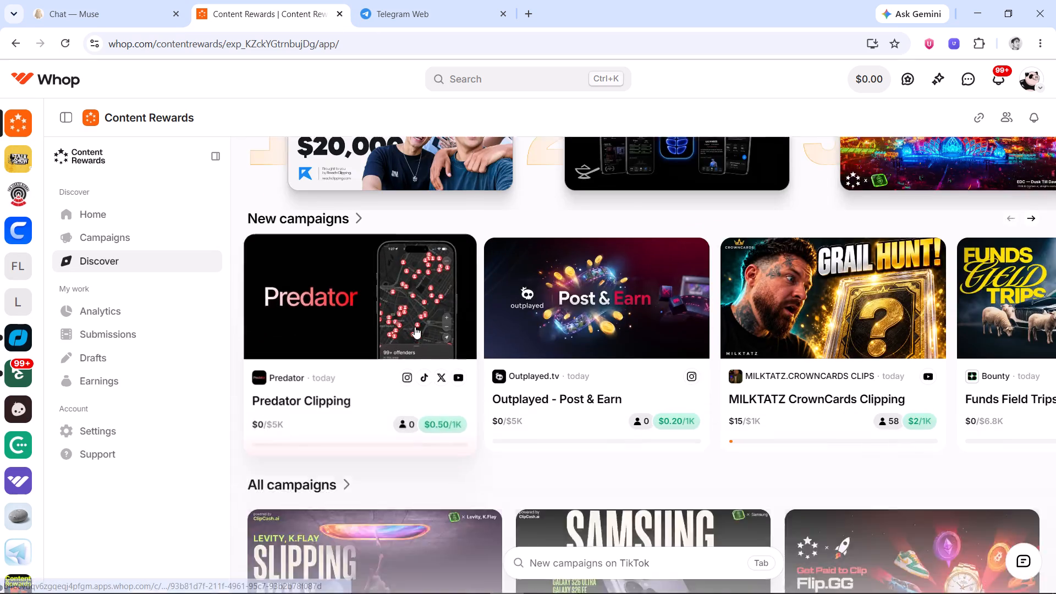
scroll(705, 361, "down", 4)
scroll(525, 246, "up", 1)
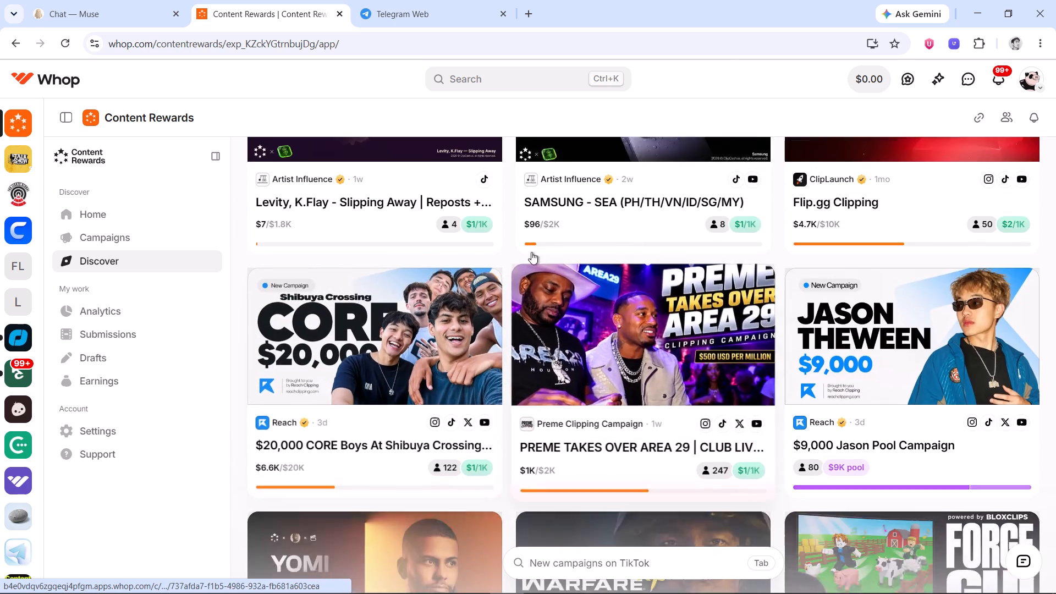
scroll(604, 274, "down", 3)
scroll(465, 221, "down", 3)
scroll(466, 224, "up", 1)
scroll(664, 419, "down", 6)
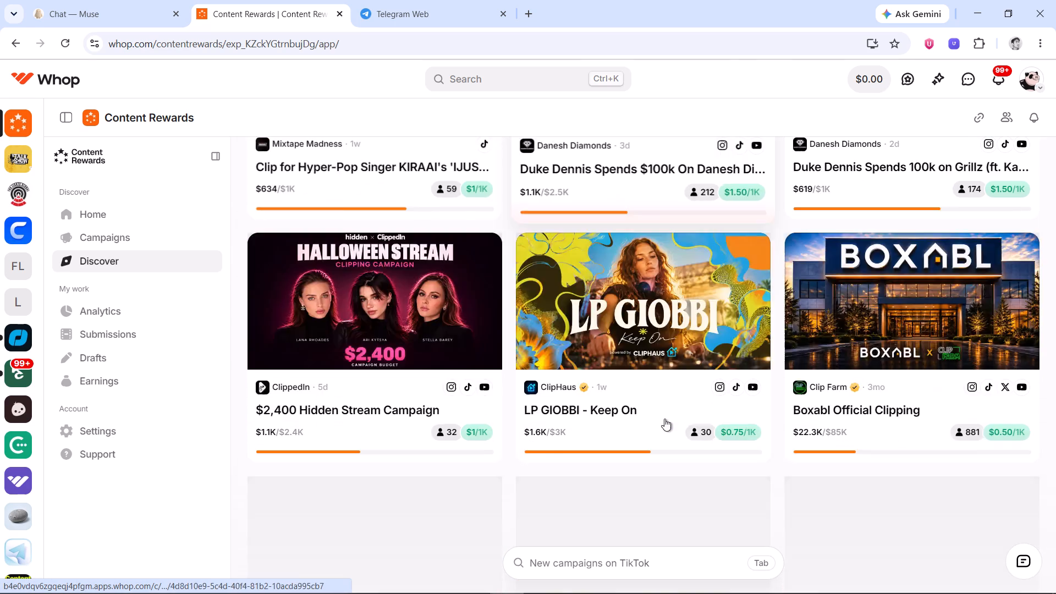
scroll(640, 400, "up", 18)
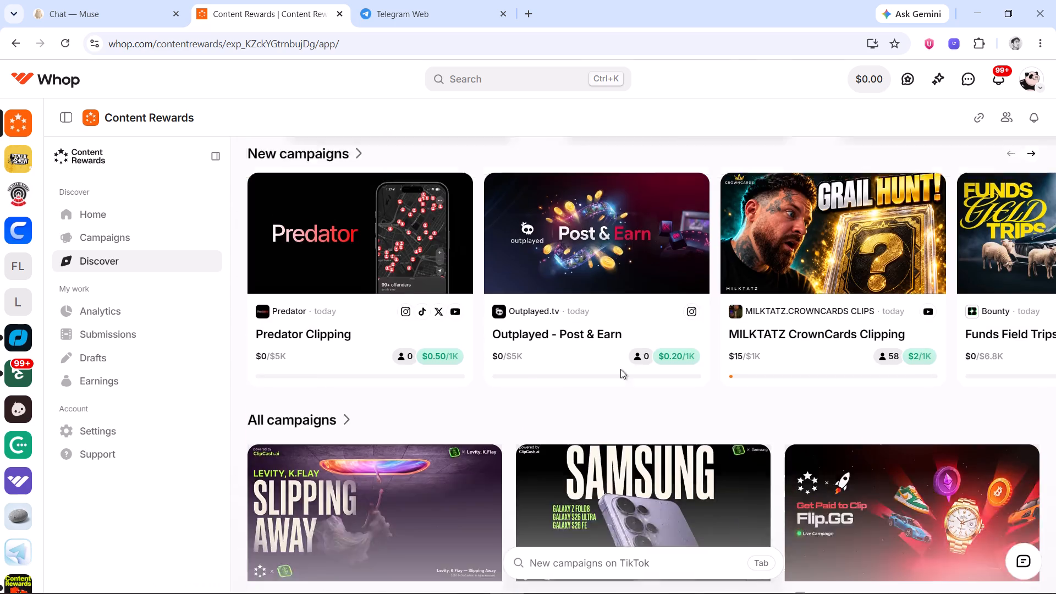
scroll(602, 355, "up", 2)
scroll(402, 364, "up", 5)
scroll(599, 447, "down", 4)
scroll(594, 432, "up", 1)
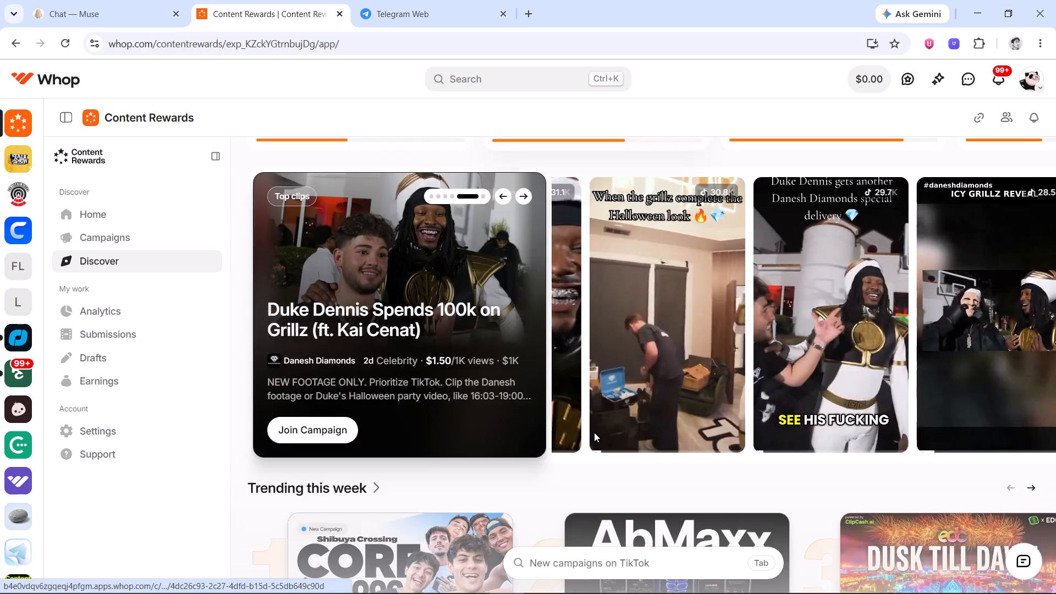
scroll(594, 432, "up", 4)
Collapse the Content Rewards navigation sidebar.
left_click(219, 158)
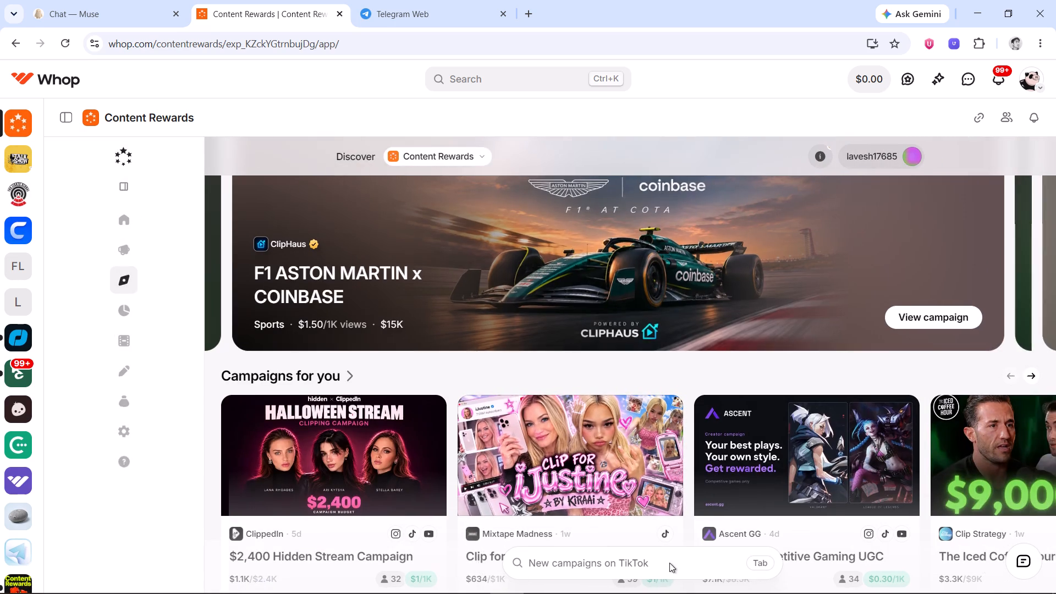
Find the Predator Clipping campaign among the new campaigns, open it and join it.
scroll(579, 433, "up", 3)
scroll(463, 397, "down", 3)
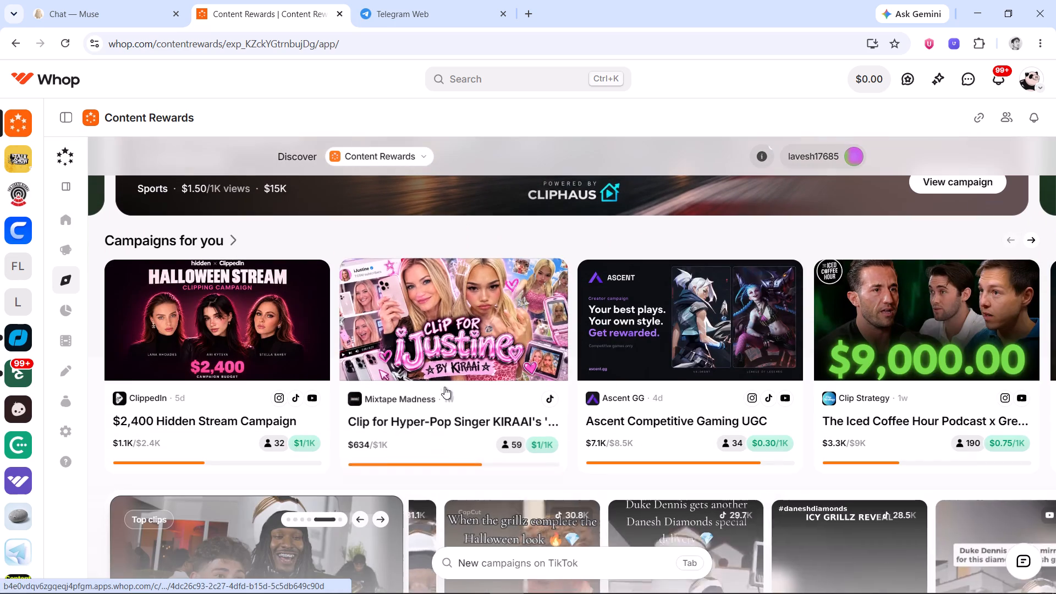
scroll(197, 255, "down", 4)
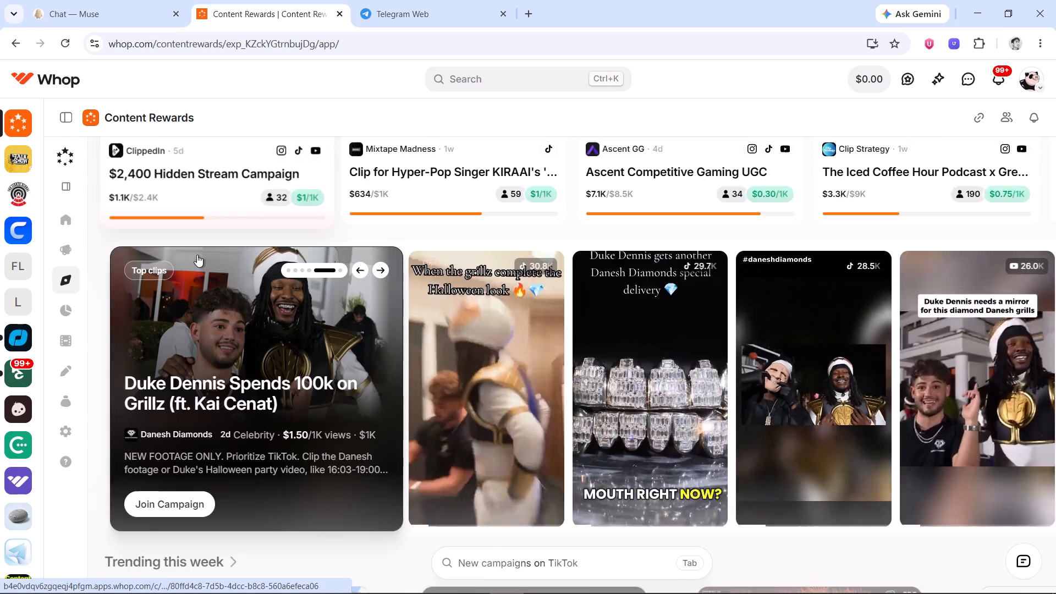
scroll(279, 369, "down", 5)
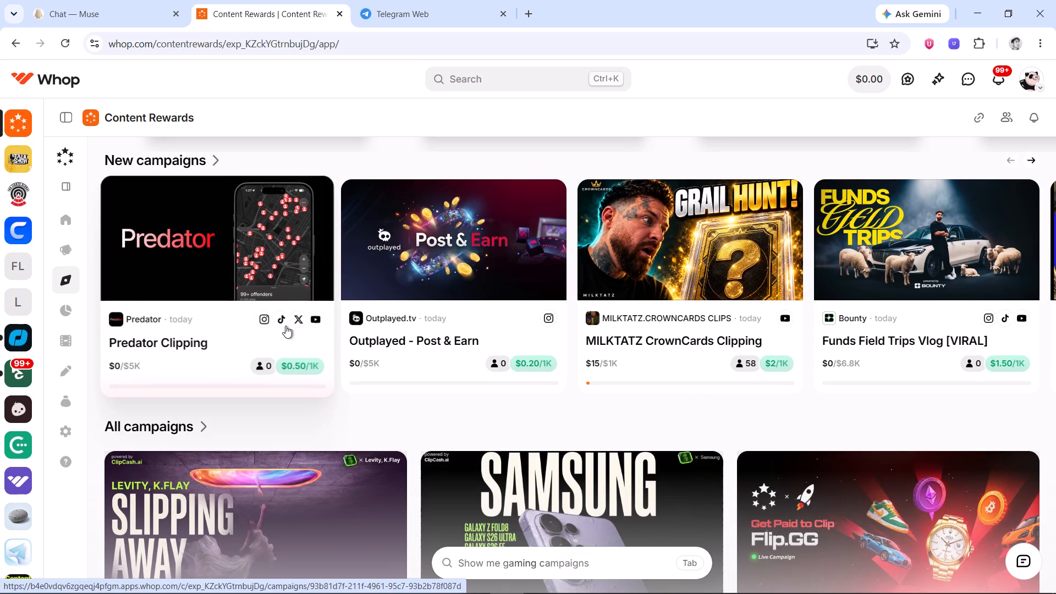
left_click(245, 269)
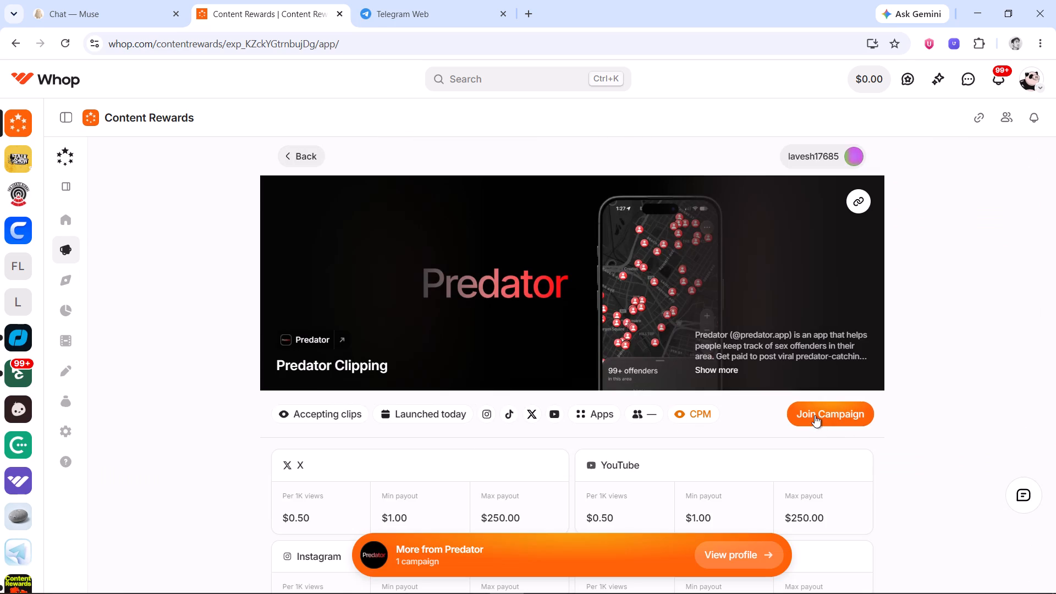
left_click(815, 415)
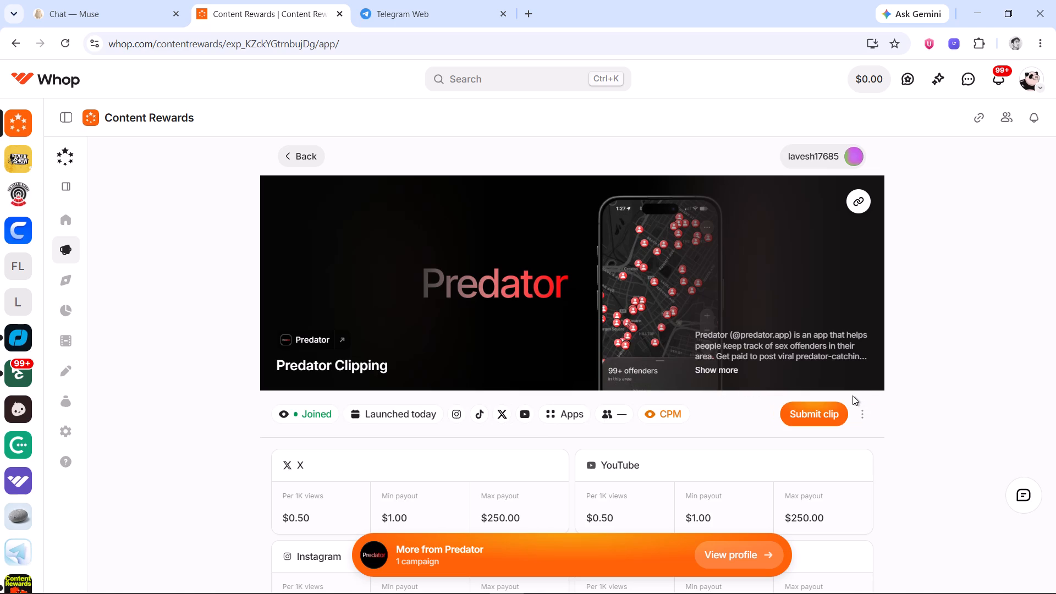
Examine the Predator Clipping campaign's description, payout rates, budget, reference materials, brief and content requirements.
left_click_drag(750, 350, 856, 358)
left_click(856, 358)
scroll(857, 360, "down", 5)
scroll(662, 318, "down", 2)
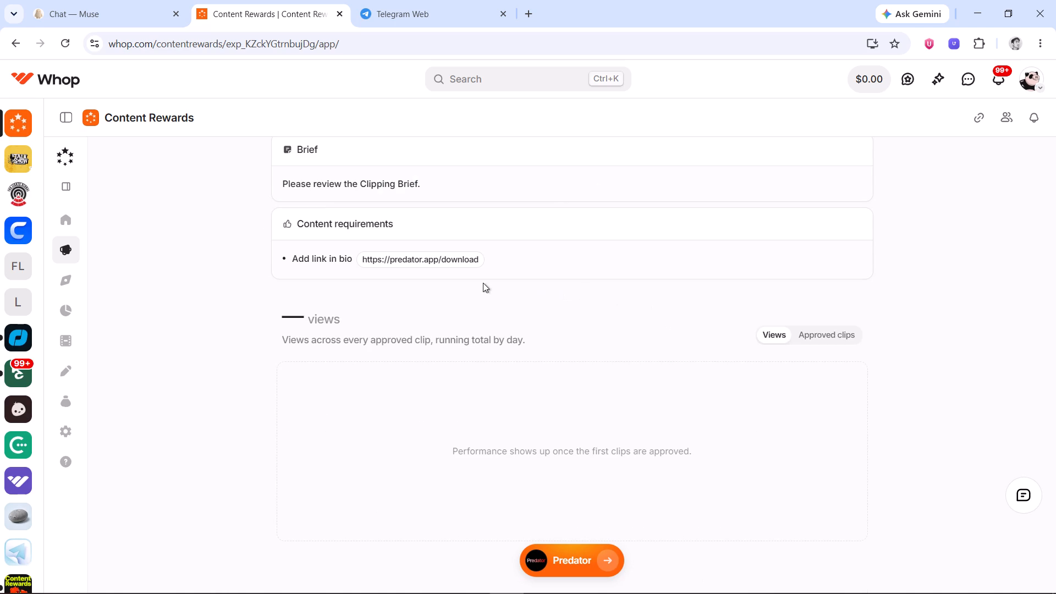
scroll(460, 281, "up", 2)
scroll(386, 388, "up", 1)
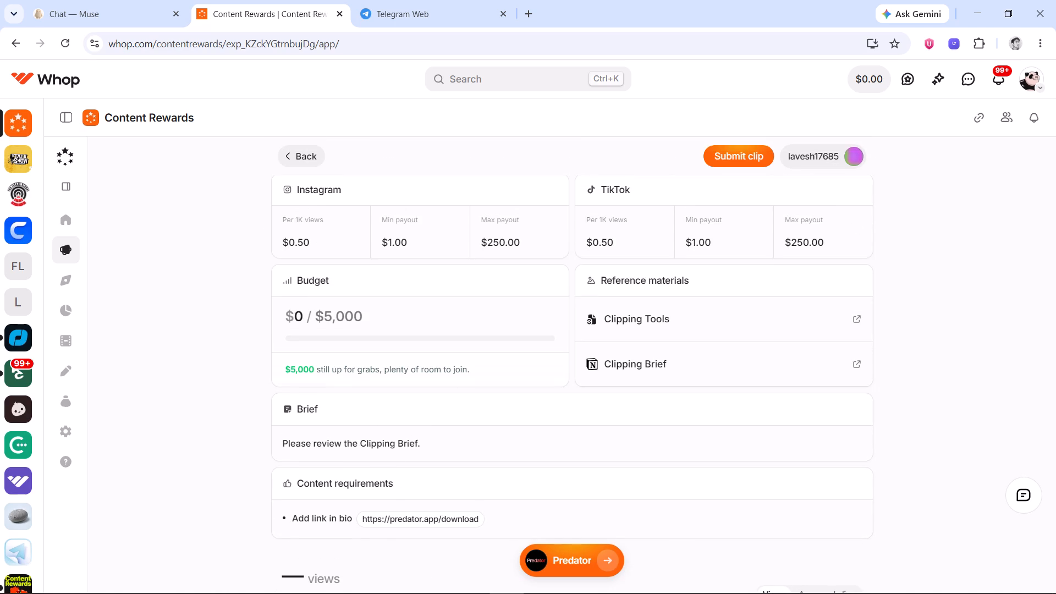
triple_click(373, 441)
left_click(373, 441)
Open the Predator campaign's Clipping Brief and Clipping Tools reference materials in separate tabs.
left_click(645, 357)
left_click(306, 0)
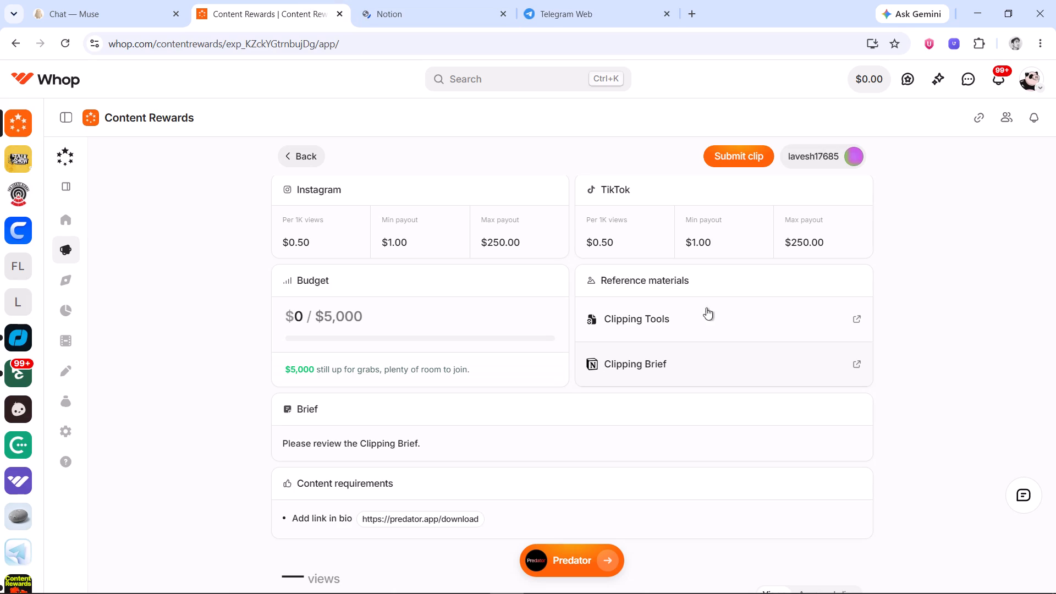
left_click(657, 311)
left_click(500, 0)
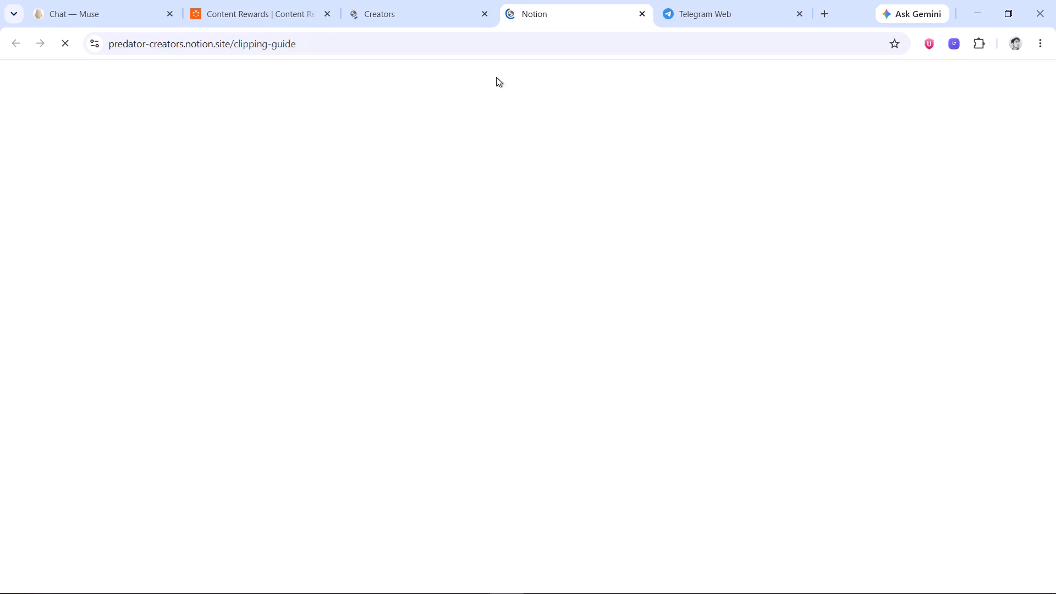
left_click(408, 0)
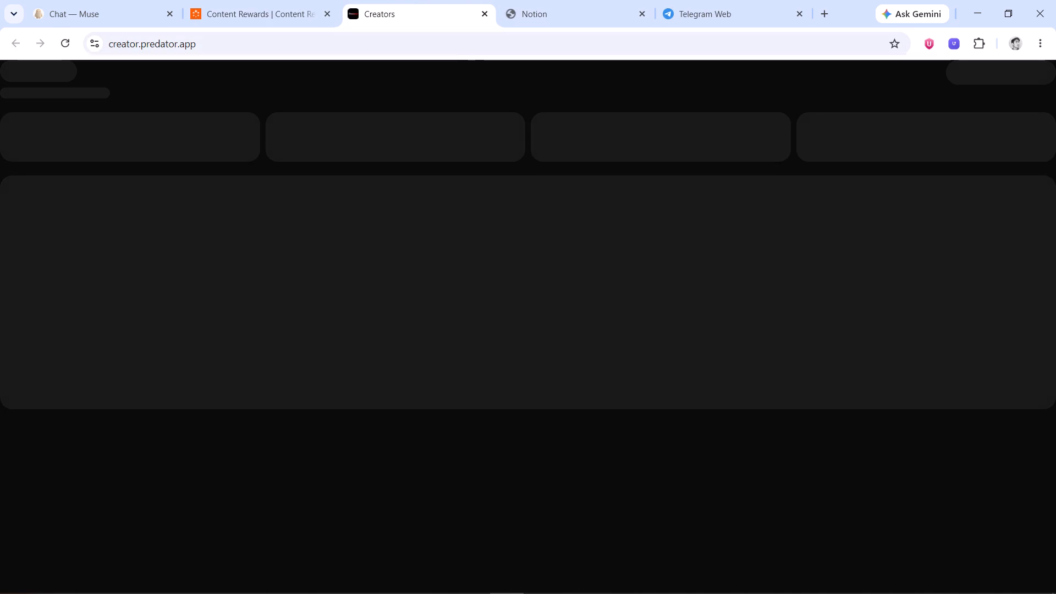
Read the Rules section of the Predator clipping guide, checking the audience and platform requirements.
left_click(530, 0)
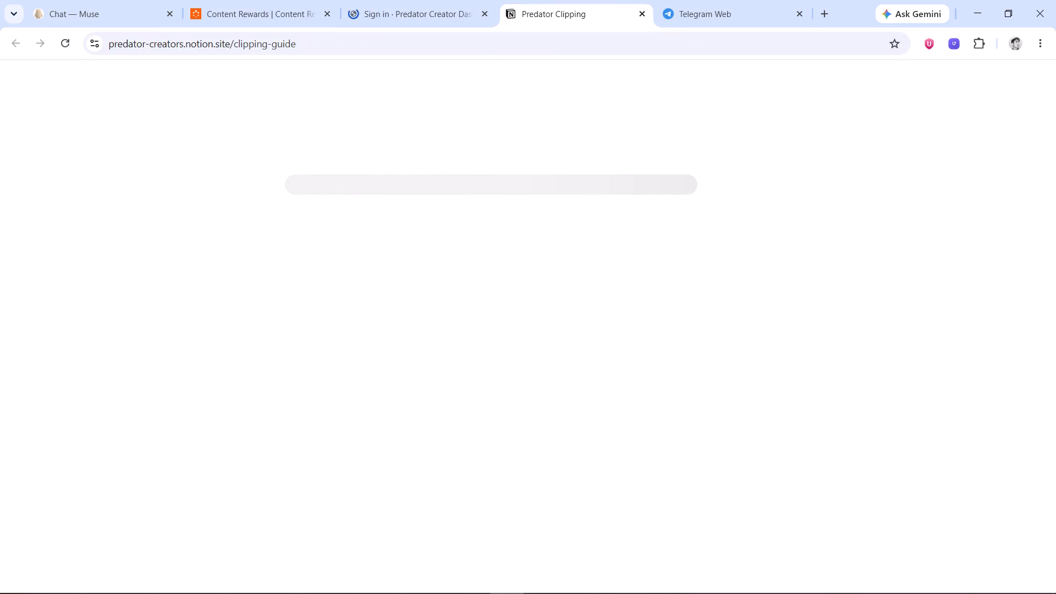
scroll(500, 223, "down", 2)
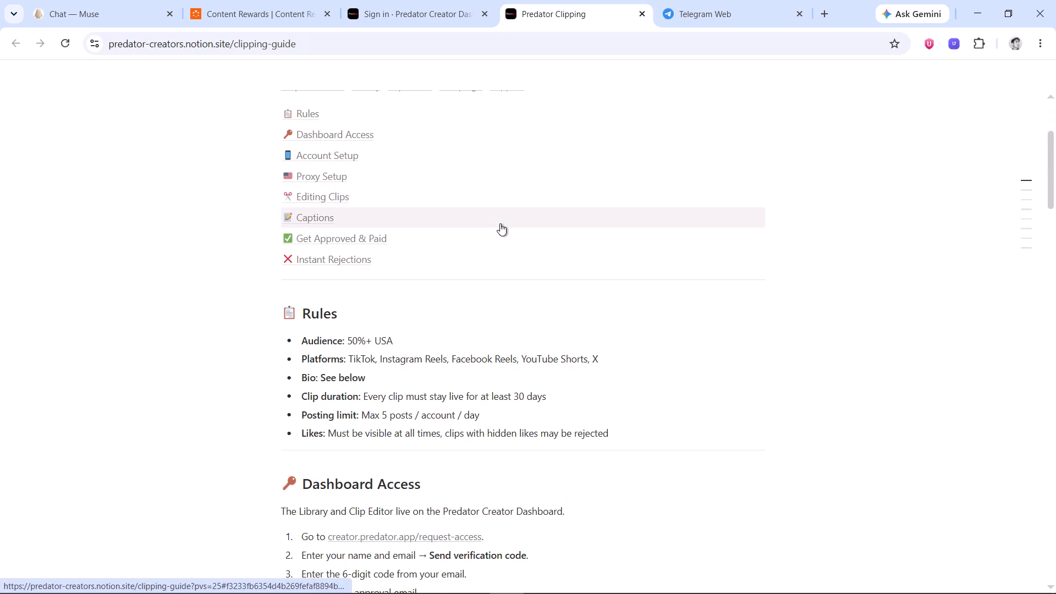
scroll(346, 306, "down", 1)
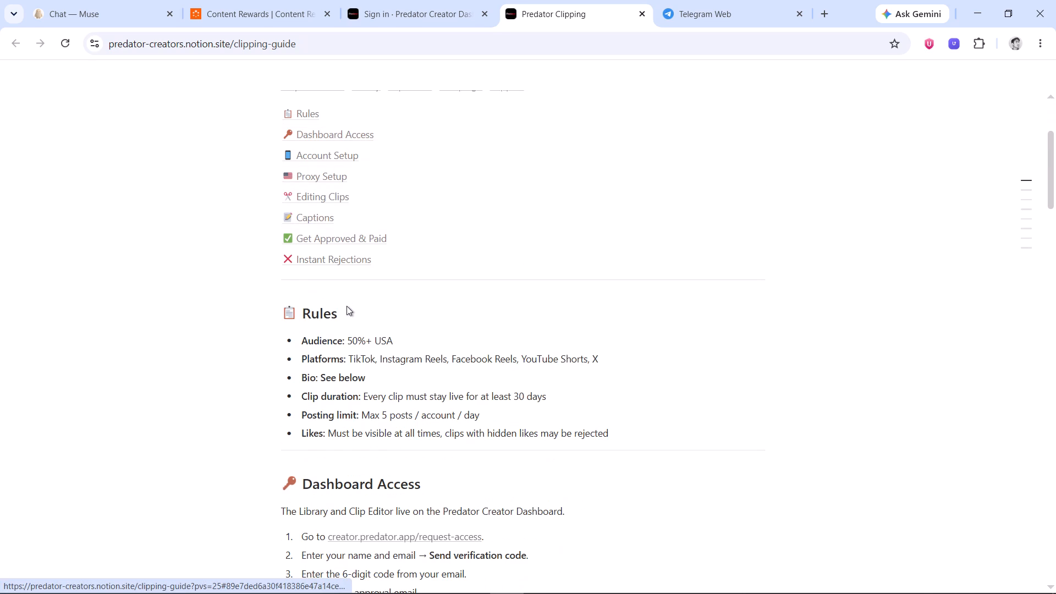
left_click_drag(355, 249, 447, 249)
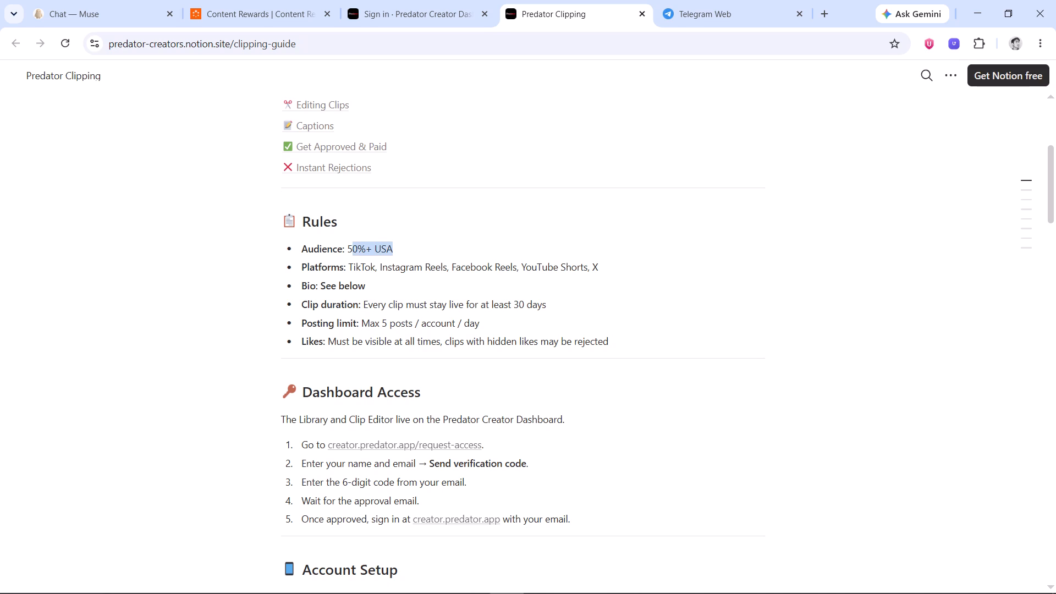
left_click_drag(447, 249, 433, 266)
left_click(433, 266)
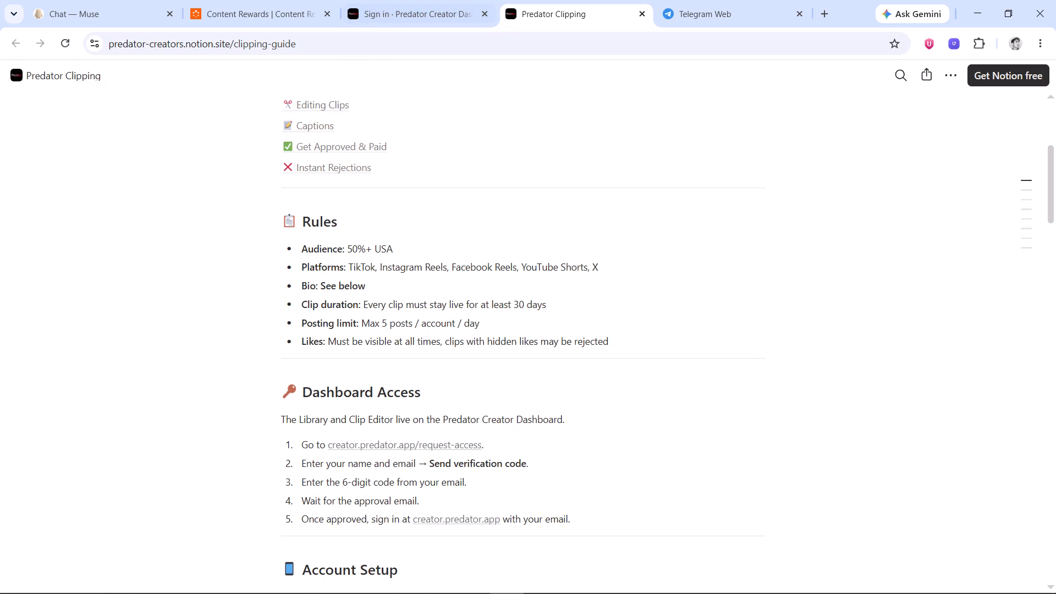
Return to the Predator Clipping campaign page in Content Rewards and view its overview banner.
left_click(353, 0)
left_click(288, 0)
scroll(374, 287, "up", 6)
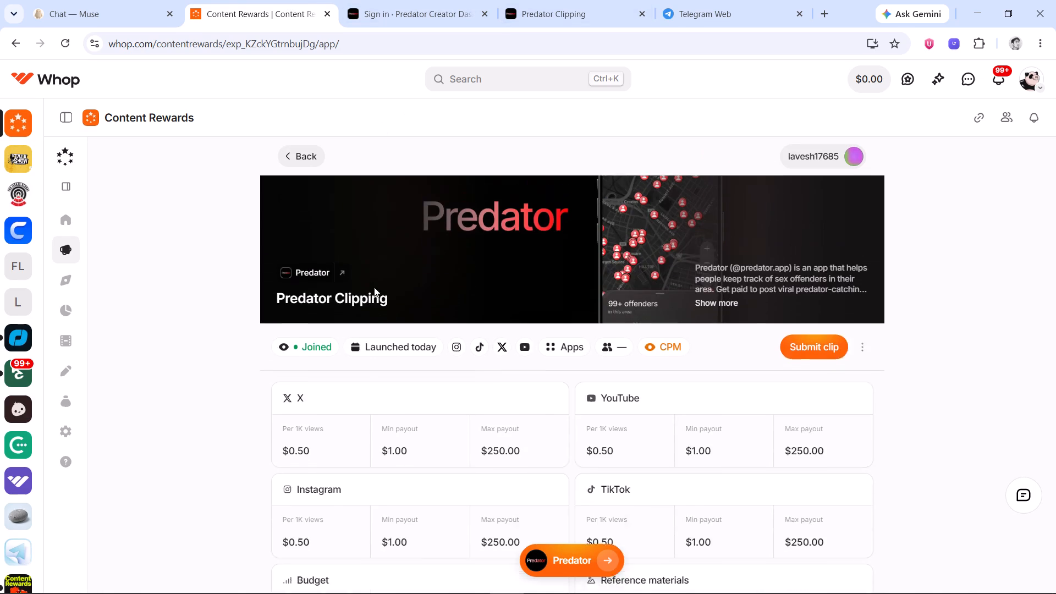
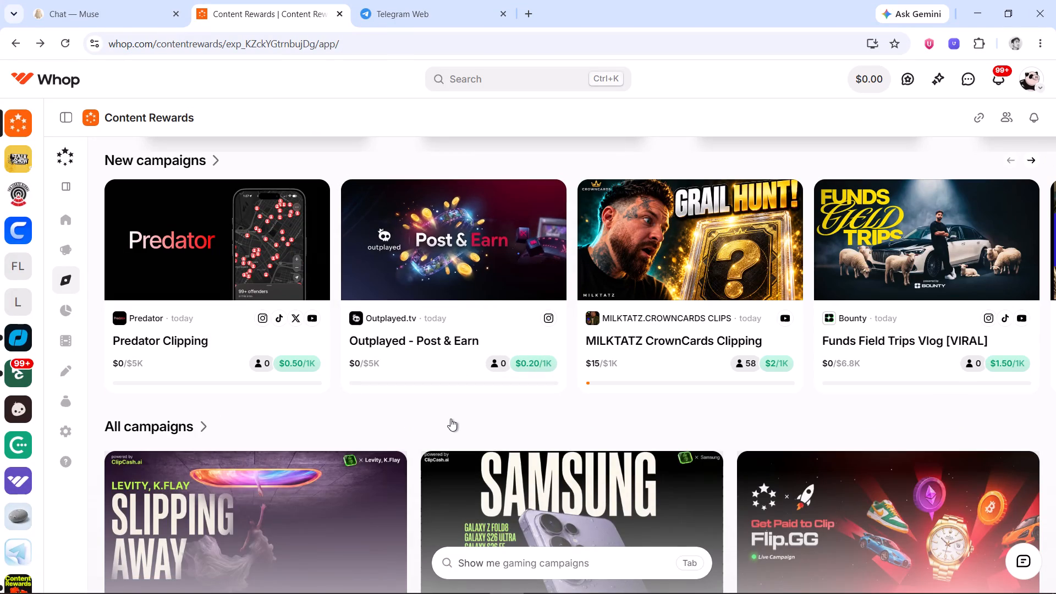
Advance the new campaigns list and open the Funds Field Trips Vlog [VIRAL] campaign by Bounty.
left_click(1027, 159)
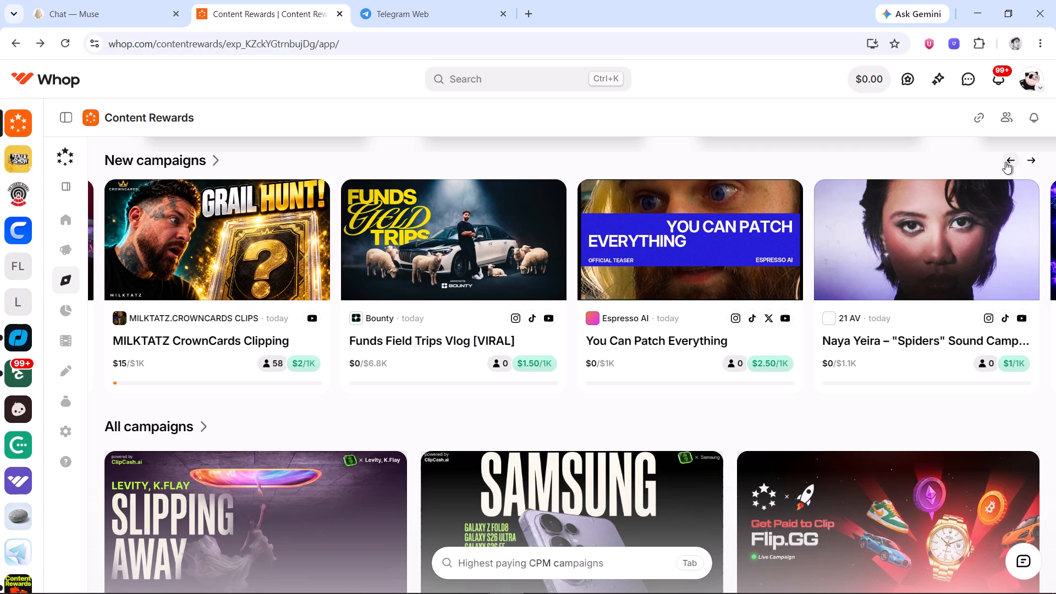
left_click(468, 261)
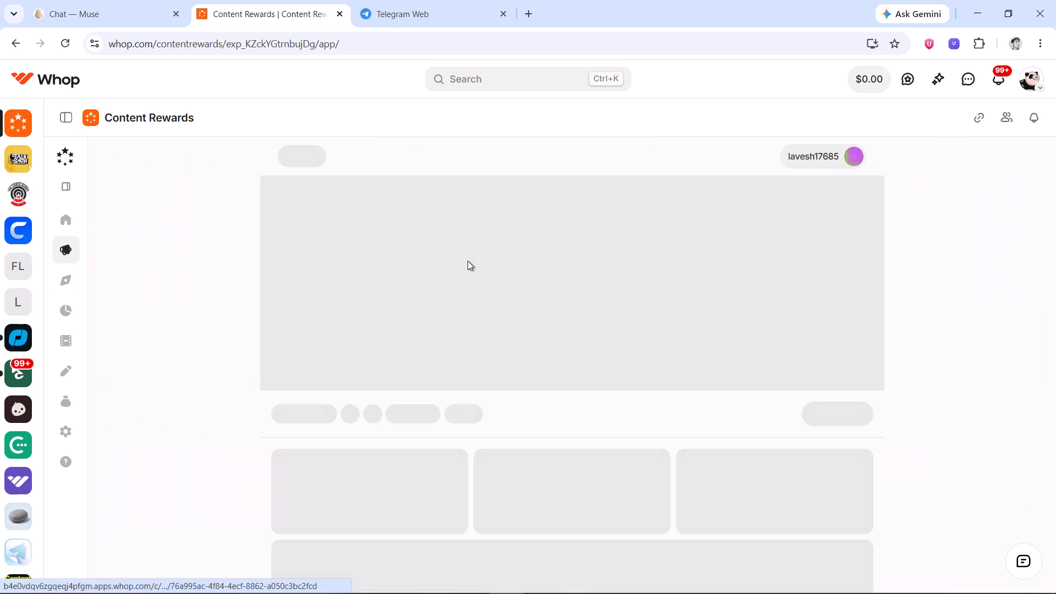
Examine the Funds Field Trips campaign's payout rates, budget and reference materials, switching its progress chart from views to approved clips.
scroll(517, 344, "down", 11)
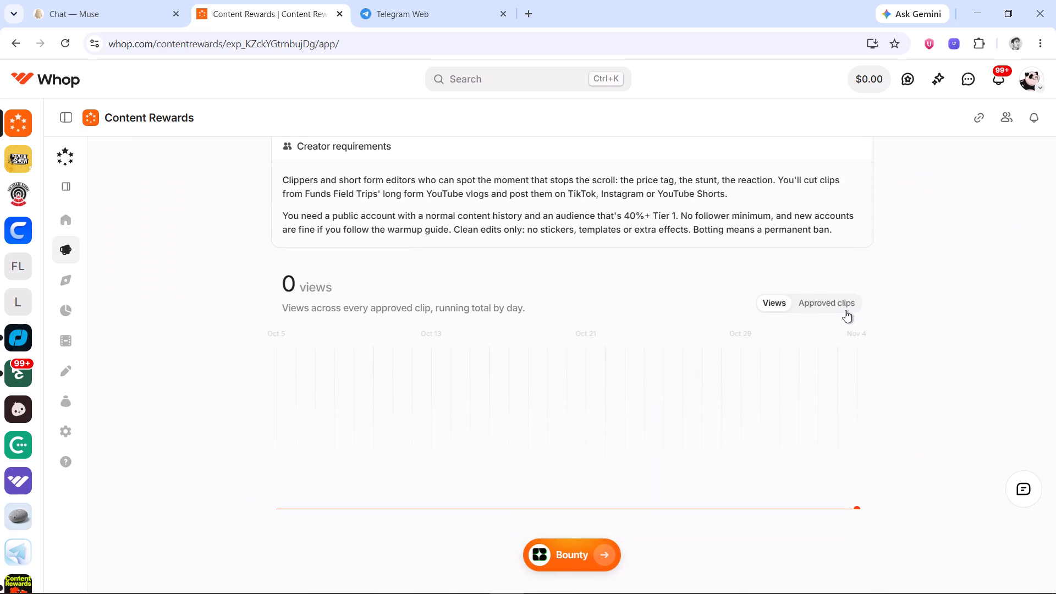
left_click(842, 310)
scroll(533, 332, "up", 4)
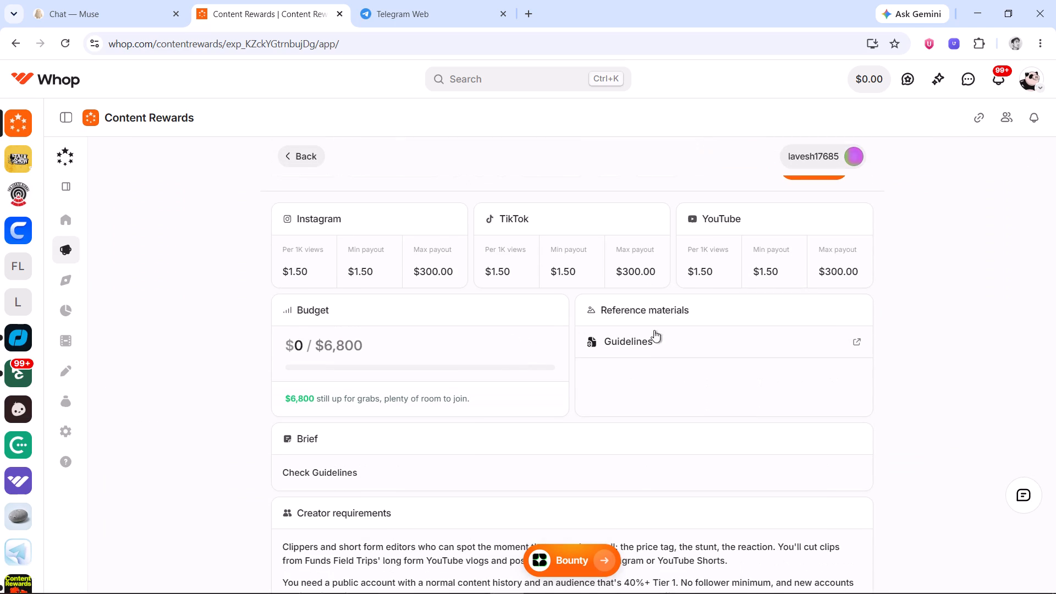
scroll(654, 330, "down", 5)
scroll(659, 337, "up", 2)
Read through the campaign's creator requirements, highlighting the passages on clipper skills, source videos, posting platforms and account history.
left_click_drag(290, 357, 503, 354)
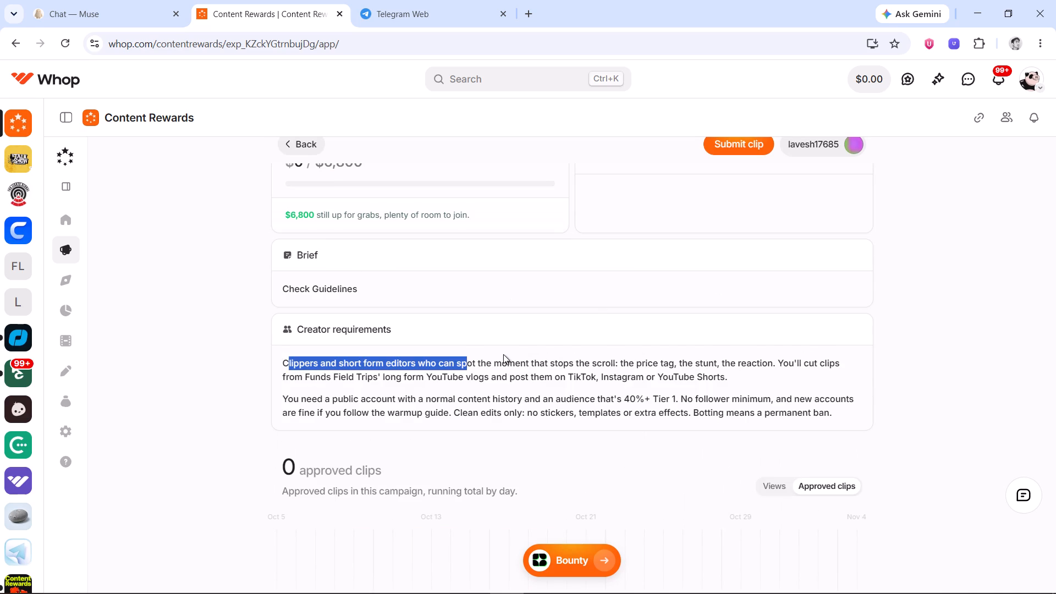
left_click_drag(503, 354, 525, 372)
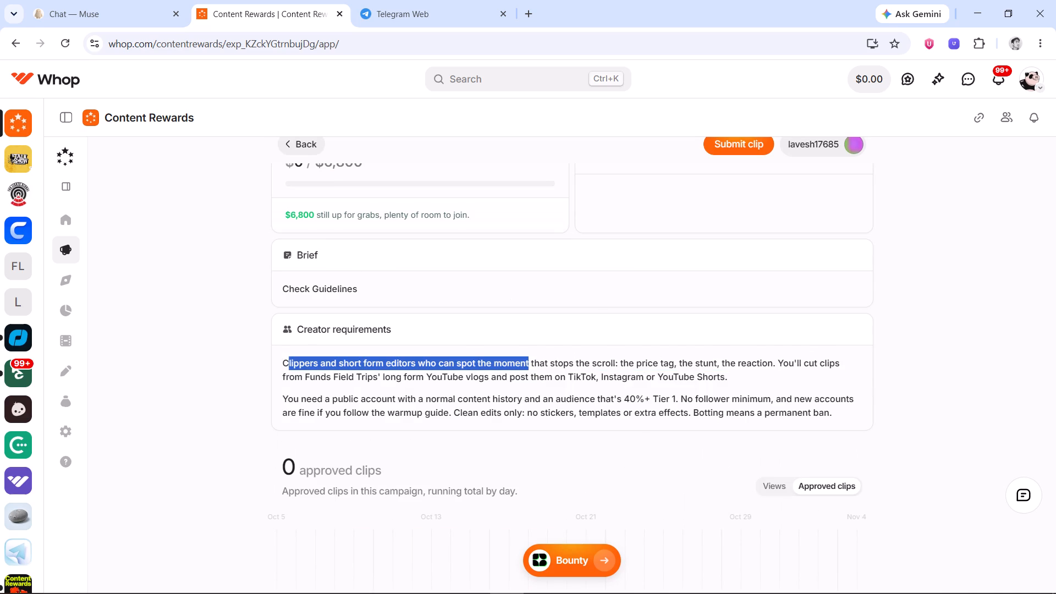
left_click(505, 363)
scroll(582, 364, "up", 2)
scroll(794, 228, "up", 1)
scroll(784, 350, "down", 3)
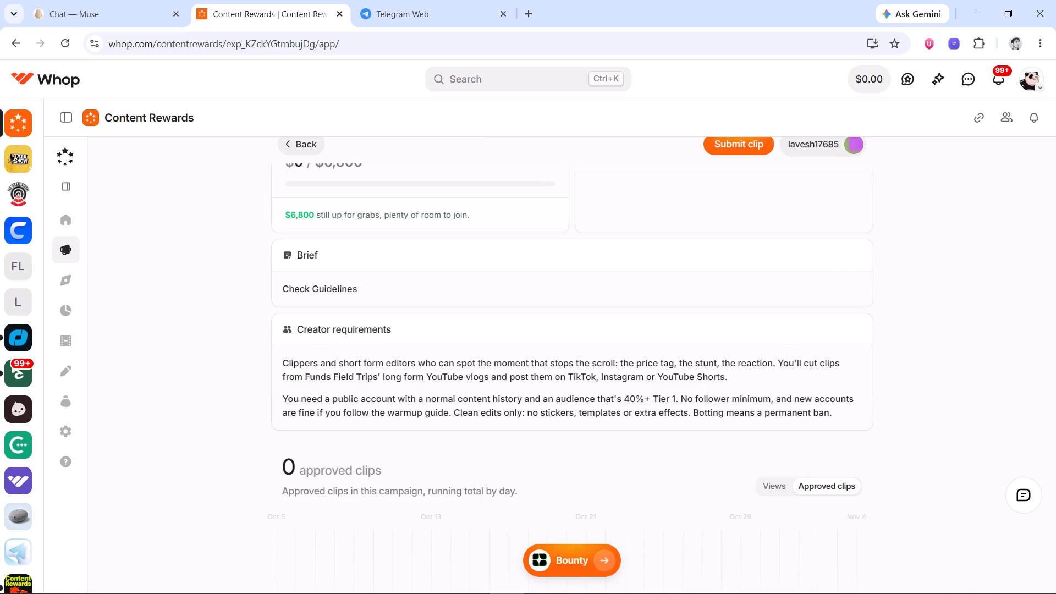
left_click_drag(289, 367, 637, 362)
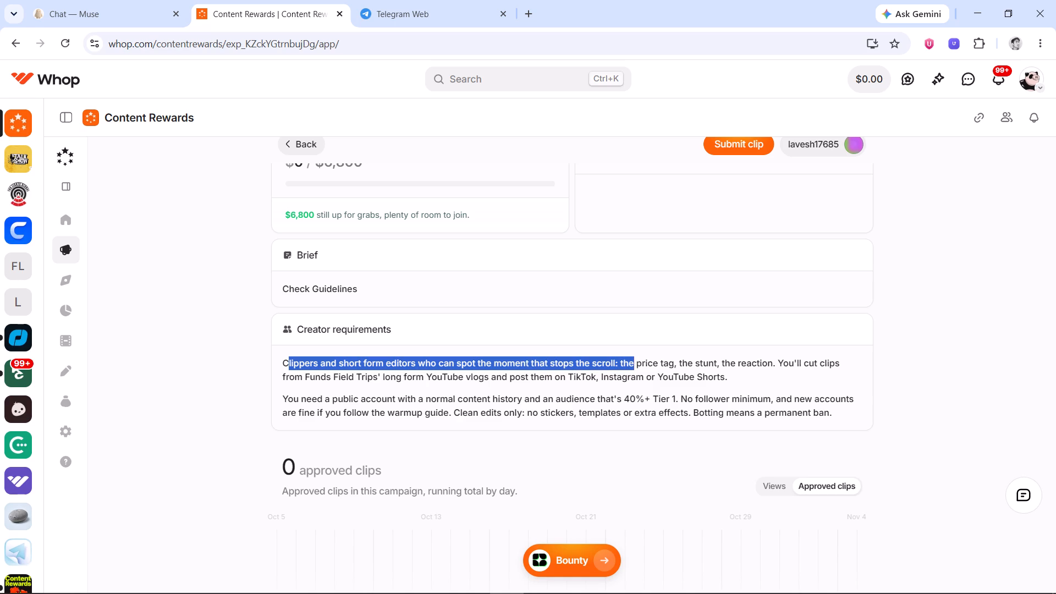
left_click_drag(637, 362, 772, 367)
left_click(772, 367)
left_click_drag(772, 367, 821, 387)
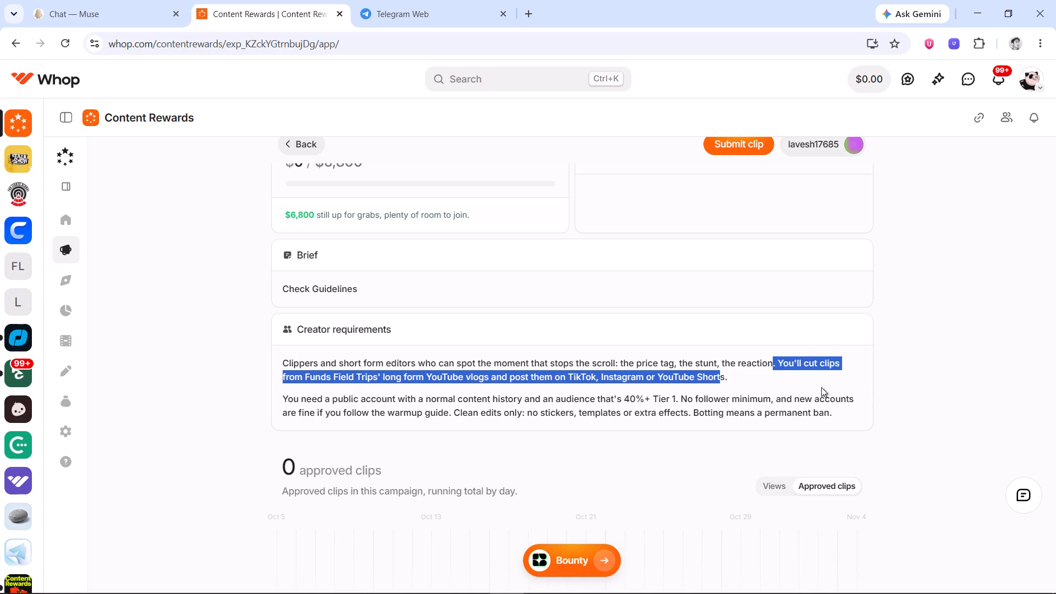
left_click_drag(821, 387, 291, 403)
left_click(291, 403)
left_click_drag(291, 403, 514, 405)
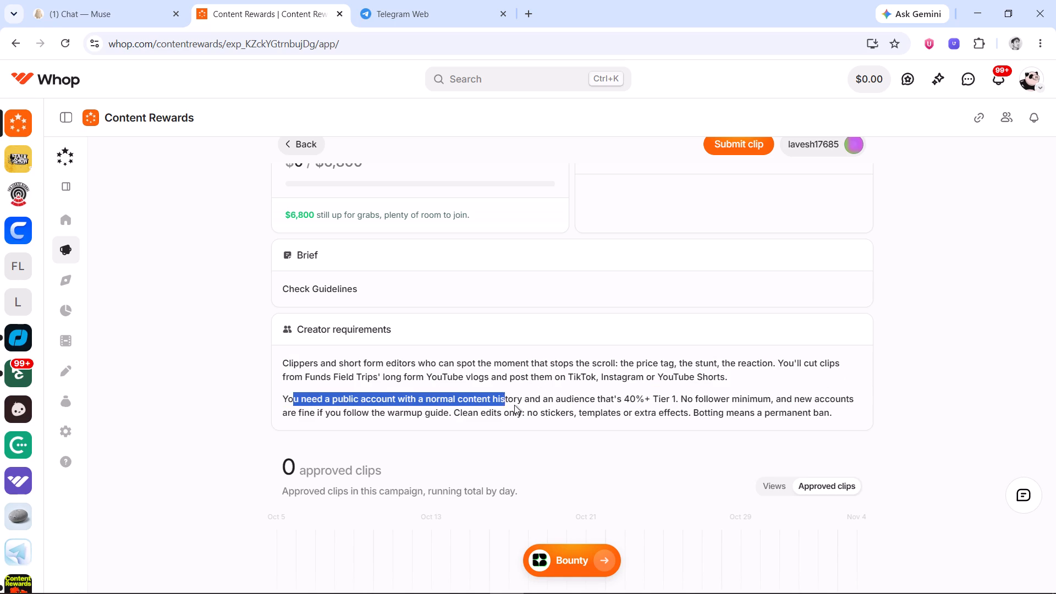
Examine the Funds Field Trips Vlog campaign's creator requirements, covering the account, audience, follower, editing and botting rules.
left_click_drag(514, 405, 650, 396)
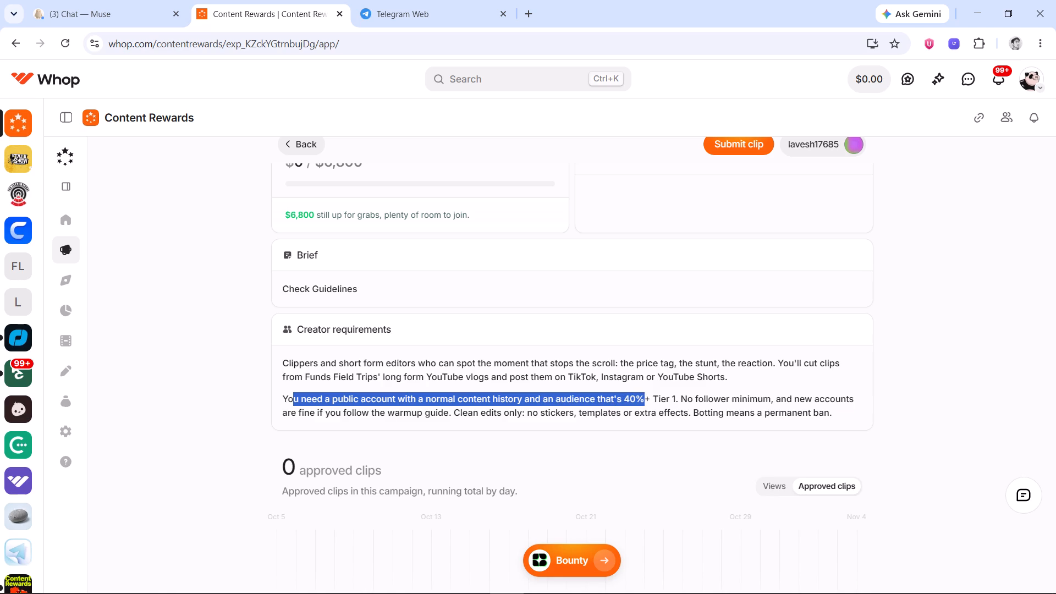
left_click_drag(650, 396, 652, 396)
left_click(652, 396)
left_click_drag(652, 396, 709, 400)
left_click(709, 400)
left_click_drag(686, 398, 760, 398)
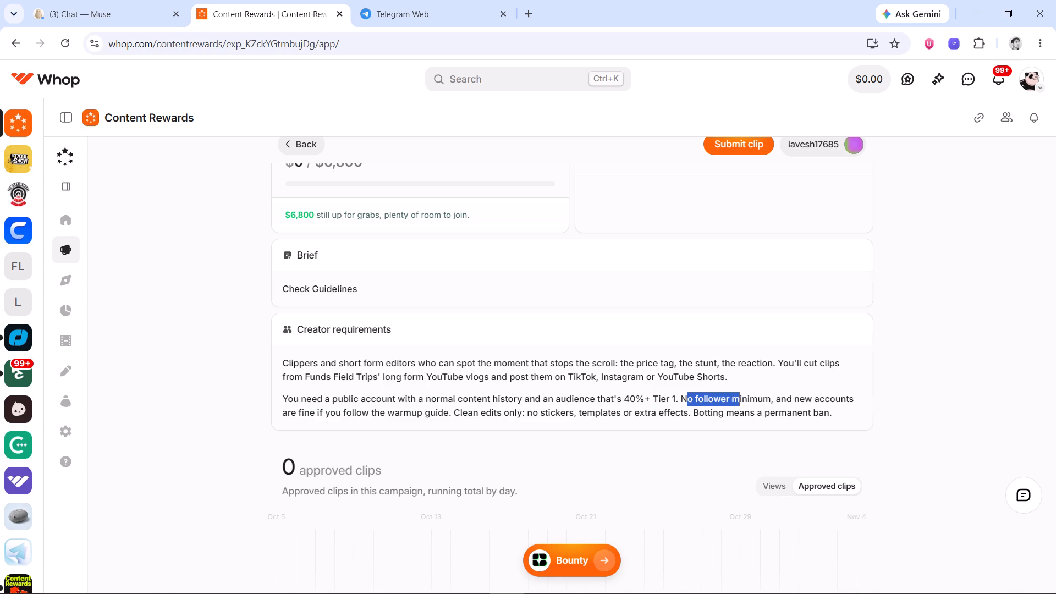
left_click_drag(760, 398, 774, 398)
left_click(774, 398)
left_click_drag(777, 398, 903, 399)
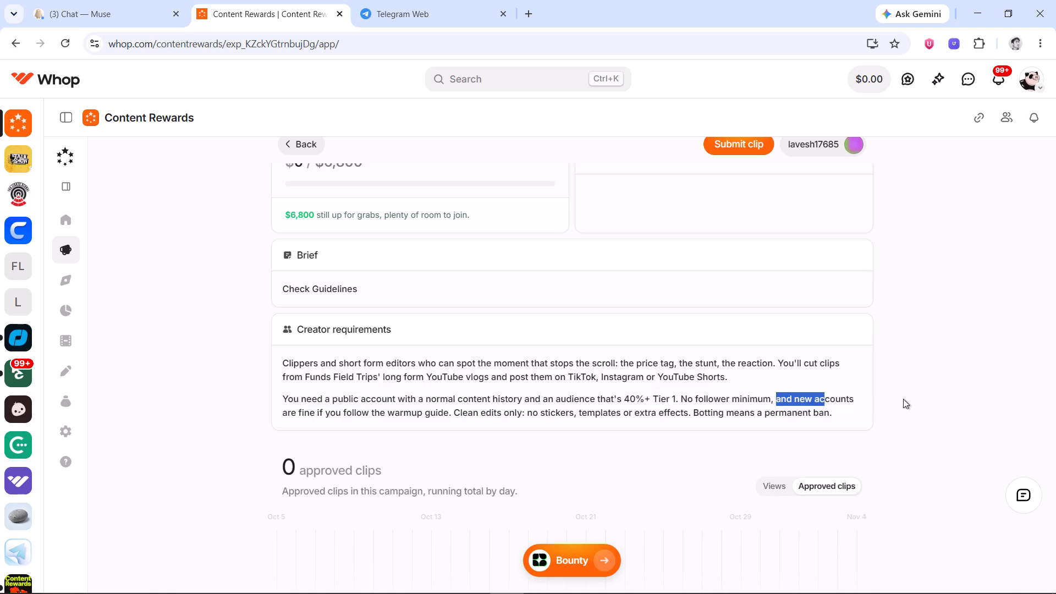
left_click_drag(903, 399, 448, 418)
left_click(448, 418)
left_click_drag(453, 415, 593, 415)
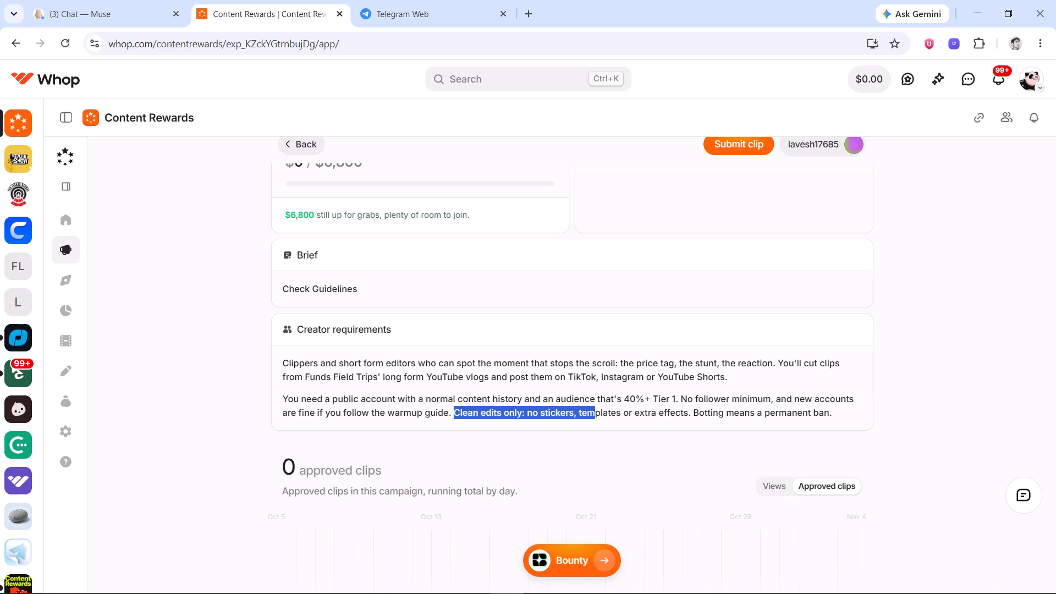
left_click_drag(593, 415, 694, 418)
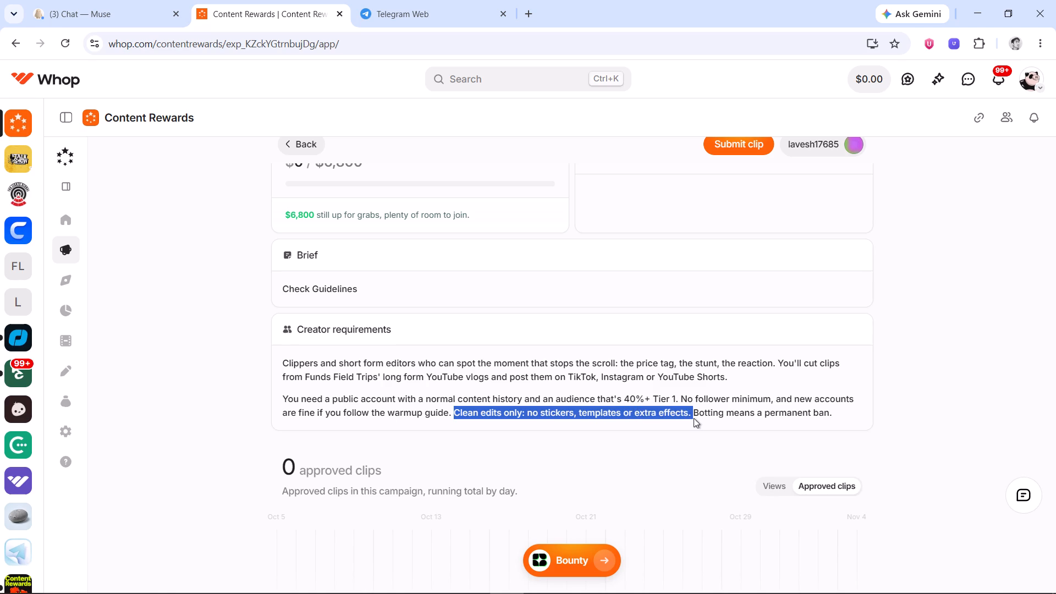
left_click_drag(694, 418, 851, 411)
left_click(851, 411)
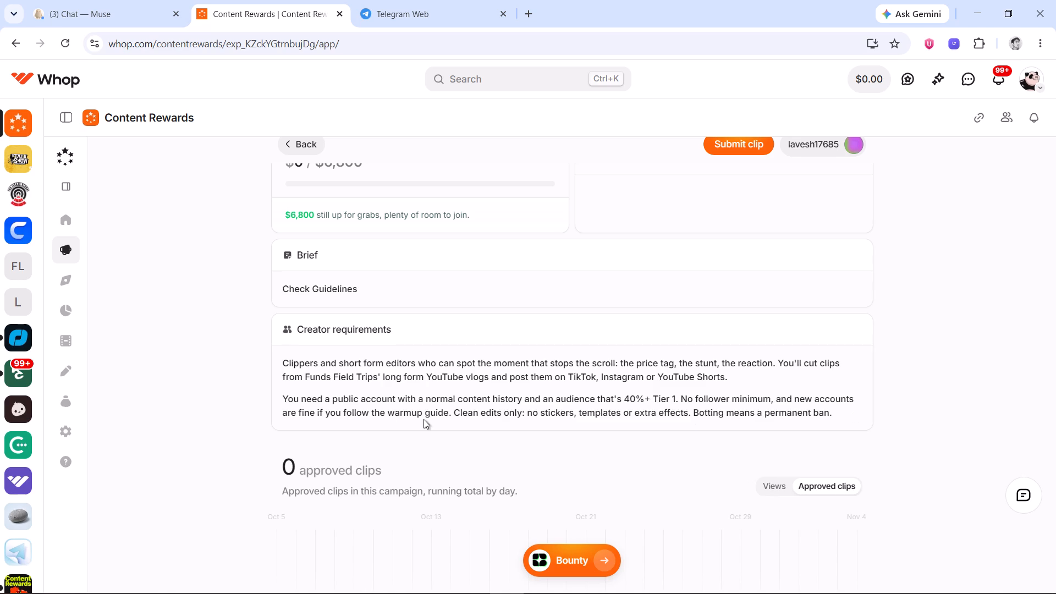
Open the Guidelines document from the Funds Field Trips Vlog campaign's reference materials and switch back to the Content Rewards page.
scroll(422, 419, "up", 2)
scroll(329, 474, "up", 1)
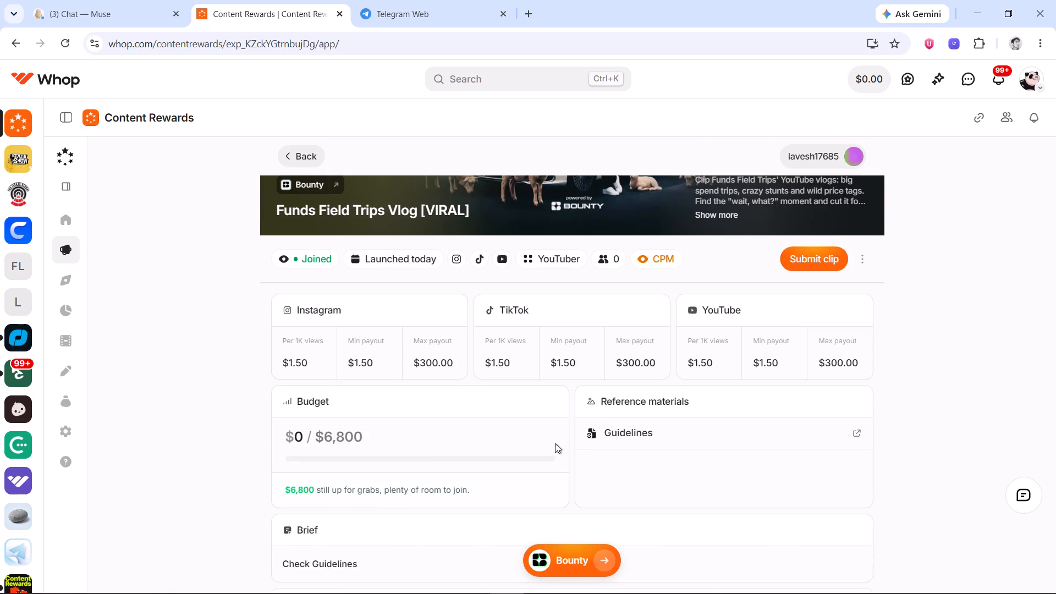
left_click(646, 433)
left_click(328, 0)
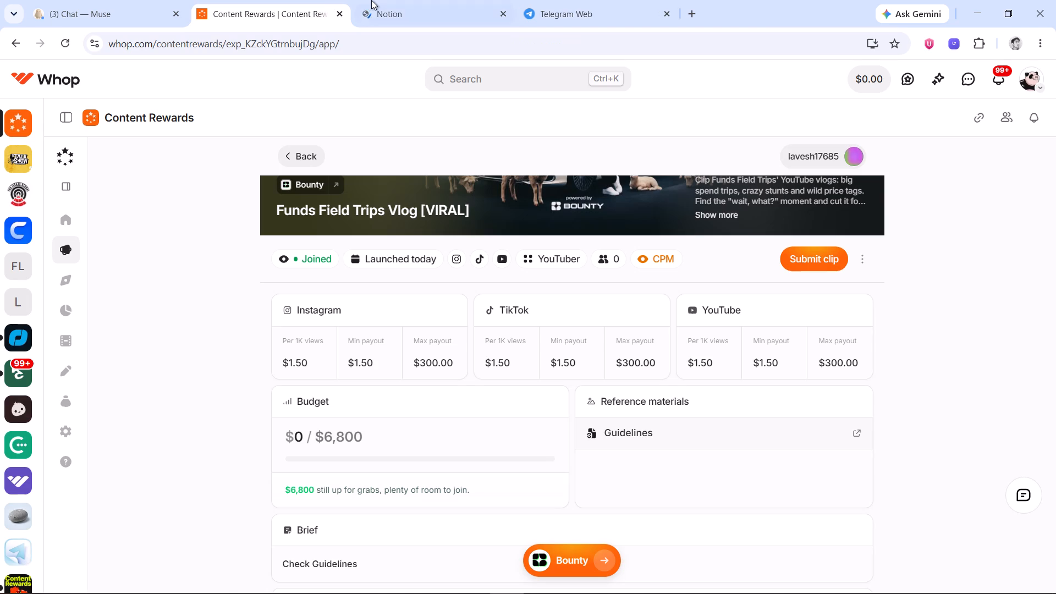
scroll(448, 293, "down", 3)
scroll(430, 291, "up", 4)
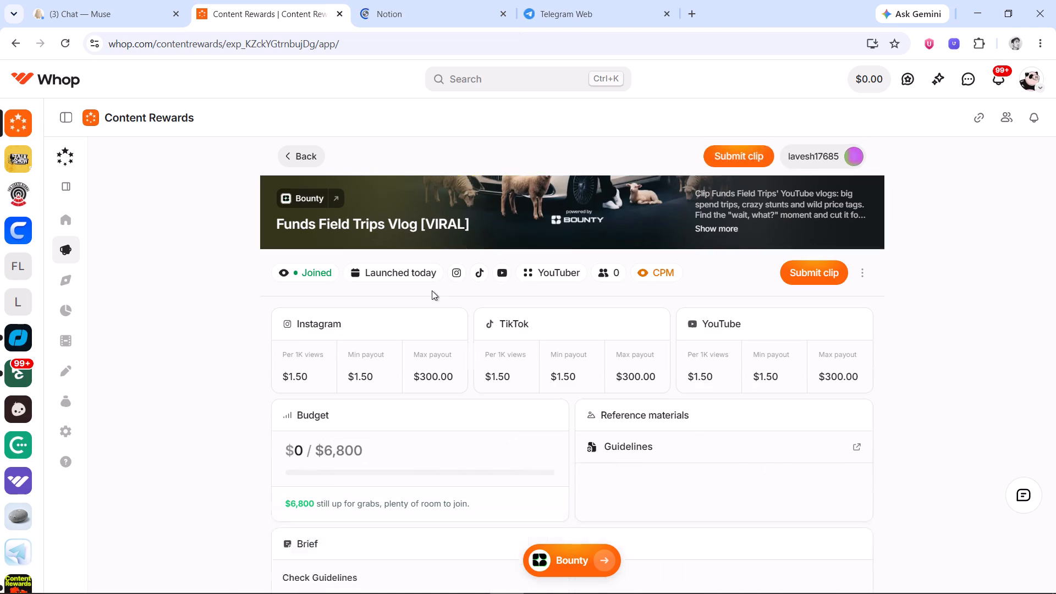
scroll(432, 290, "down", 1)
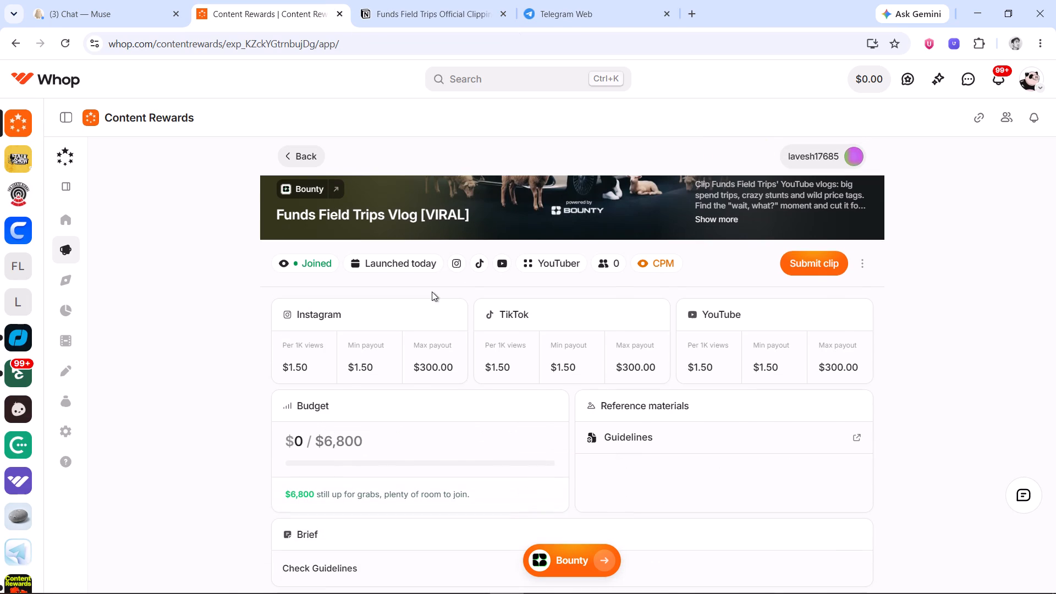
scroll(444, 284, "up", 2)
Switch to the Funds Field Trips Official Clipping guidelines in Notion and examine the top-clipper note and the Requirements section.
left_click(374, 0)
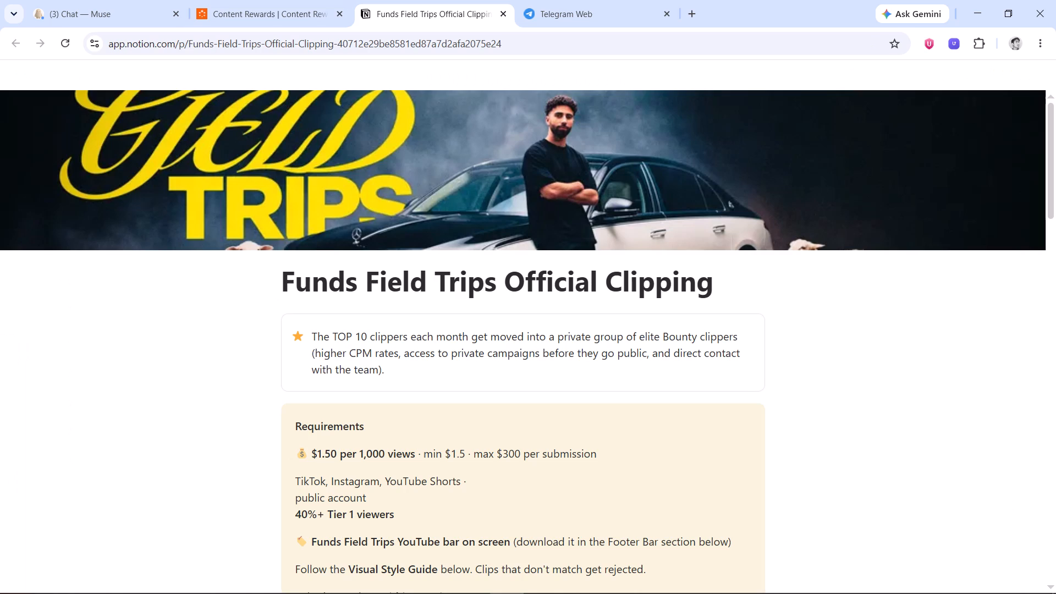
scroll(361, 307, "down", 3)
scroll(365, 300, "up", 2)
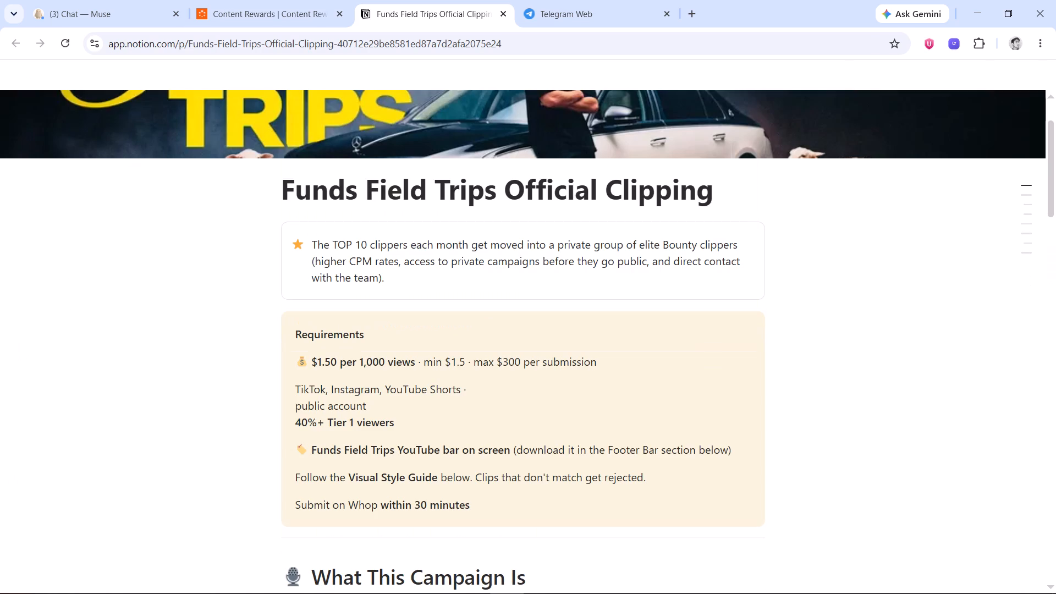
left_click_drag(327, 241, 520, 250)
left_click(520, 250)
scroll(449, 302, "up", 1)
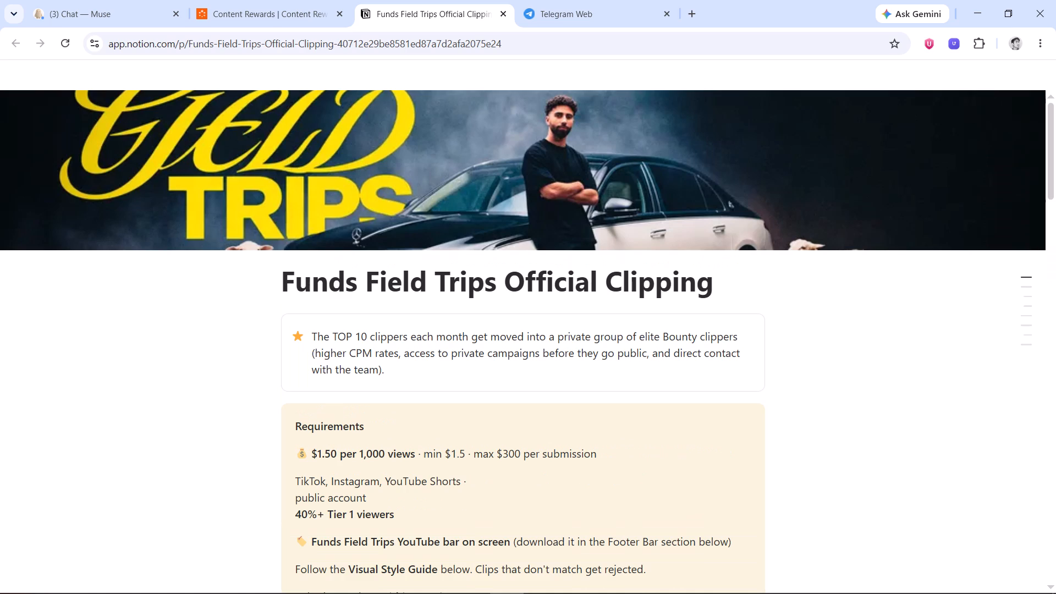
scroll(483, 345, "down", 2)
left_click_drag(498, 154, 697, 154)
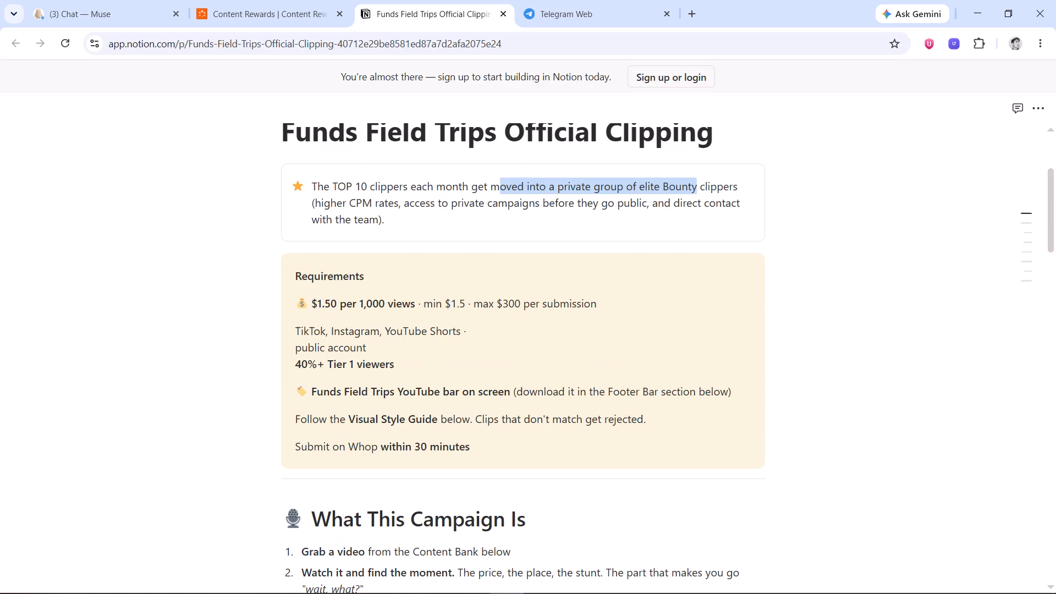
left_click_drag(697, 154, 544, 216)
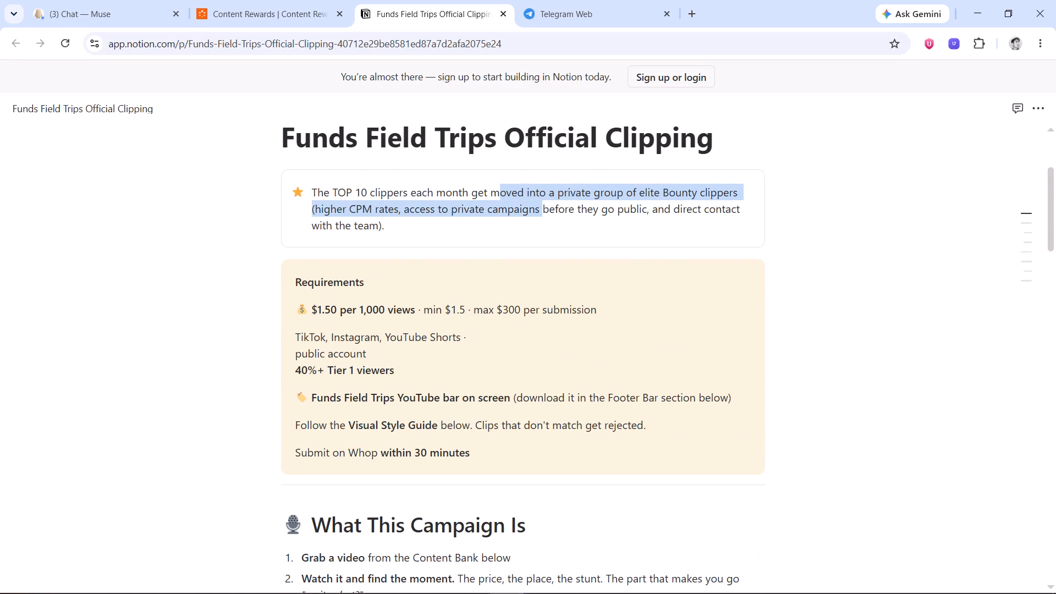
left_click_drag(544, 216, 362, 229)
left_click(362, 229)
scroll(399, 311, "down", 1)
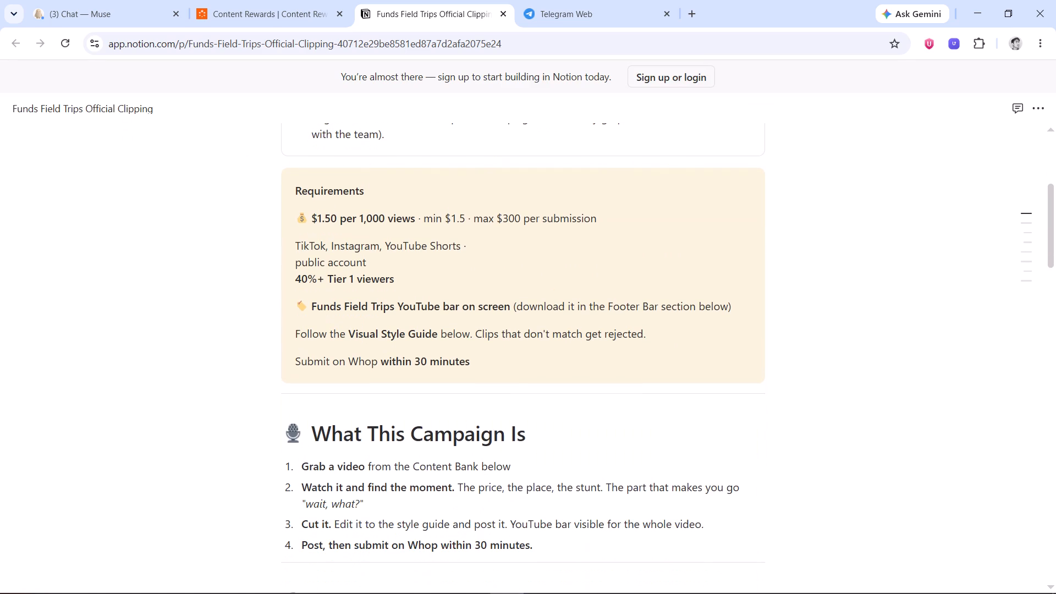
left_click_drag(313, 191, 608, 231)
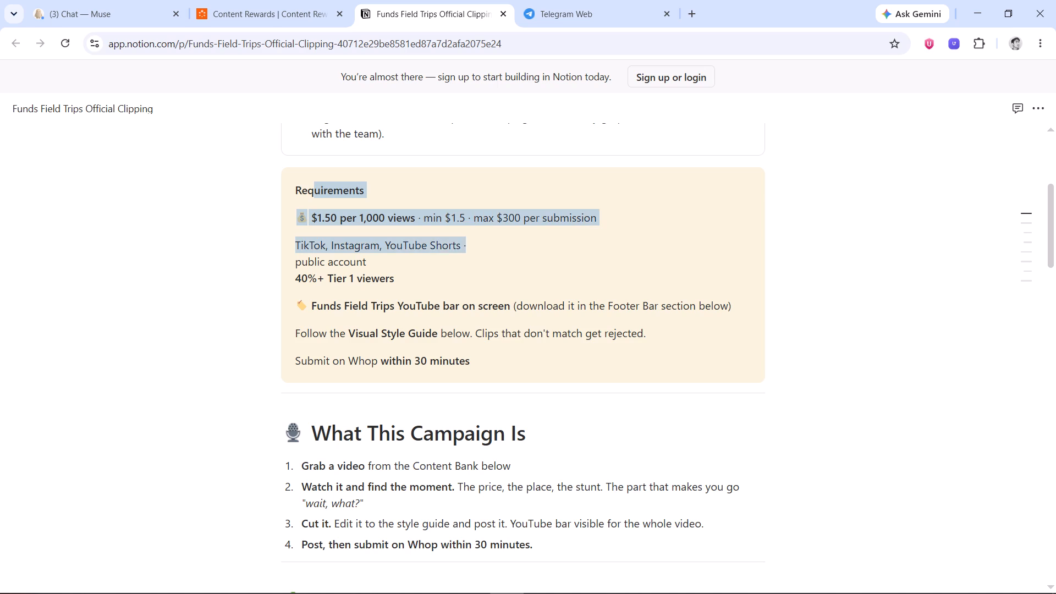
left_click_drag(608, 231, 391, 282)
left_click(391, 282)
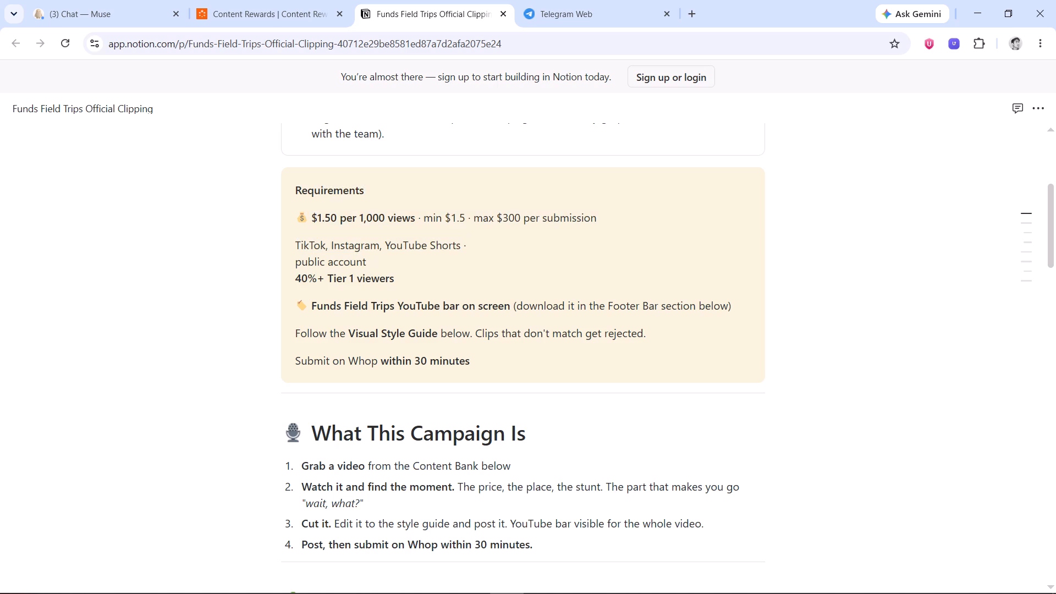
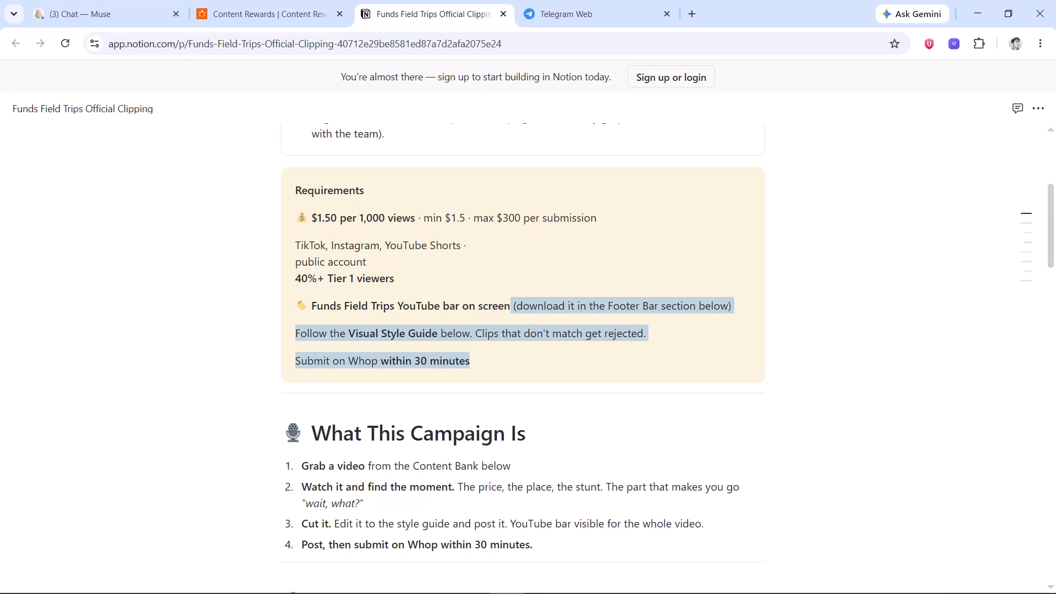
left_click_drag(522, 313, 318, 312)
left_click(318, 312)
left_click_drag(292, 333, 558, 338)
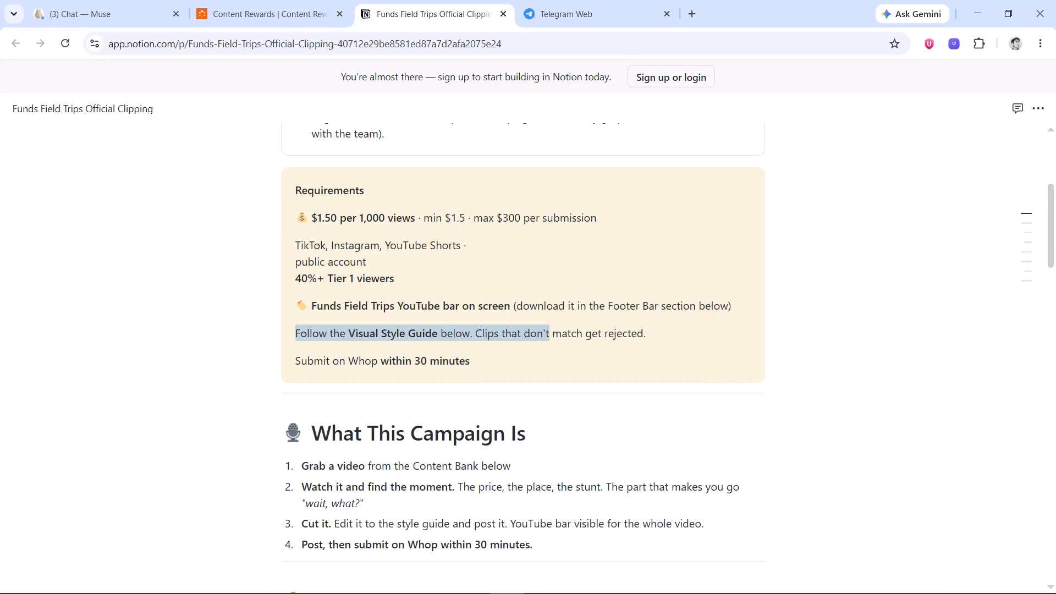
left_click_drag(558, 338, 686, 338)
left_click(686, 338)
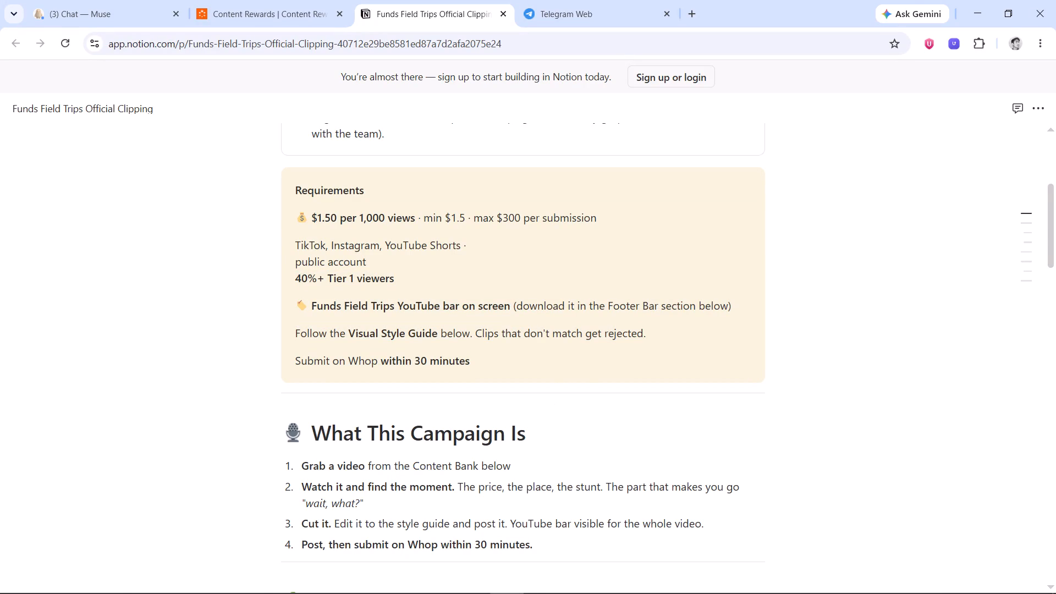
Read the numbered steps in the "What This Campaign Is" section, from grabbing a video to submitting on Whop.
scroll(516, 408, "down", 1)
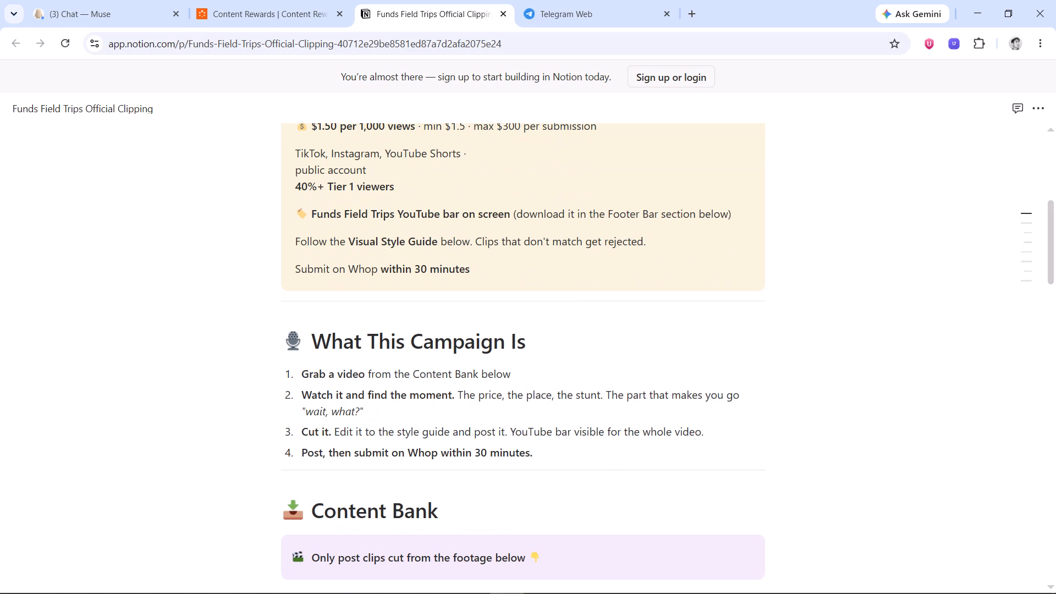
scroll(516, 408, "down", 1)
left_click_drag(321, 243, 391, 278)
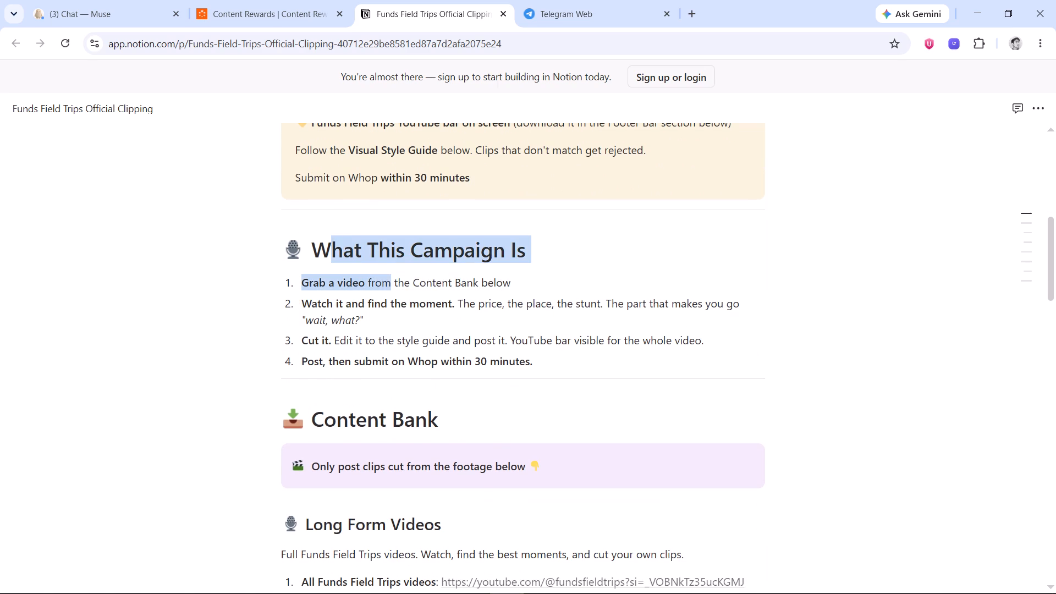
left_click_drag(391, 278, 524, 280)
left_click(524, 280)
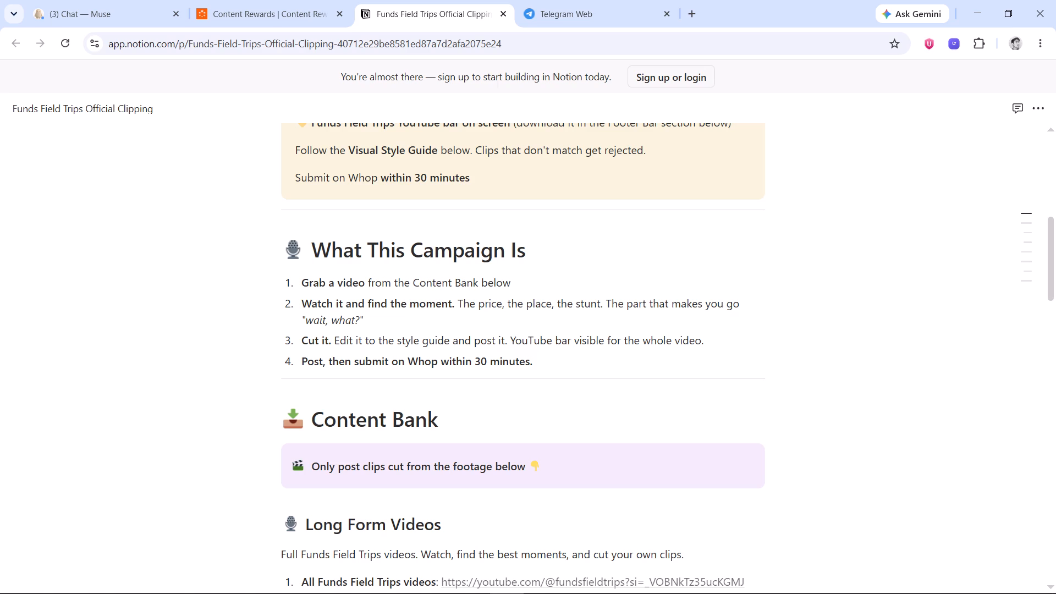
scroll(362, 389, "down", 1)
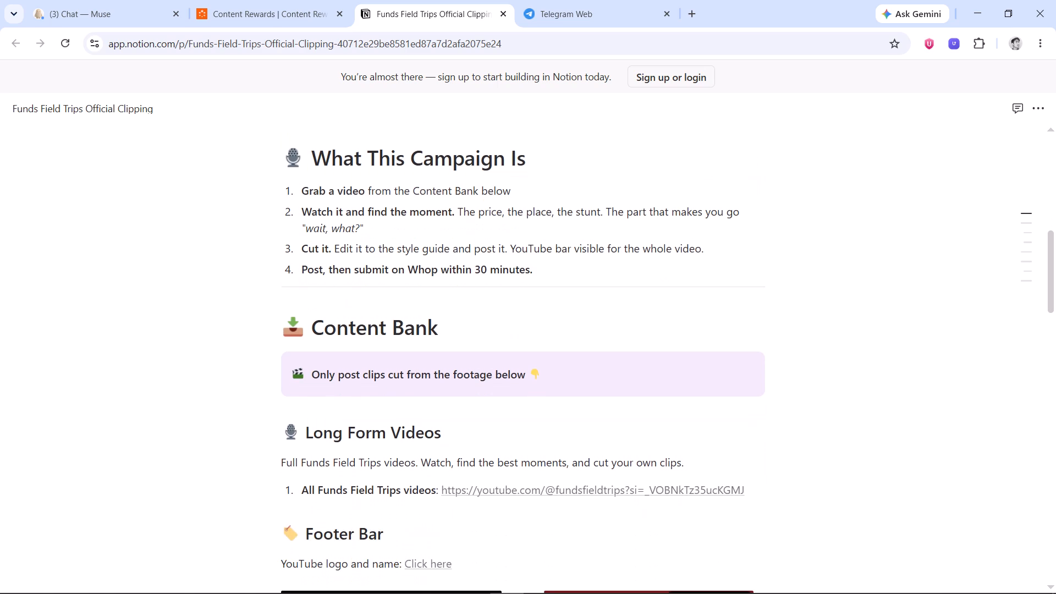
left_click_drag(302, 261, 607, 271)
left_click(607, 271)
Review the Content Bank section, including the Long Form Videos source and the Footer Bar example layouts.
scroll(491, 351, "down", 1)
left_click_drag(328, 285, 532, 278)
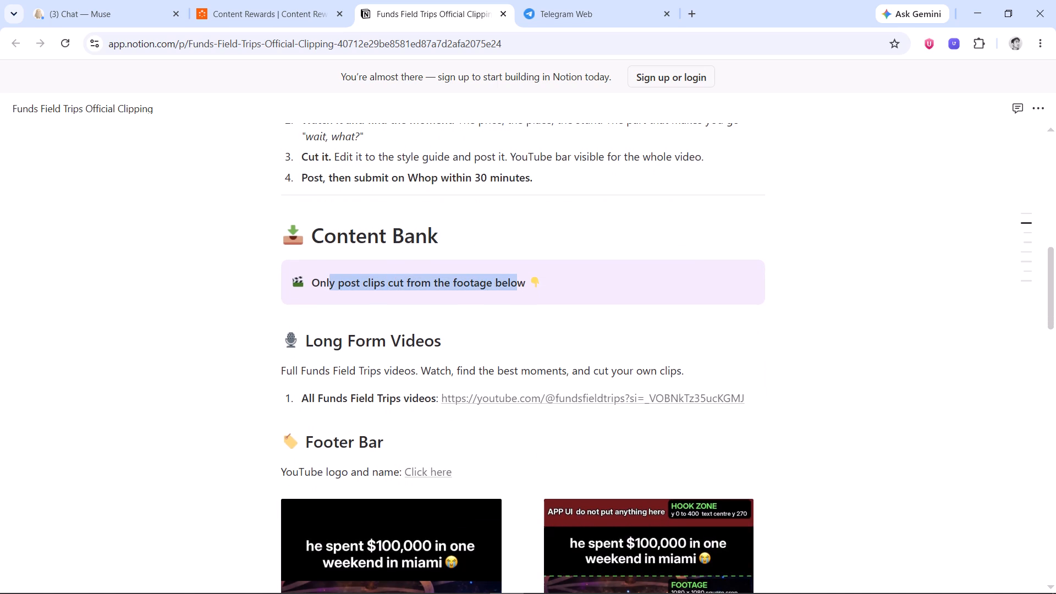
left_click(532, 278)
left_click(318, 342)
left_click_drag(318, 342, 412, 348)
left_click(412, 348)
scroll(412, 348, "down", 3)
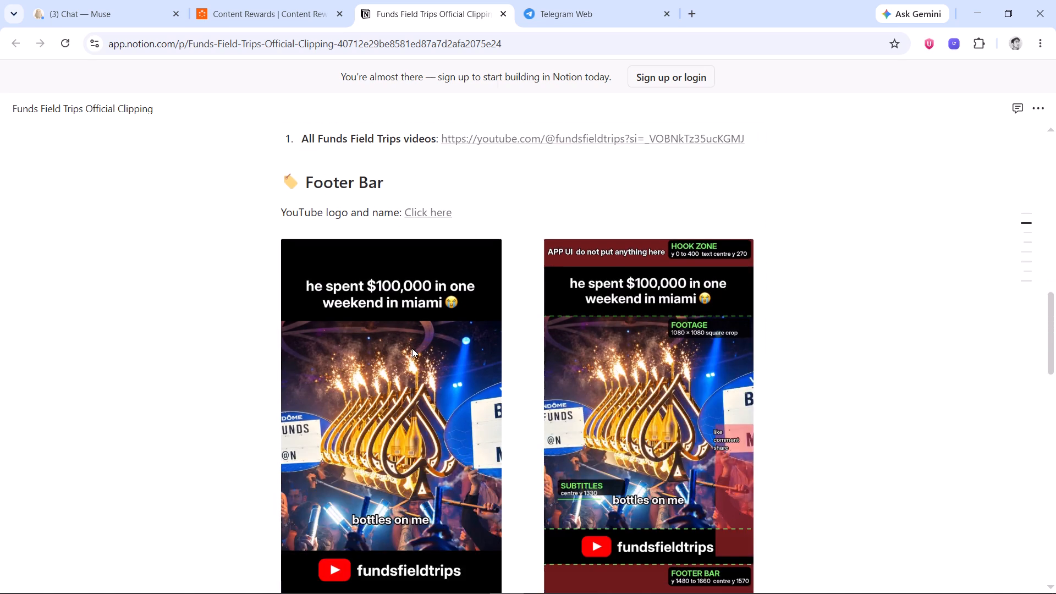
scroll(406, 307, "up", 1)
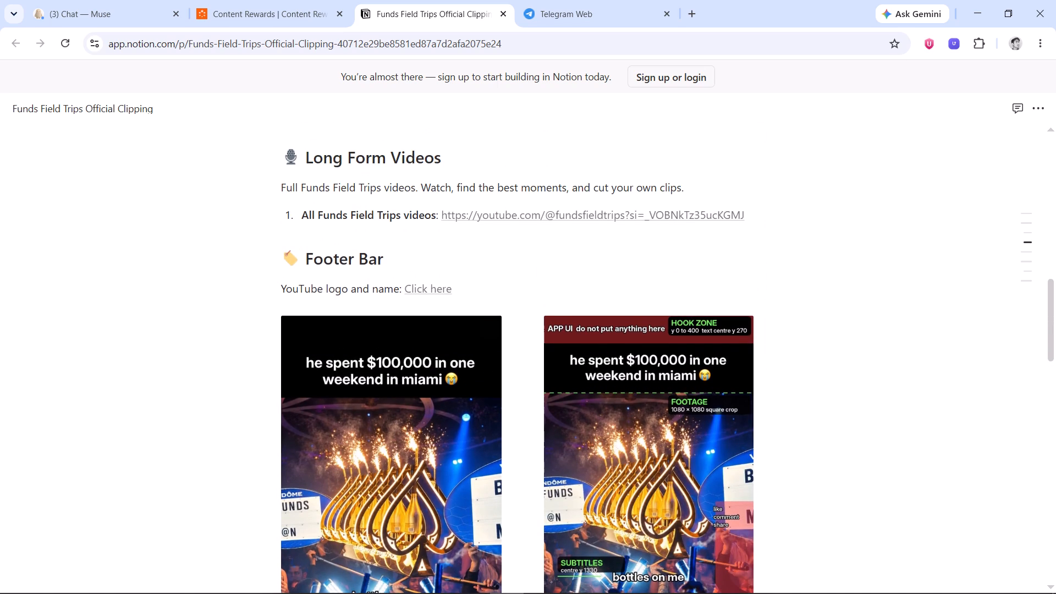
scroll(305, 303, "down", 3)
scroll(418, 282, "up", 1)
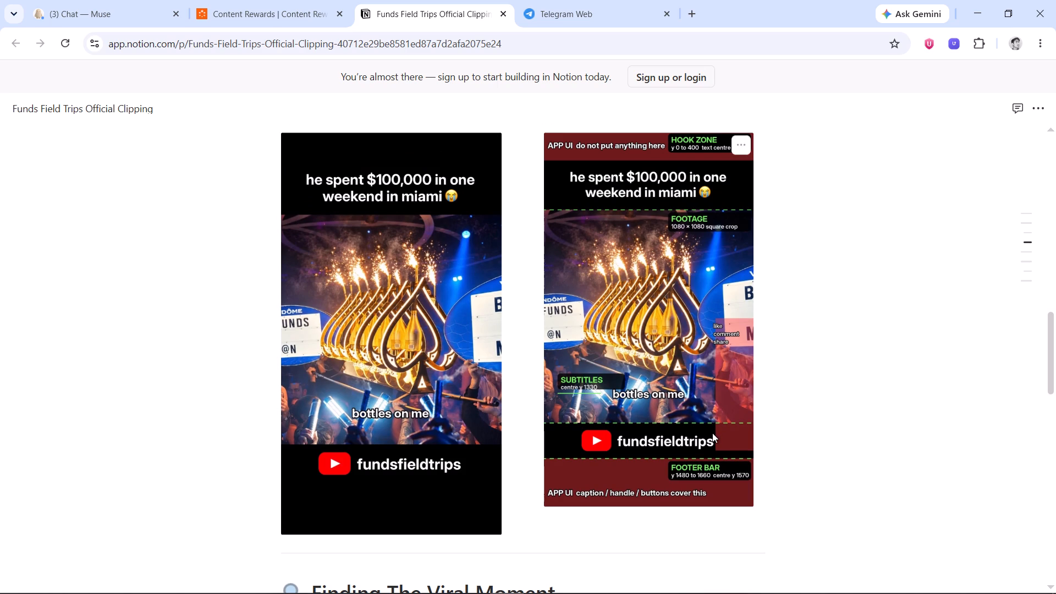
scroll(665, 354, "up", 1)
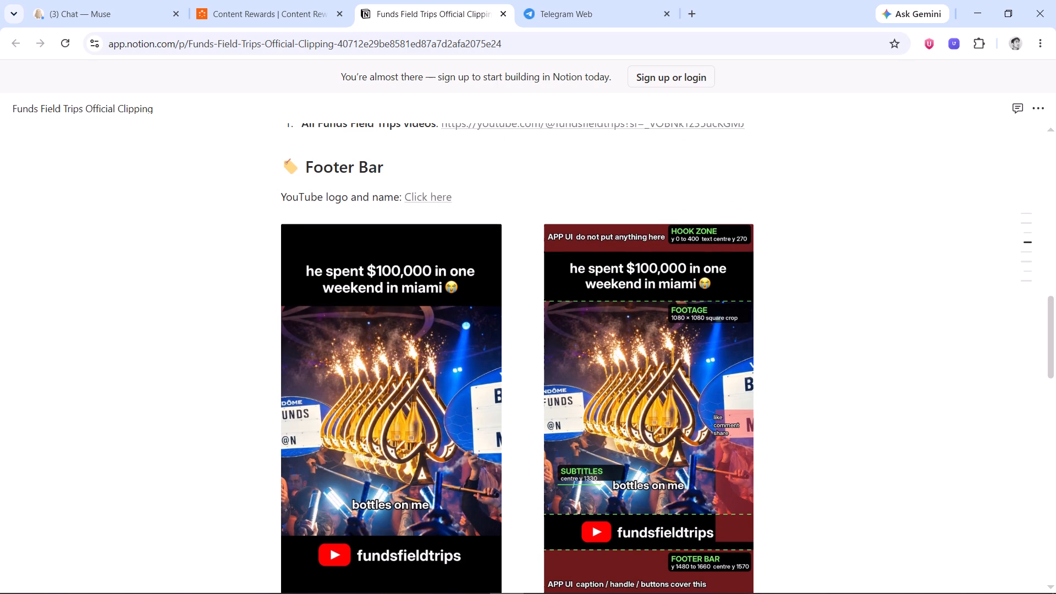
Download the Footer Bar example image without the zone labels, showing the hook text and fundsfieldtrips bar.
scroll(805, 242, "down", 1)
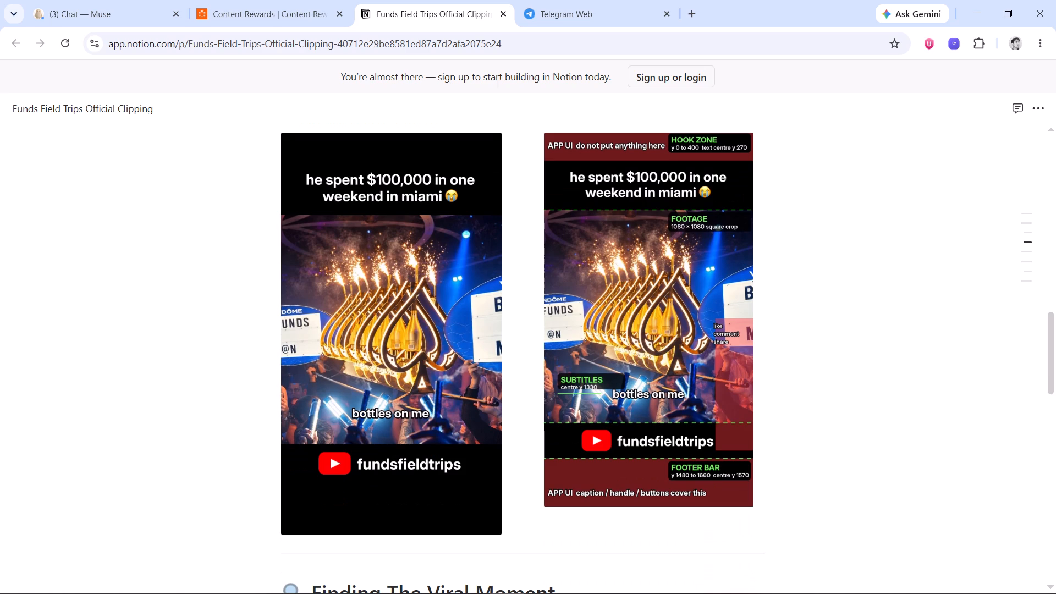
right_click(380, 285)
left_click(489, 141)
left_click(536, 206)
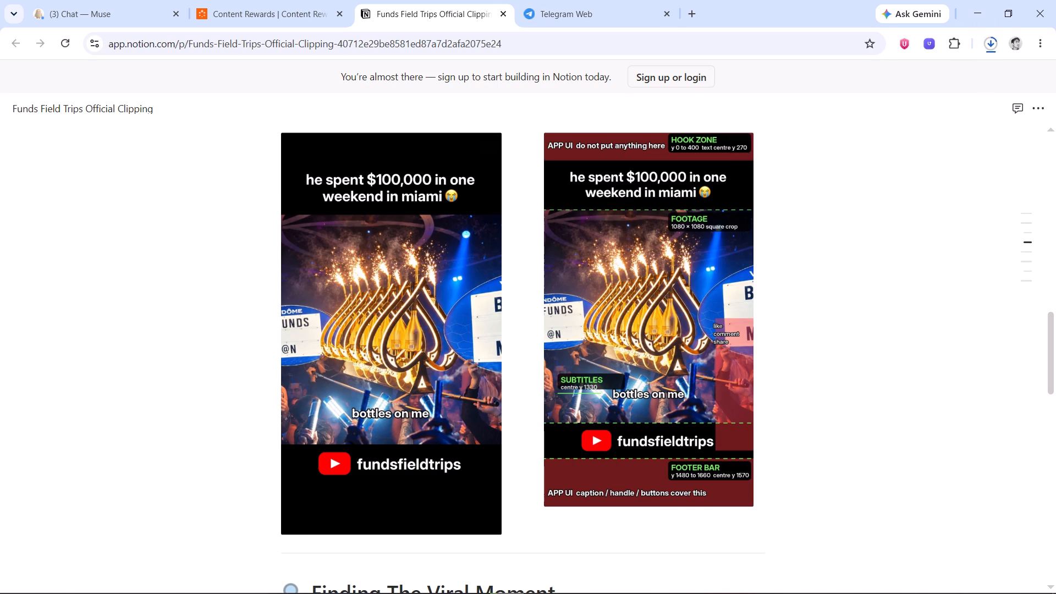
left_click(879, 276)
Read the "Finding The Viral Moment" section, including the tip about making multiple clips from one video.
scroll(856, 268, "down", 5)
scroll(665, 272, "up", 5)
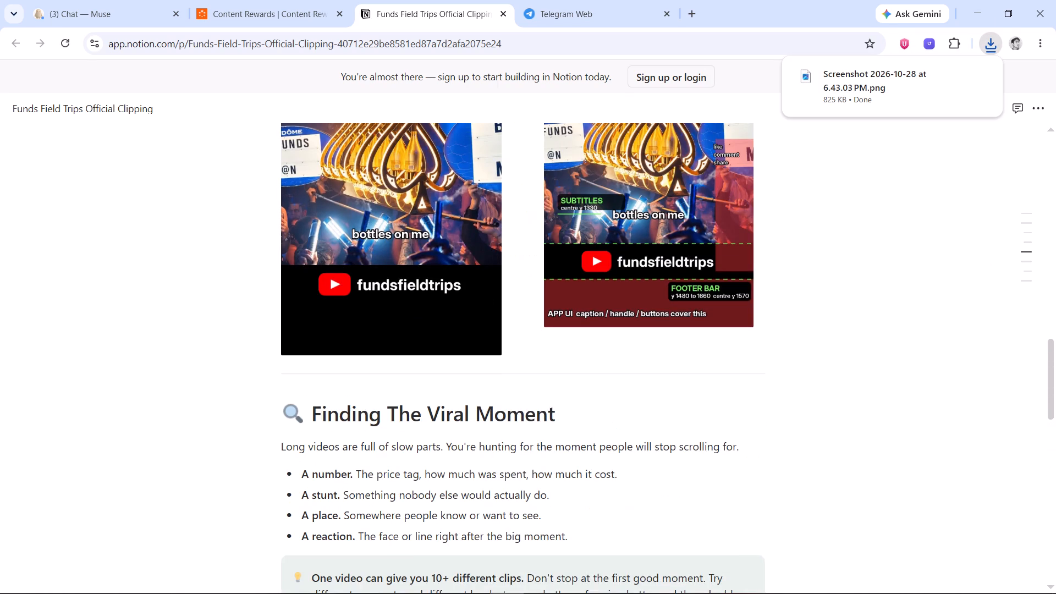
scroll(387, 356, "down", 1)
left_click_drag(307, 387, 402, 408)
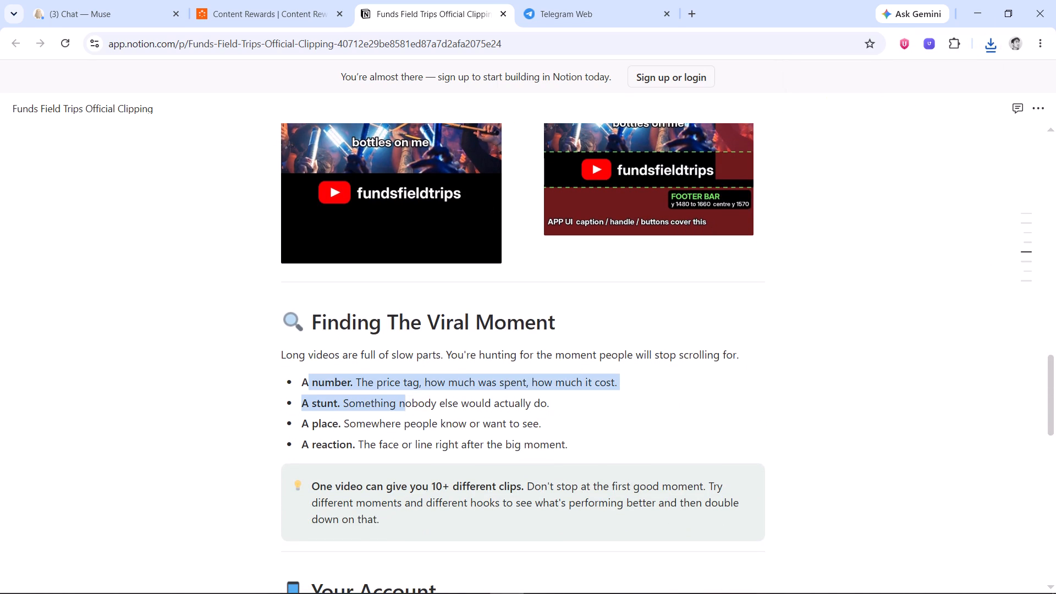
left_click_drag(402, 408, 513, 457)
left_click(513, 457)
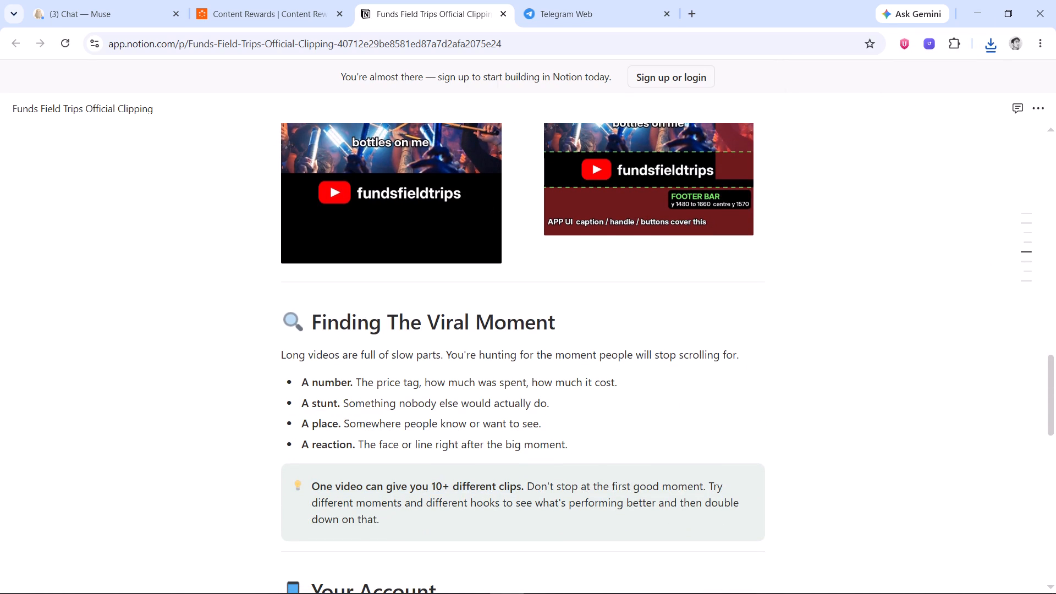
scroll(520, 438, "down", 1)
left_click_drag(524, 385, 546, 394)
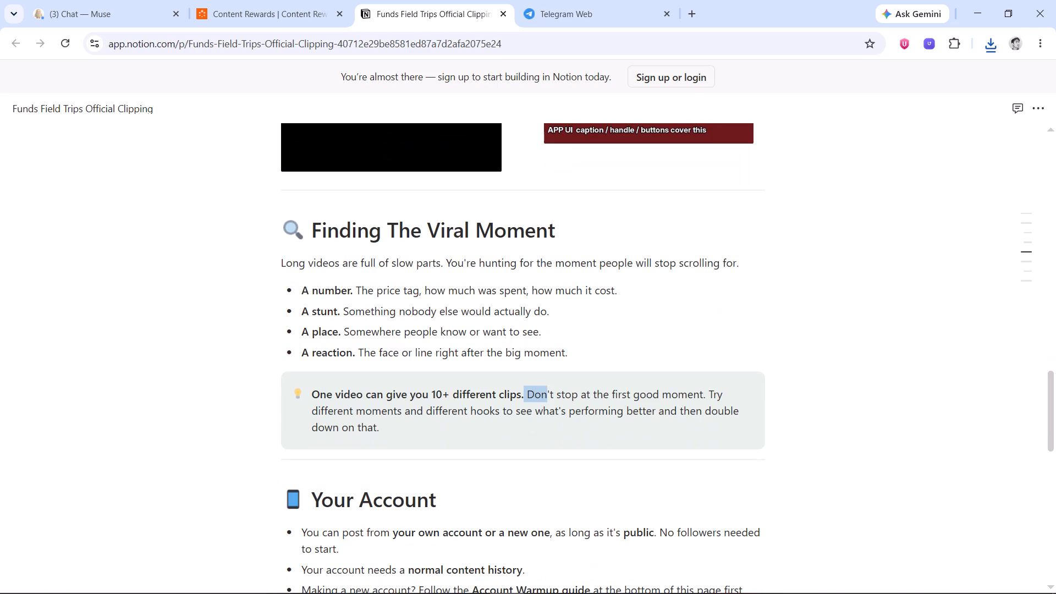
left_click_drag(546, 394, 445, 423)
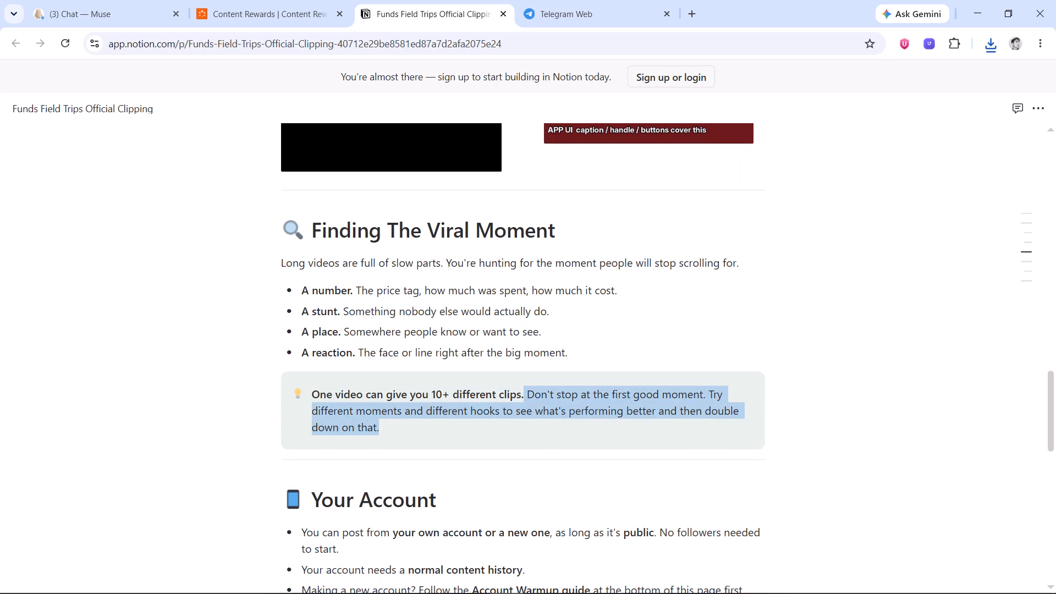
left_click_drag(445, 423, 402, 428)
left_click(402, 428)
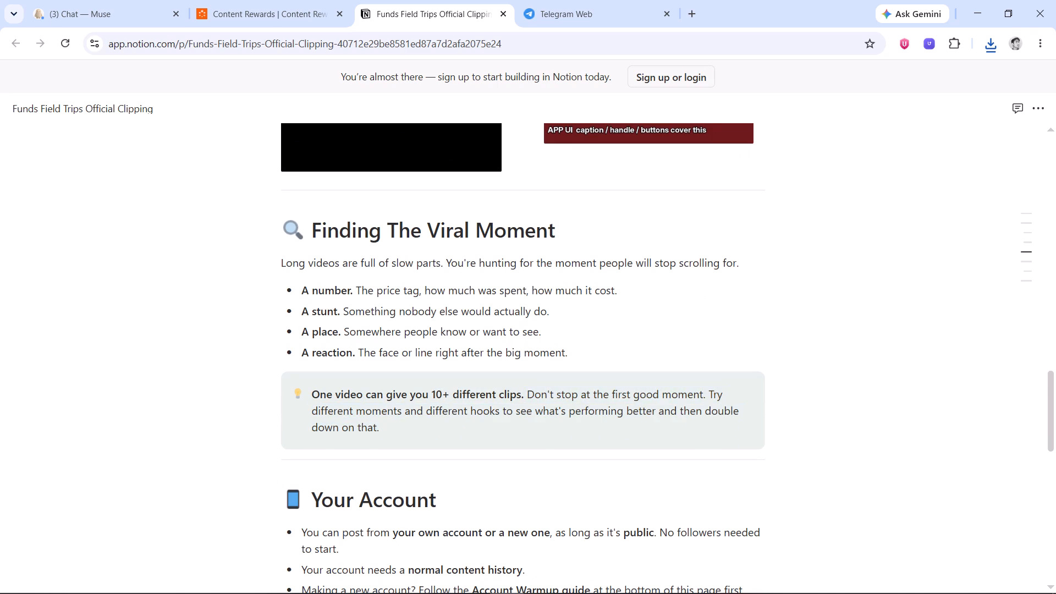
Read the "Your Account" section's rules on public accounts, content history, the Account Warmup guide and Tier 1 audience.
scroll(402, 425, "down", 2)
left_click_drag(322, 321, 351, 367)
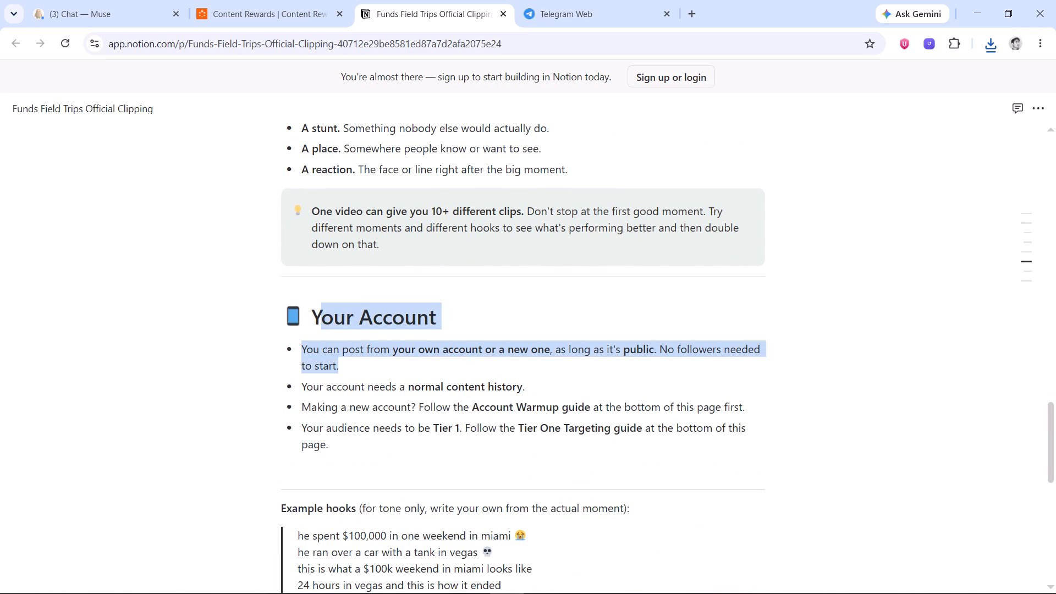
left_click_drag(351, 367, 548, 356)
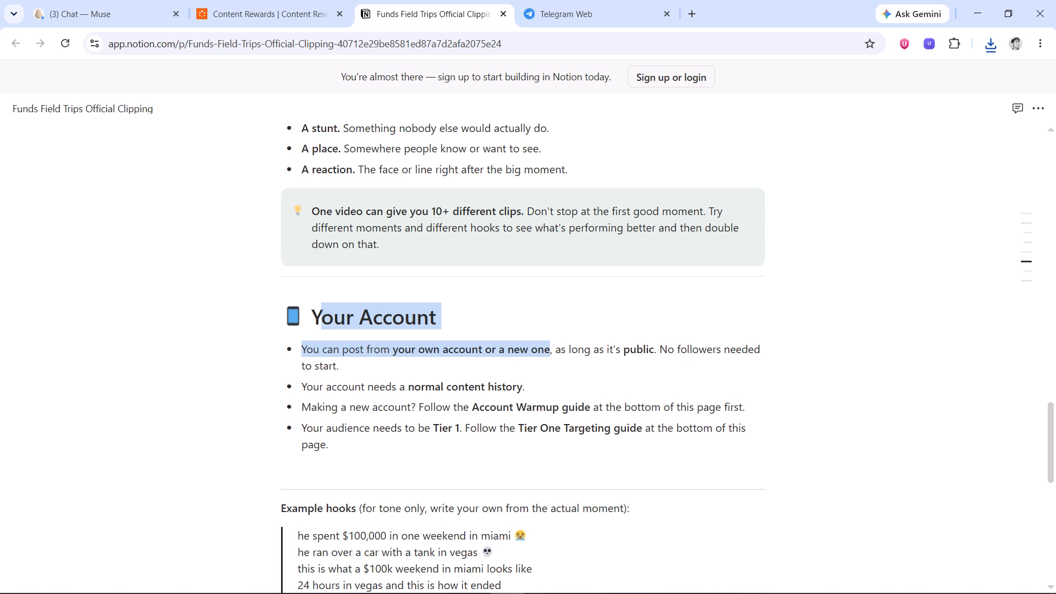
left_click_drag(548, 356, 753, 361)
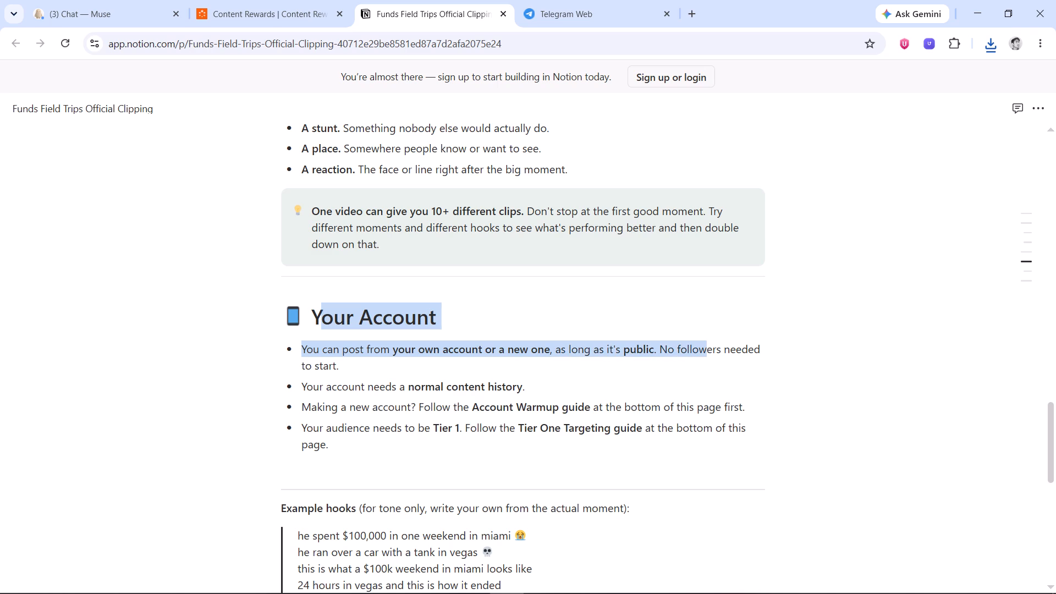
left_click_drag(753, 361, 353, 361)
left_click(353, 361)
left_click_drag(294, 387, 529, 393)
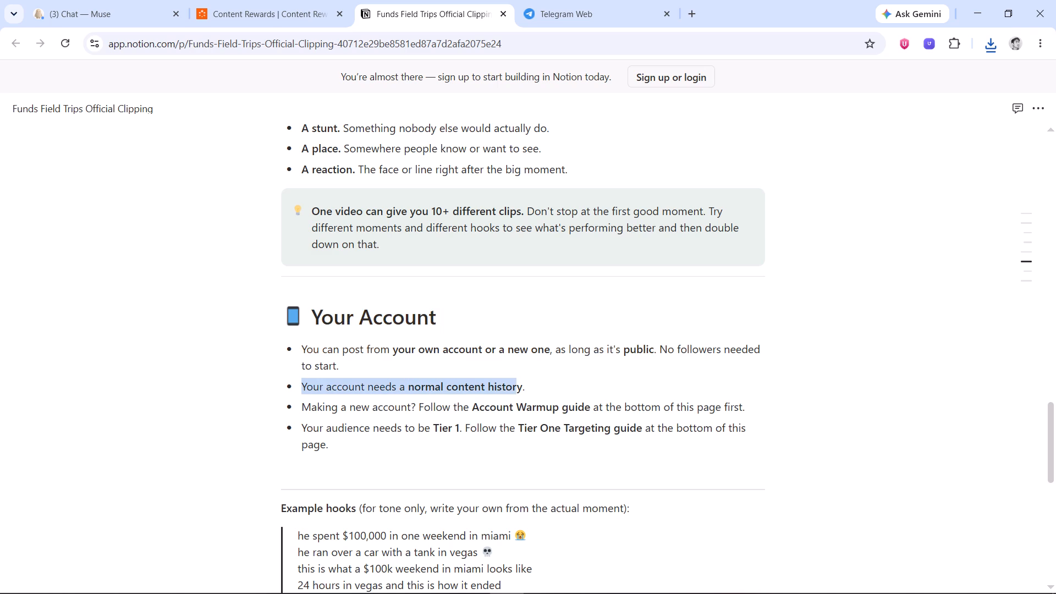
left_click_drag(529, 393, 343, 407)
left_click(343, 407)
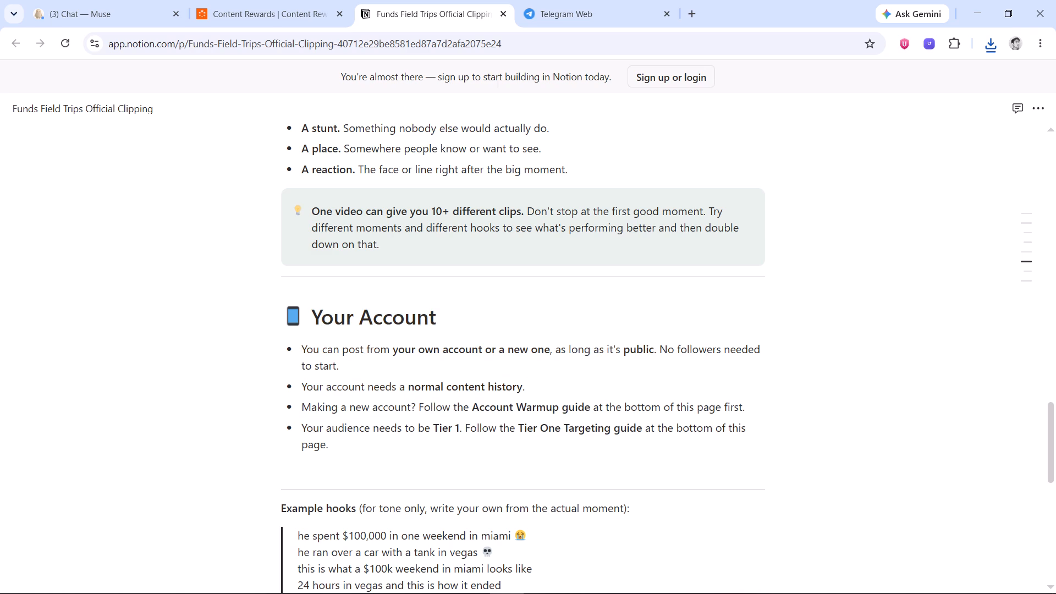
left_click_drag(343, 407, 429, 413)
left_click(429, 413)
left_click_drag(439, 413, 769, 408)
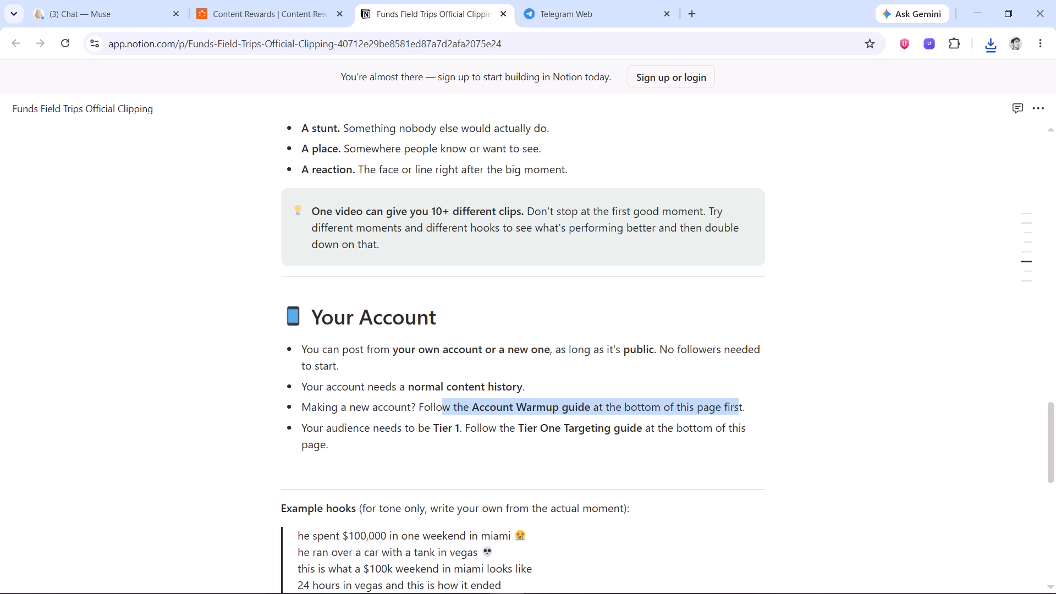
left_click_drag(769, 408, 337, 434)
left_click(337, 434)
left_click_drag(337, 434, 559, 442)
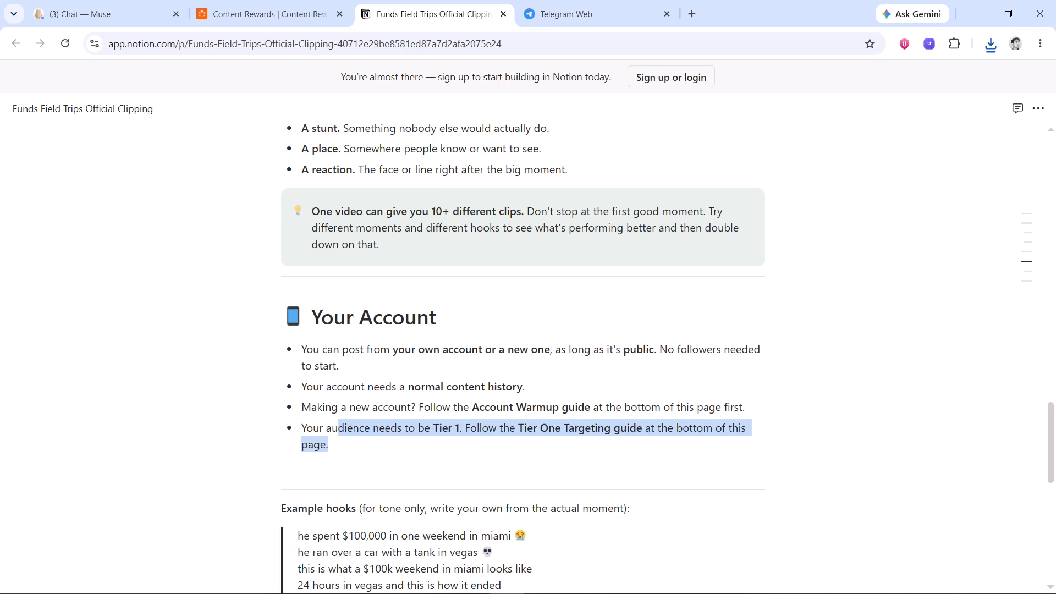
left_click_drag(559, 442, 536, 442)
left_click(536, 442)
Read the example hooks and their tone note, and check the iOS Emoji Pack link beneath them.
scroll(535, 431, "down", 2)
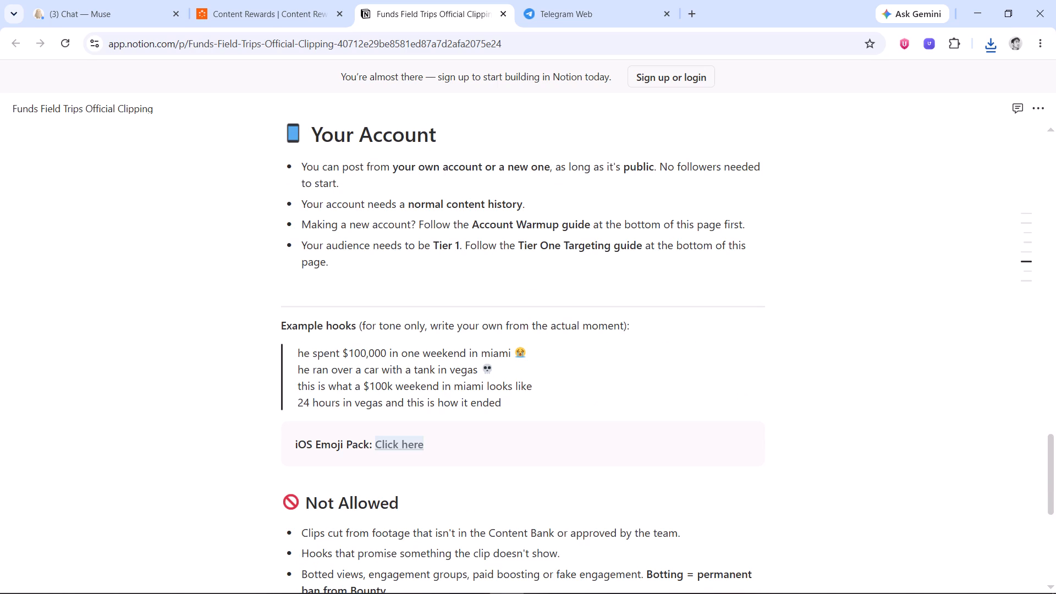
left_click_drag(365, 331, 415, 329)
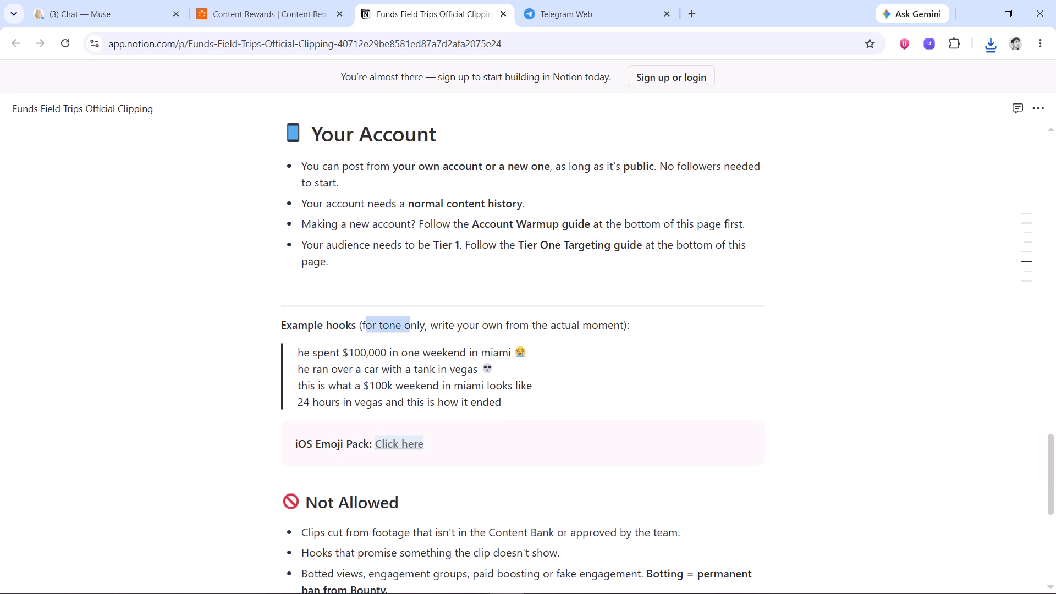
left_click_drag(415, 329, 636, 326)
left_click(636, 326)
left_click_drag(636, 326, 513, 388)
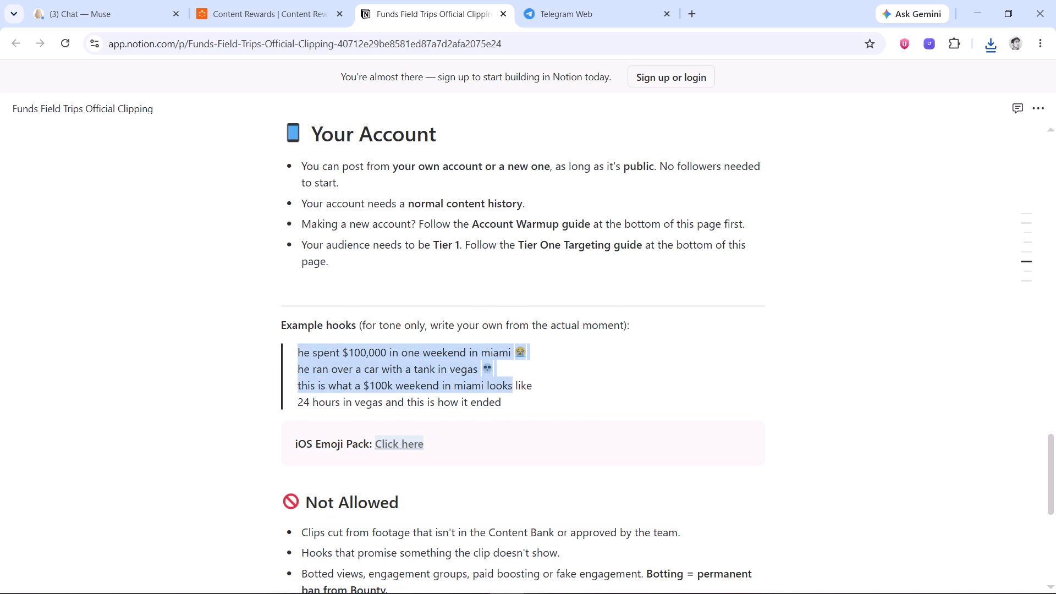
left_click_drag(513, 388, 521, 399)
left_click(521, 399)
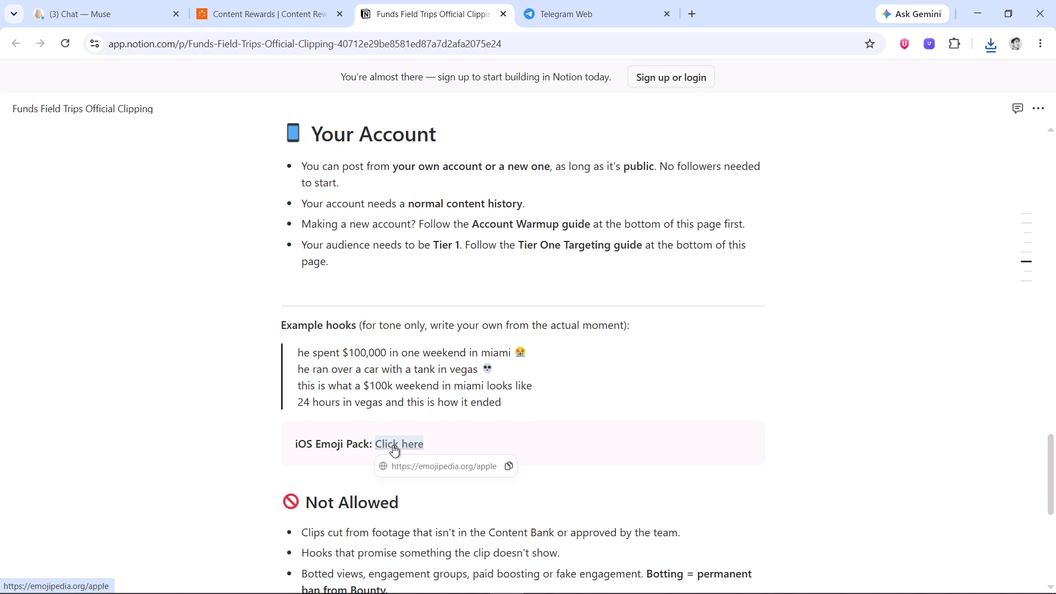
scroll(394, 444, "down", 1)
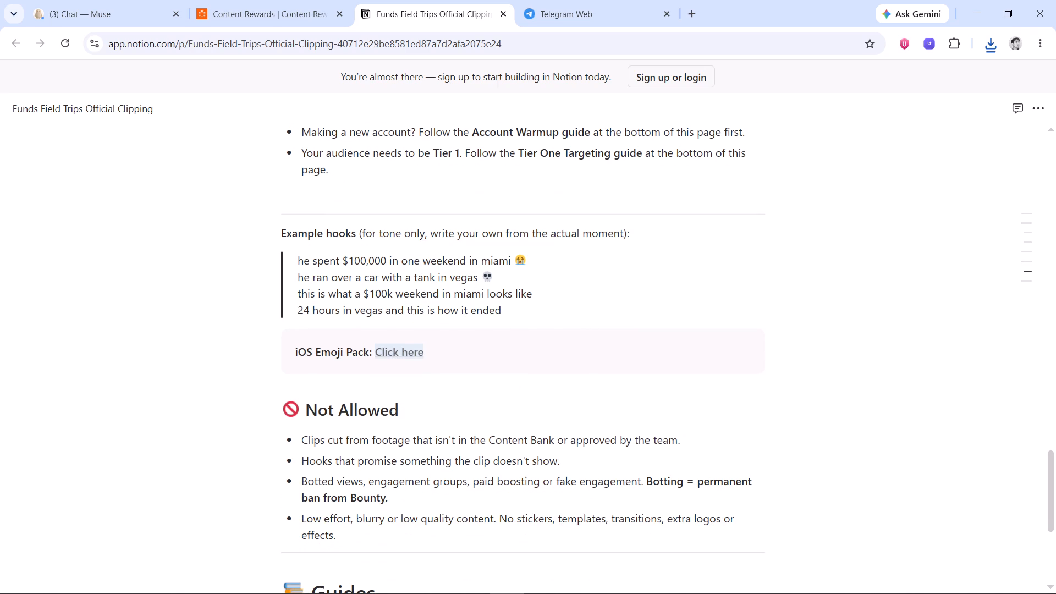
left_click_drag(294, 280, 517, 313)
left_click(517, 313)
Open the iOS Emoji Pack link, look through the Apple smileys on Emojipedia, and close it to return to the brief.
left_click(404, 349)
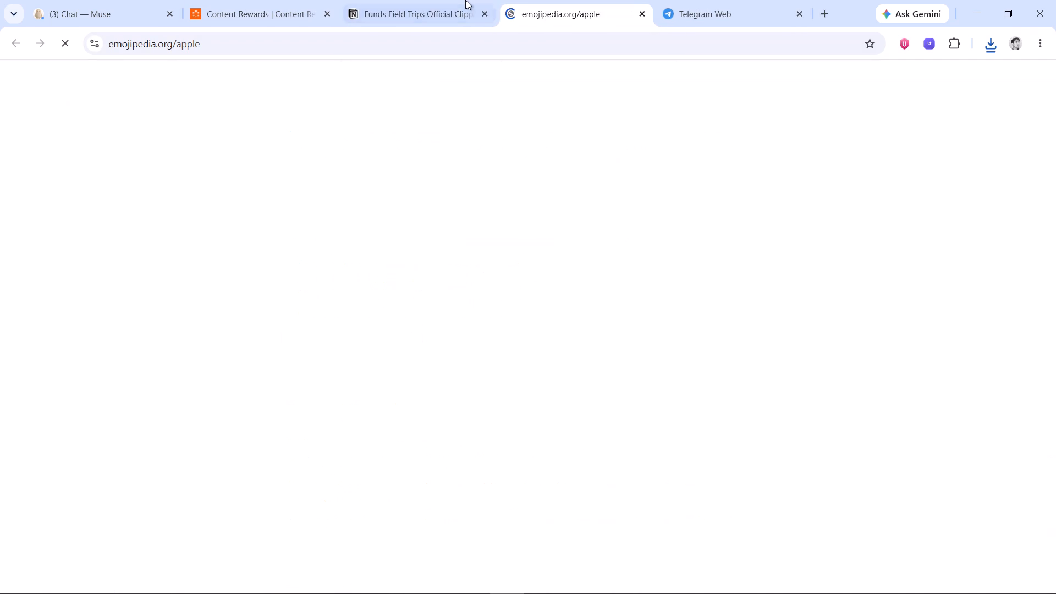
scroll(323, 344, "down", 4)
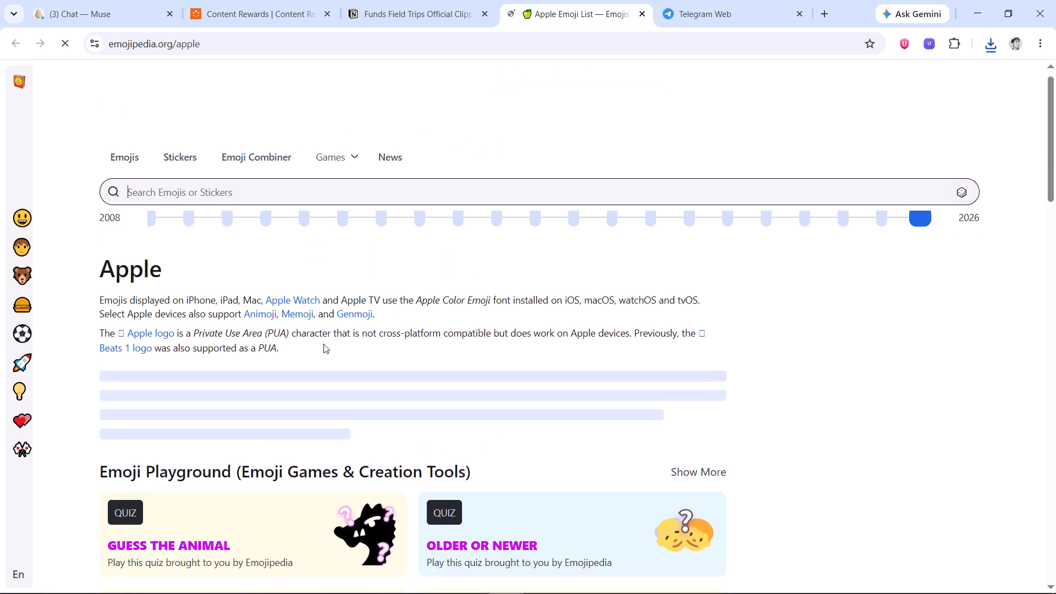
scroll(344, 320, "up", 2)
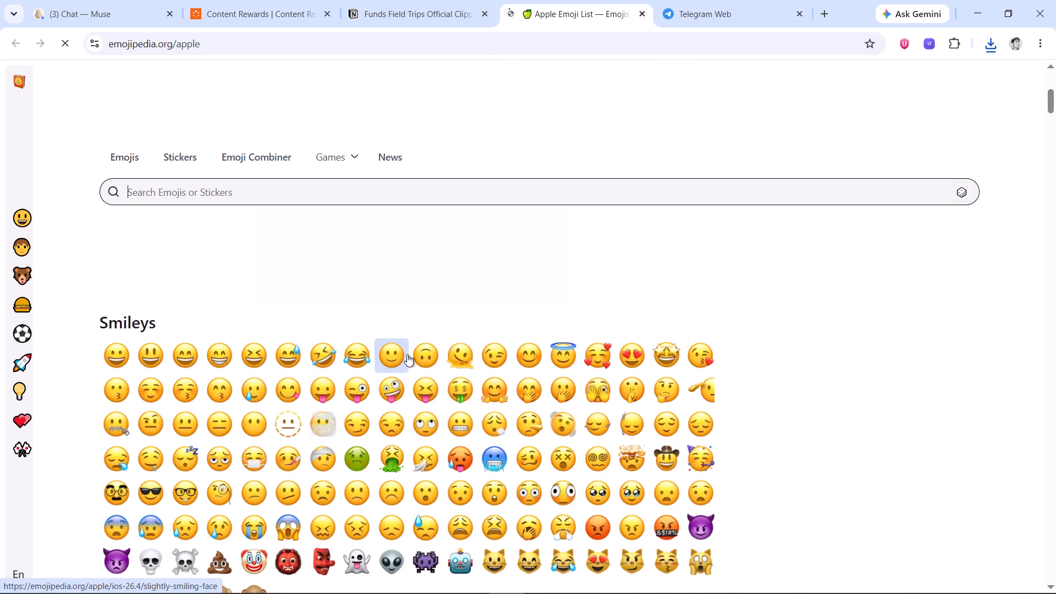
right_click(388, 355)
left_click(834, 432)
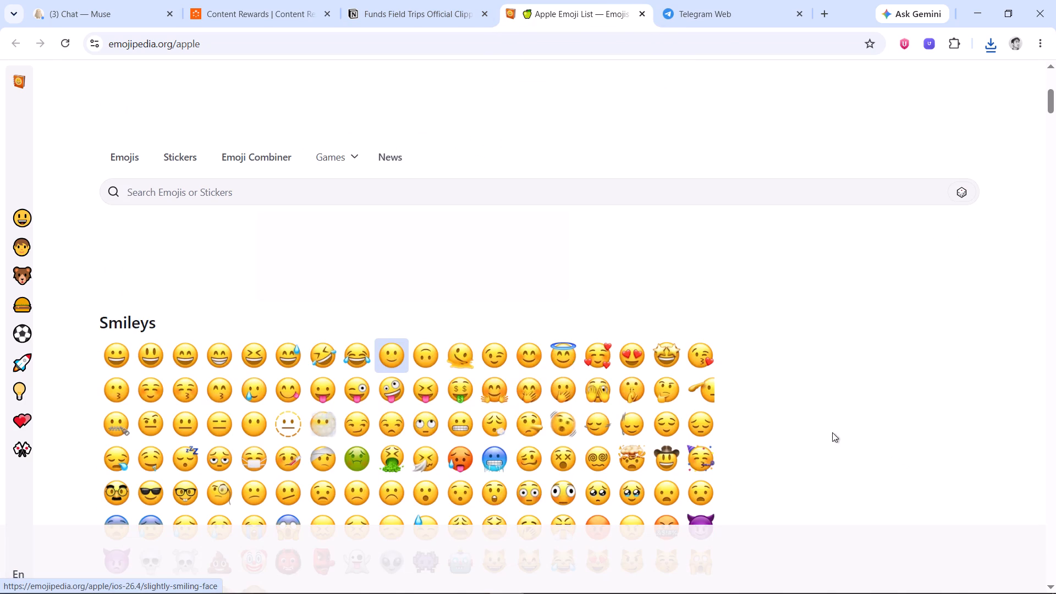
scroll(561, 424, "down", 4)
scroll(385, 293, "up", 4)
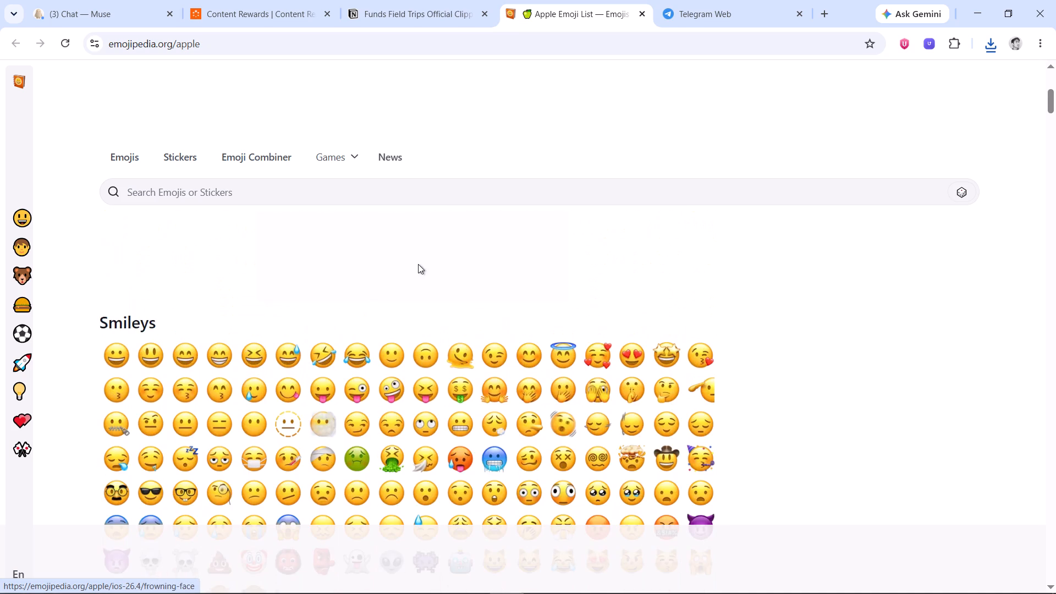
scroll(418, 264, "up", 1)
left_click(477, 0)
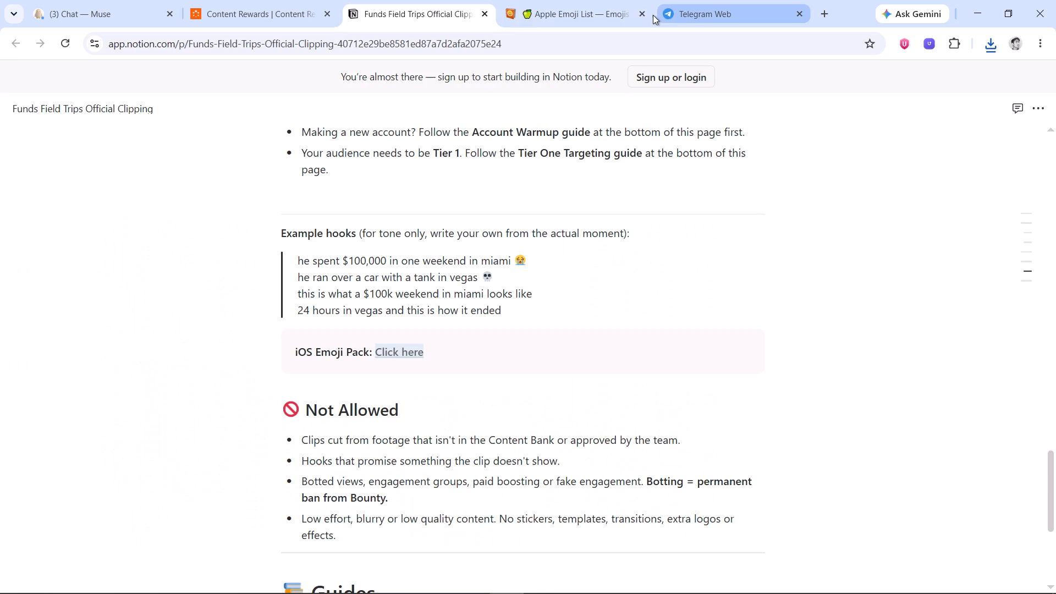
left_click(643, 15)
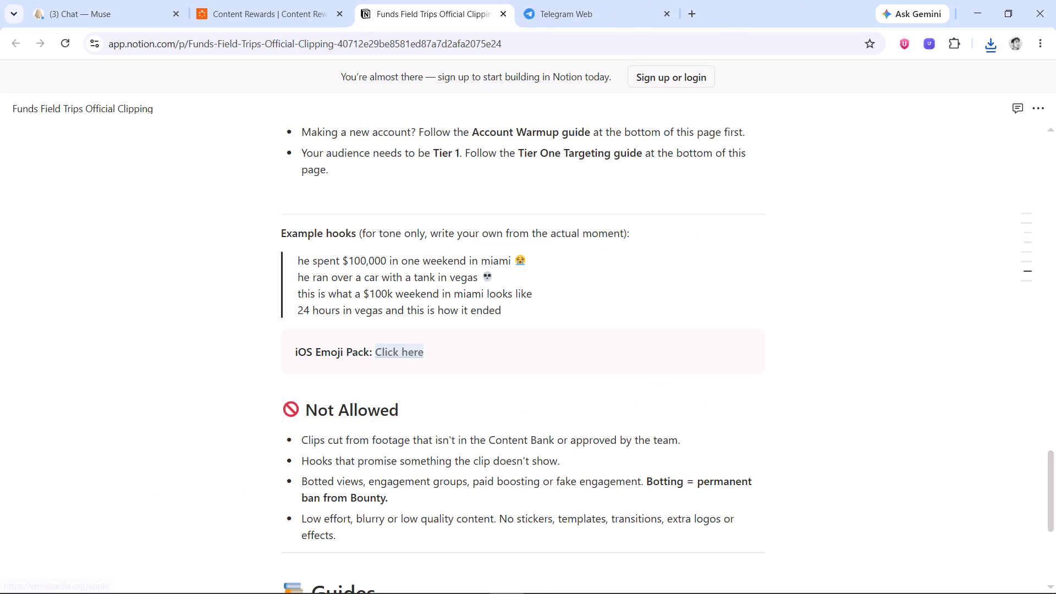
Read the "Not Allowed" rules on unapproved footage, misleading hooks, botted engagement and low-effort content.
left_click_drag(290, 416, 478, 441)
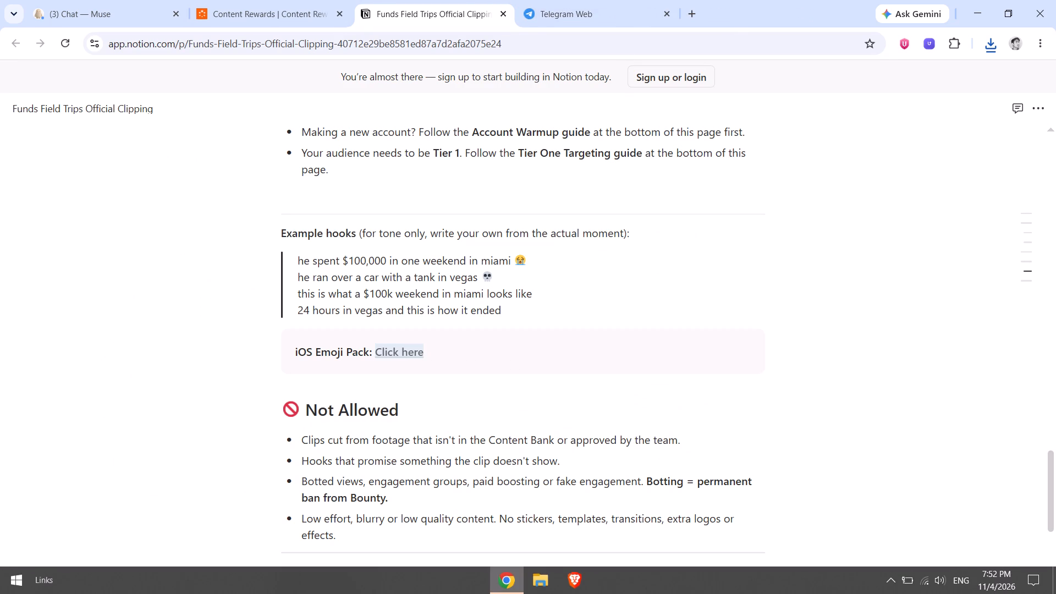
scroll(575, 380, "down", 3)
scroll(643, 292, "up", 1)
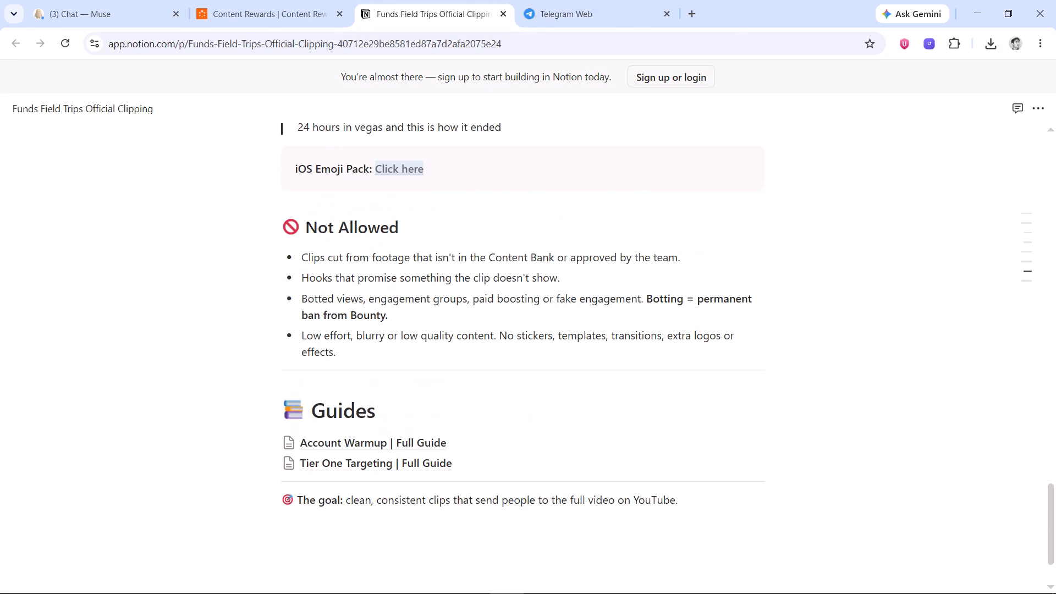
left_click_drag(304, 271, 585, 276)
left_click(585, 276)
left_click_drag(306, 302, 443, 302)
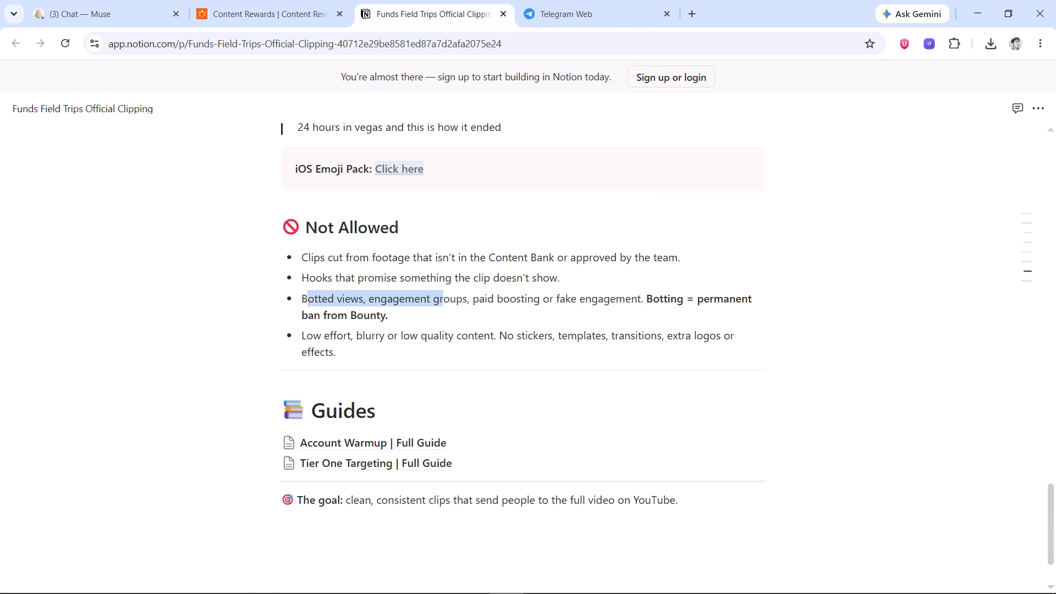
left_click_drag(443, 302, 625, 299)
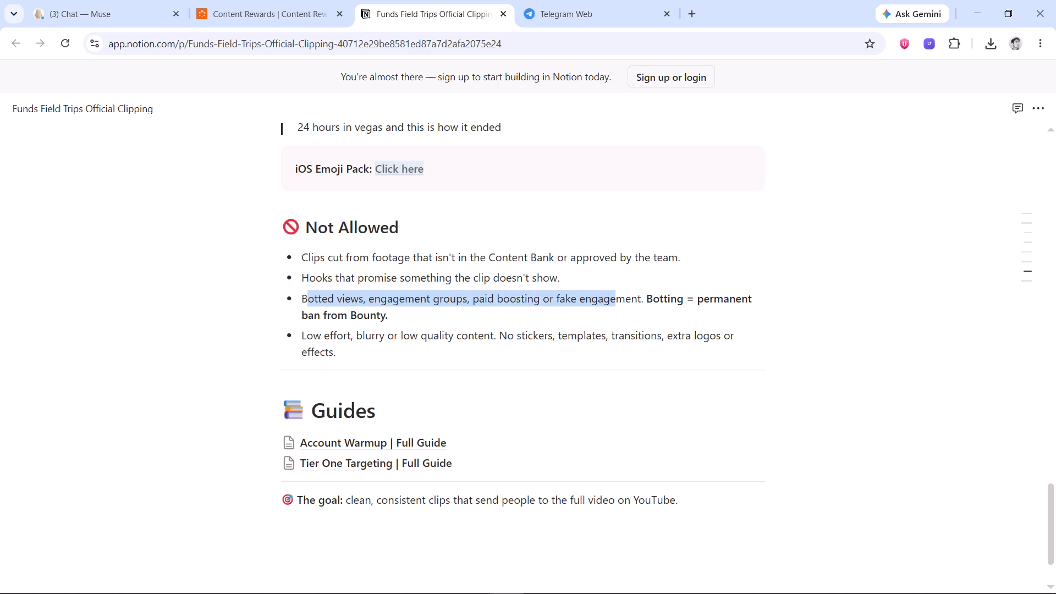
left_click_drag(625, 299, 790, 310)
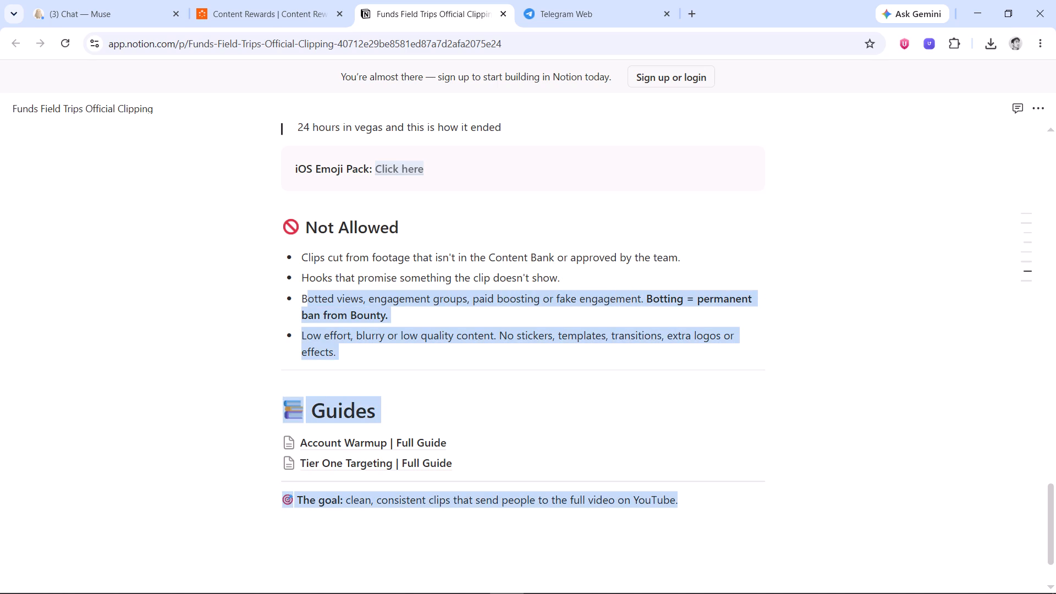
left_click_drag(790, 310, 389, 318)
left_click(389, 318)
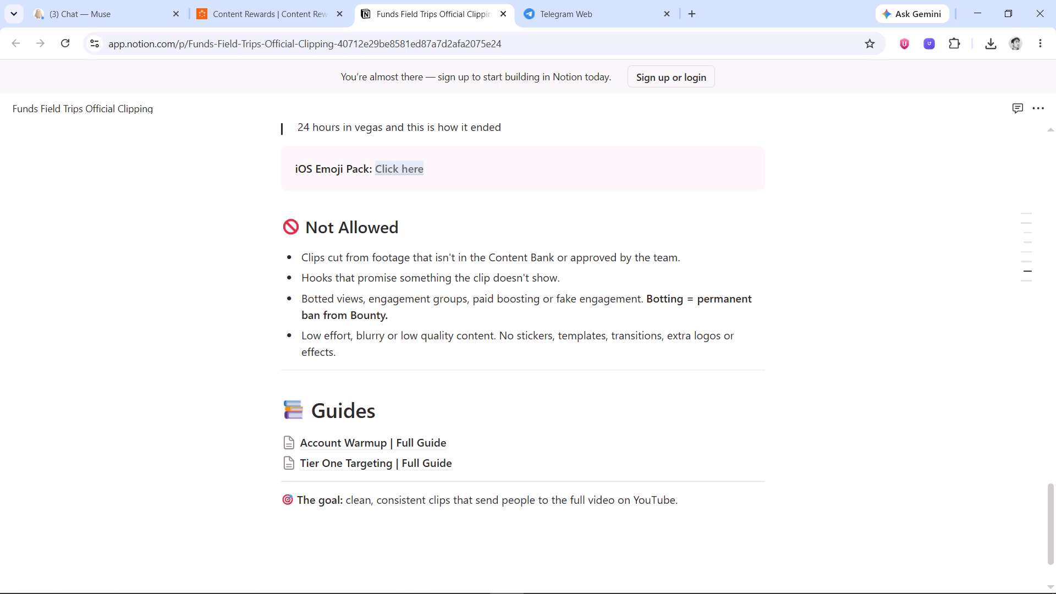
left_click_drag(308, 332, 743, 362)
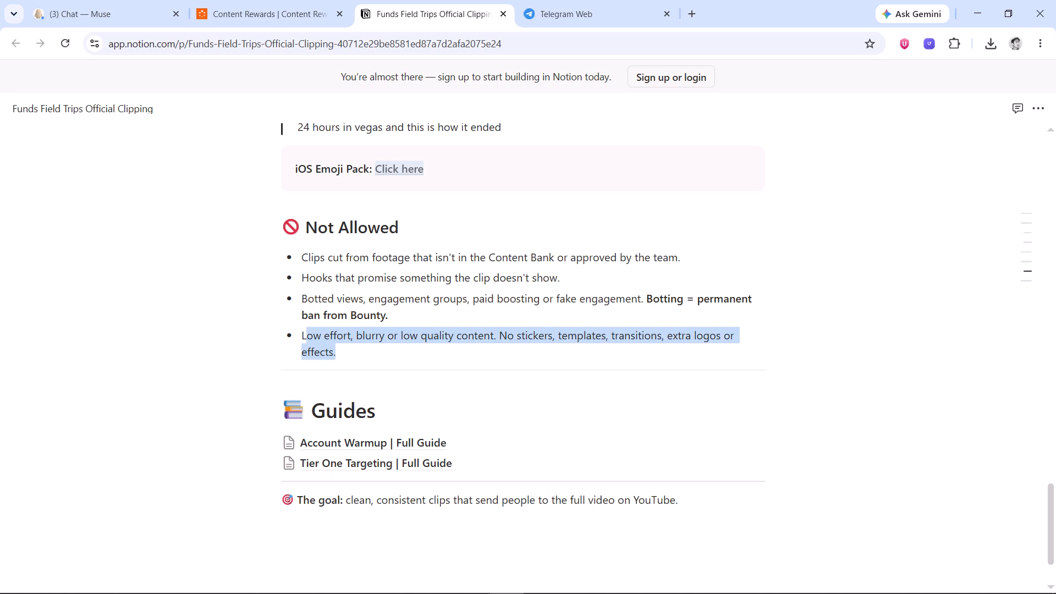
left_click_drag(743, 362, 343, 352)
left_click(343, 352)
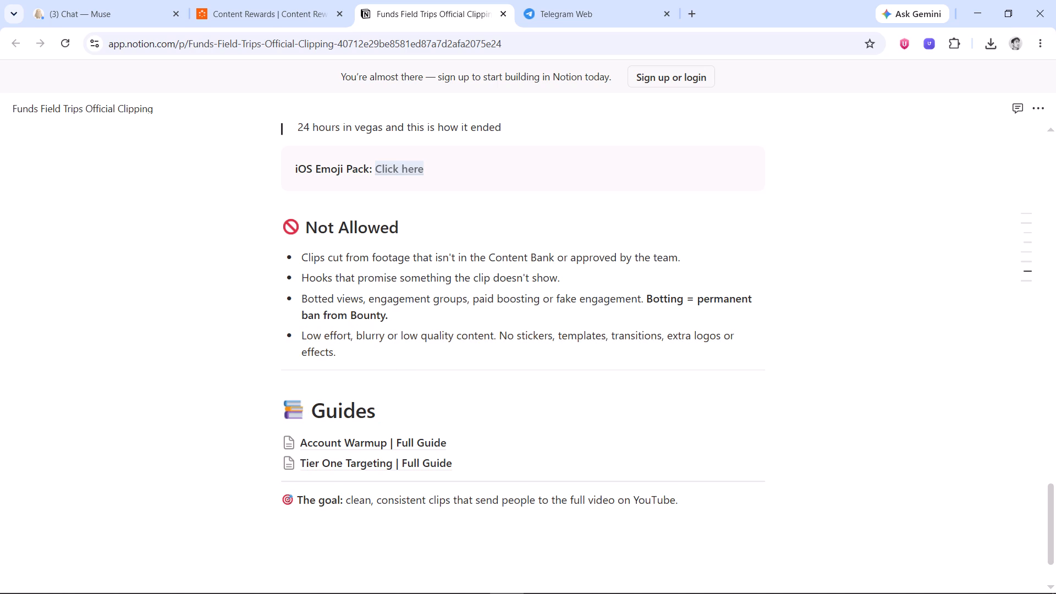
Check the guides listed at the end of the brief and read the campaign's goal line.
scroll(343, 352, "down", 1)
left_click_drag(316, 312, 411, 319)
left_click(411, 319)
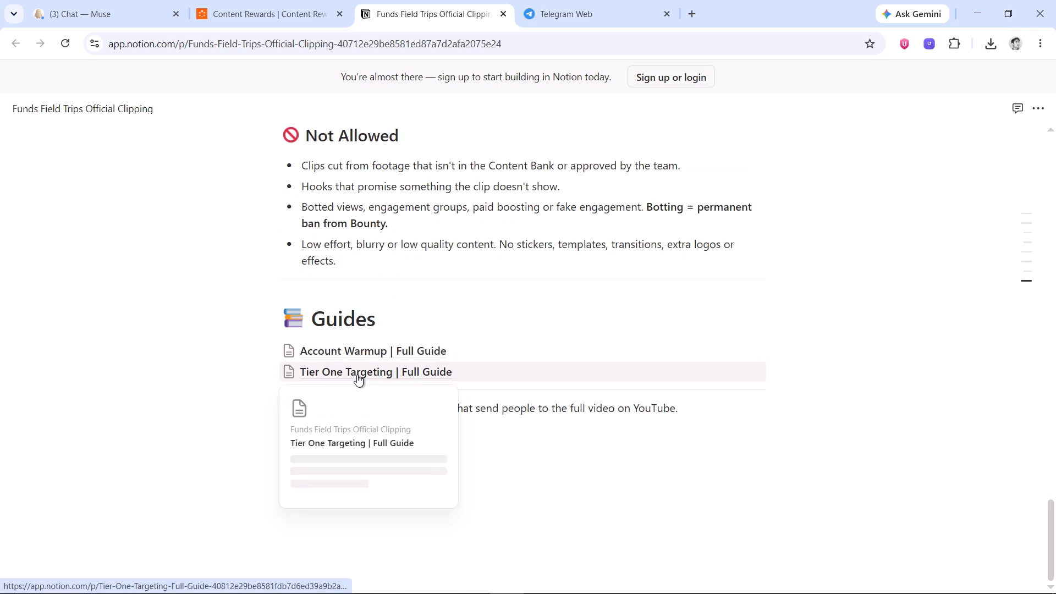
left_click_drag(293, 413, 474, 413)
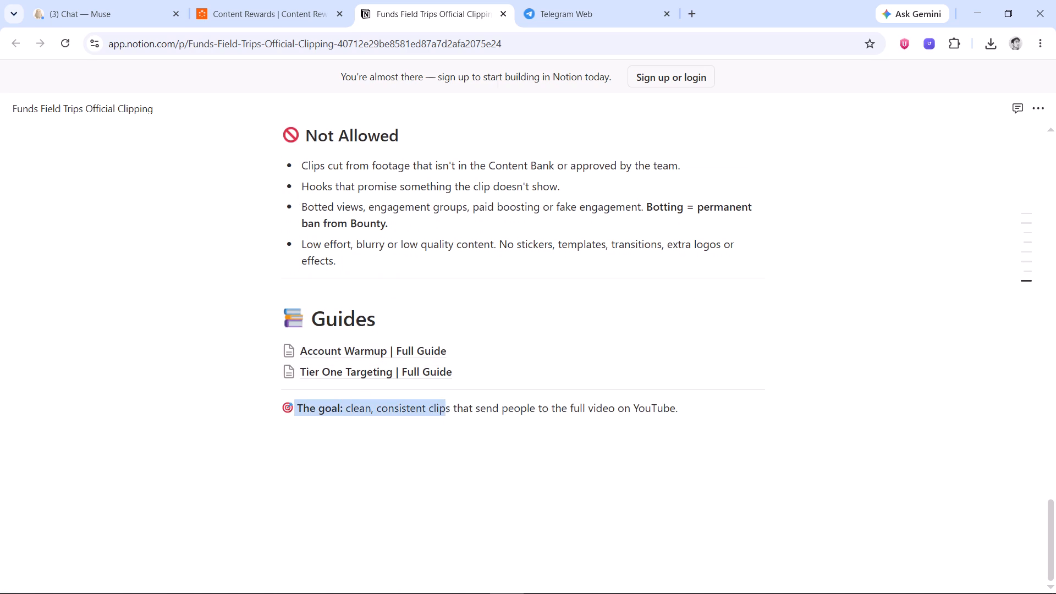
left_click_drag(474, 413, 694, 409)
left_click(694, 409)
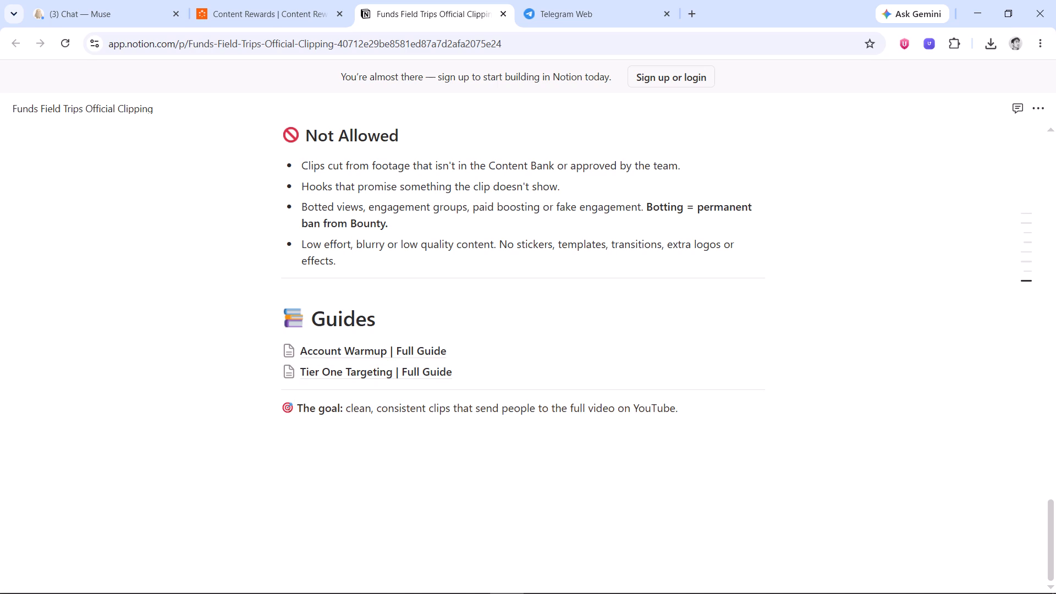
Open the Tier One Targeting full guide, skim its sections through Targeting Troubleshooting, and return to the campaign brief.
left_click(426, 375)
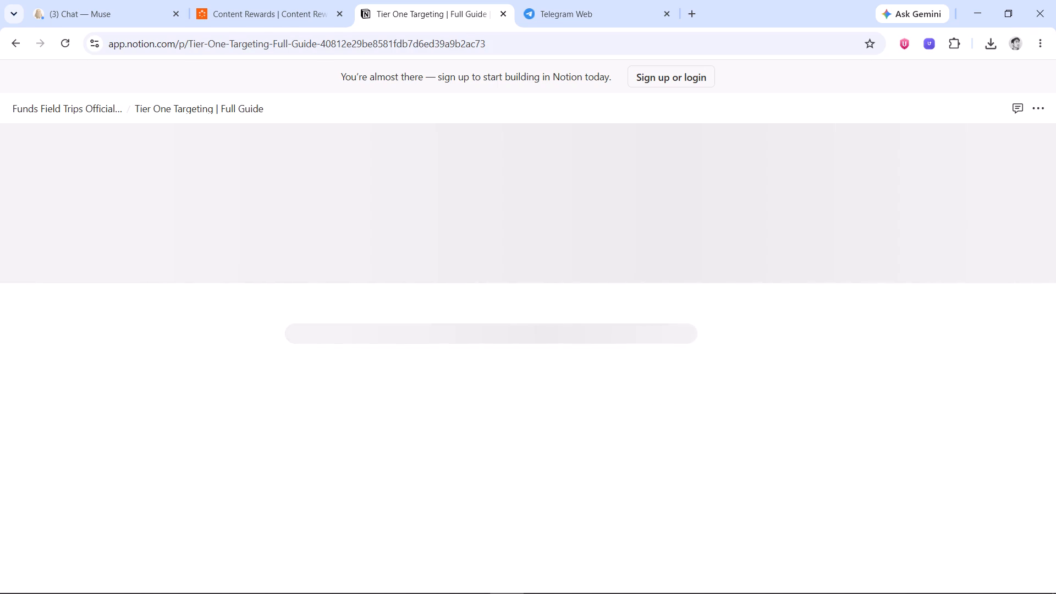
scroll(448, 307, "down", 3)
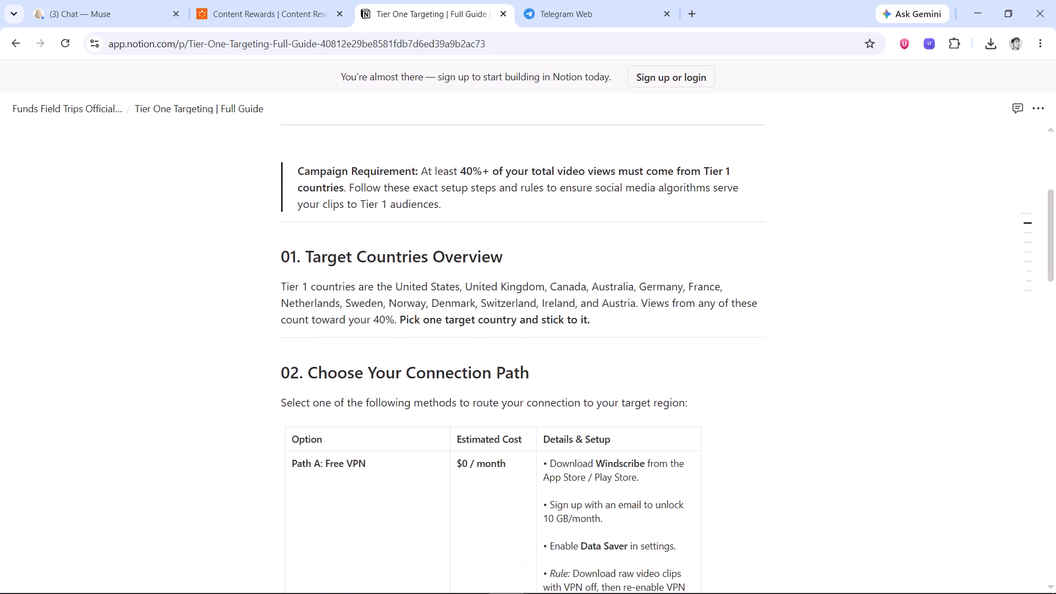
scroll(448, 307, "down", 2)
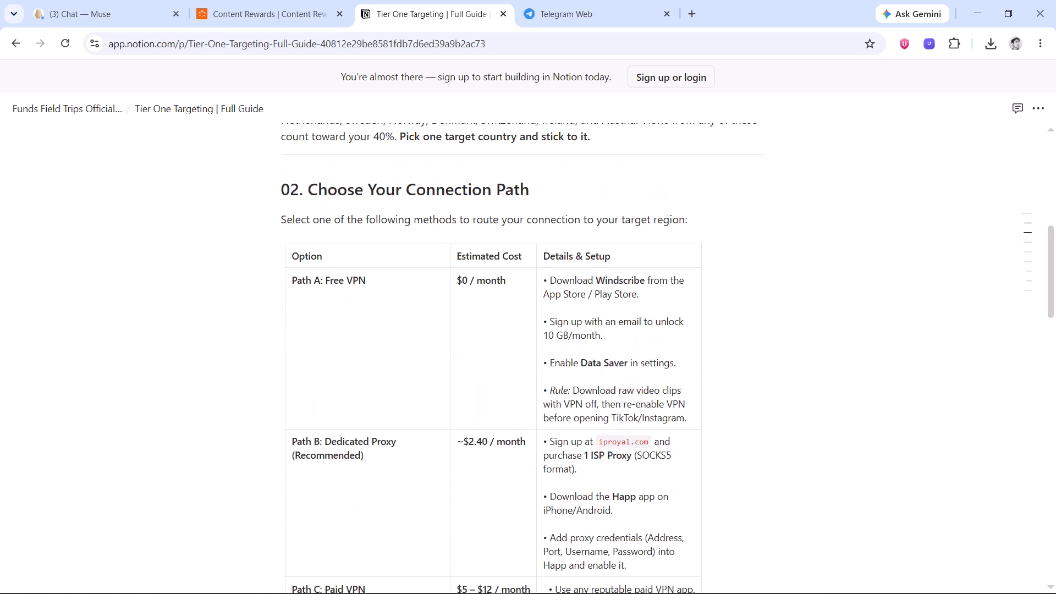
scroll(448, 307, "down", 1)
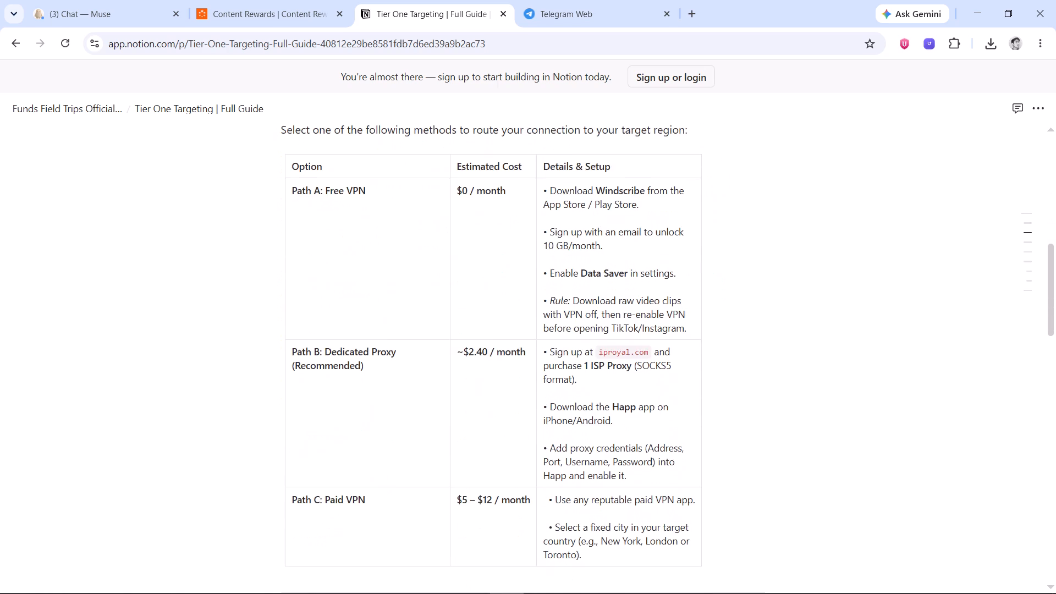
scroll(448, 307, "down", 1)
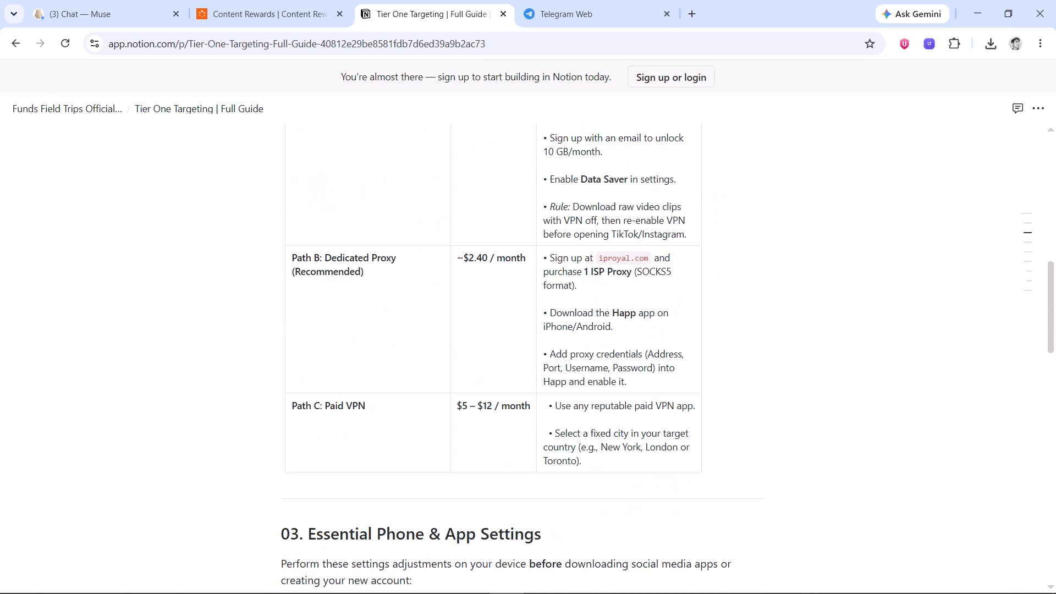
scroll(448, 307, "down", 2)
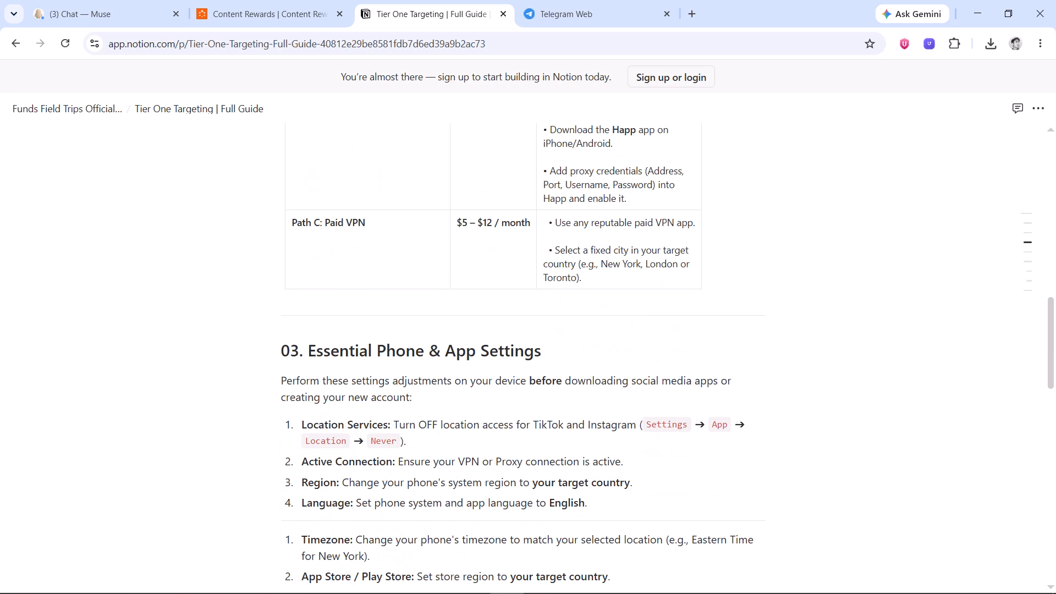
scroll(448, 307, "down", 4)
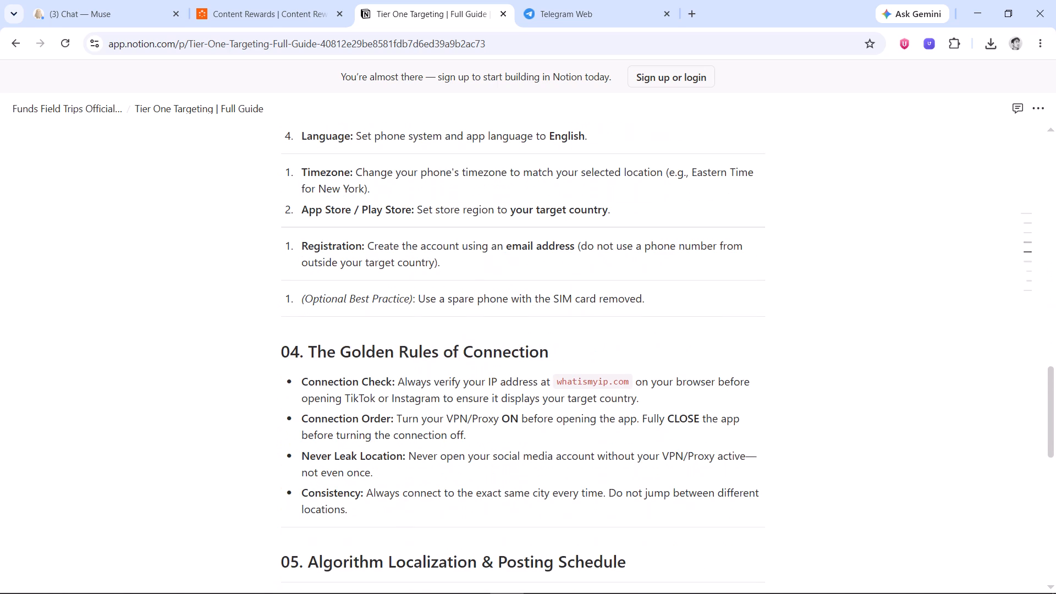
scroll(448, 307, "down", 5)
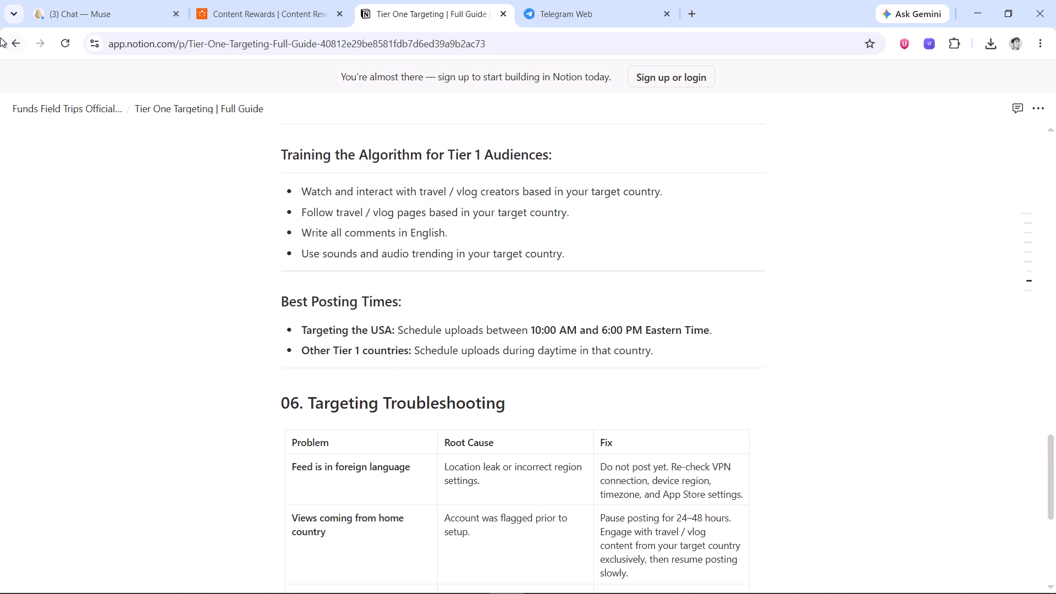
left_click(7, 34)
Open the Funds Field Trips YouTube channel from the brief's Content Bank section.
scroll(649, 327, "up", 20)
scroll(649, 327, "up", 5)
scroll(524, 360, "down", 4)
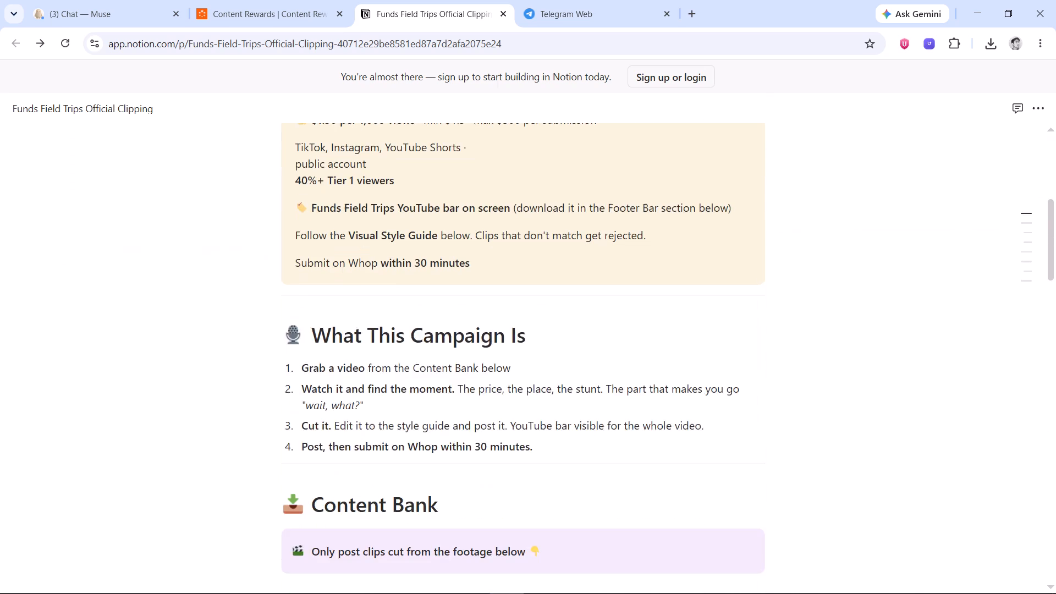
scroll(510, 359, "down", 4)
left_click(461, 300)
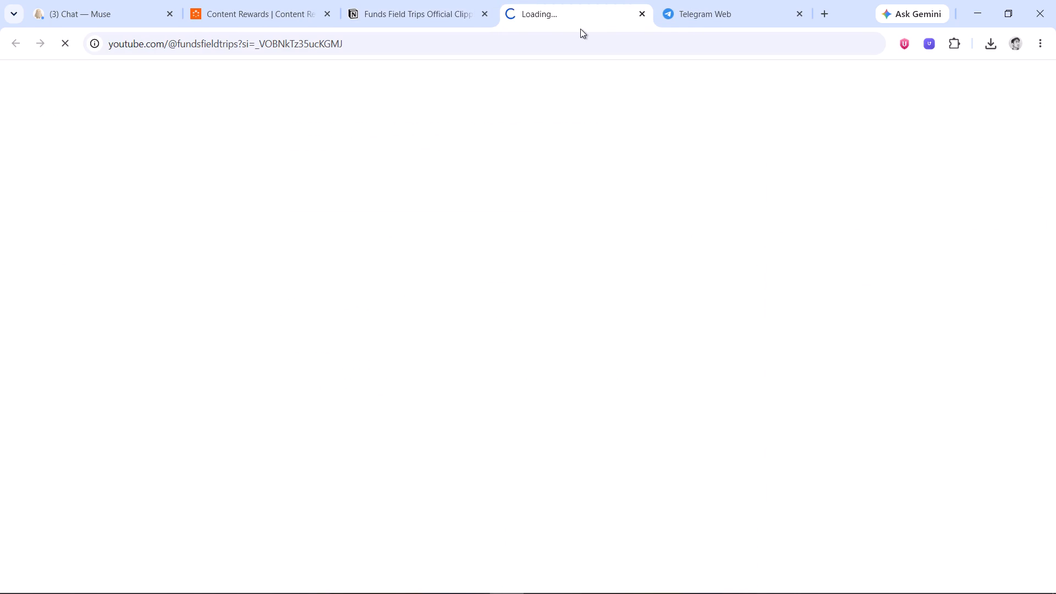
left_click(439, 0)
left_click(580, 0)
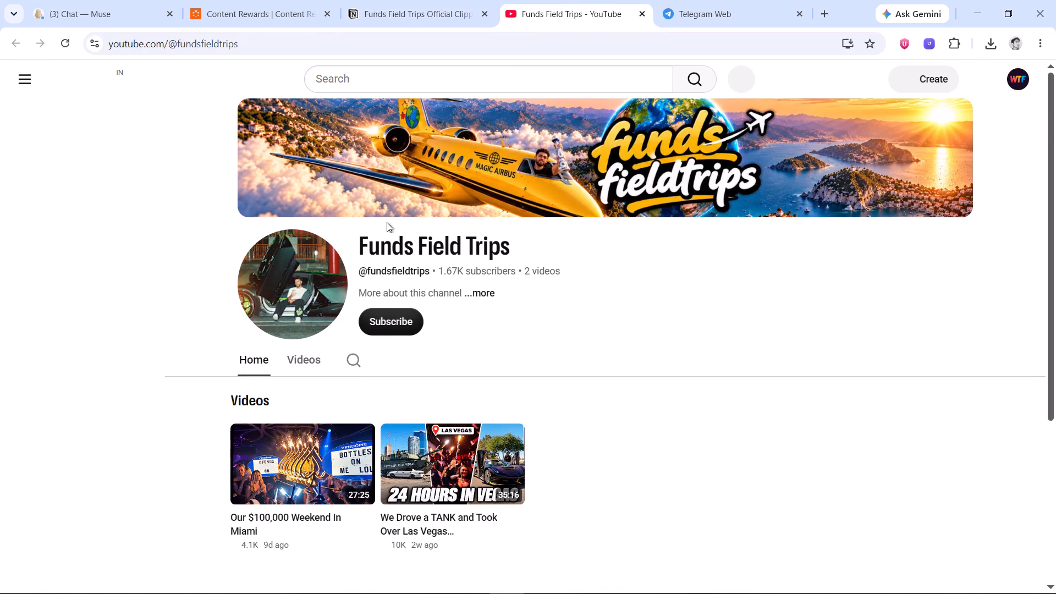
scroll(387, 222, "down", 1)
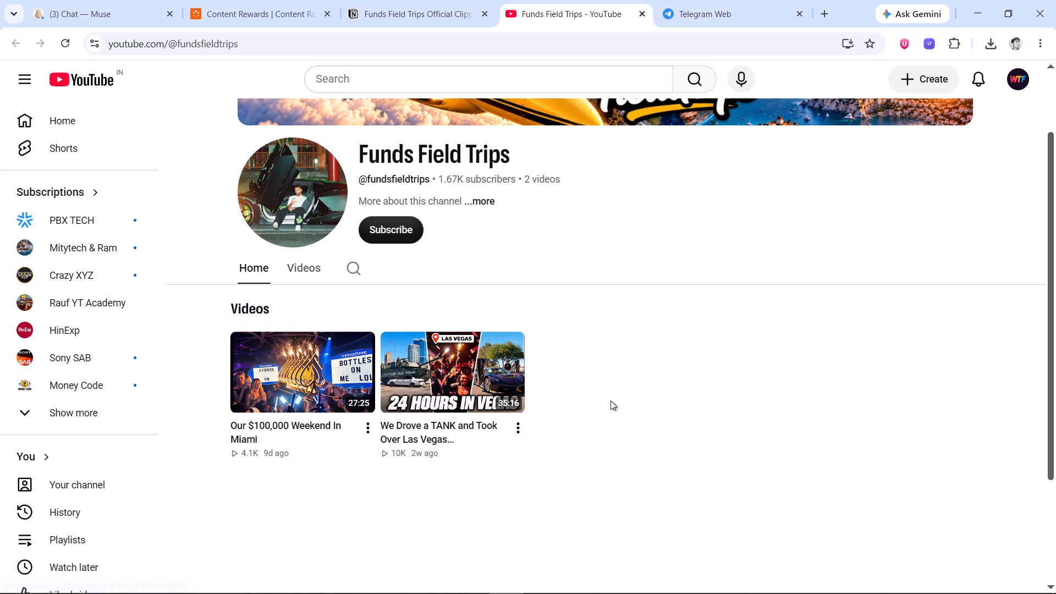
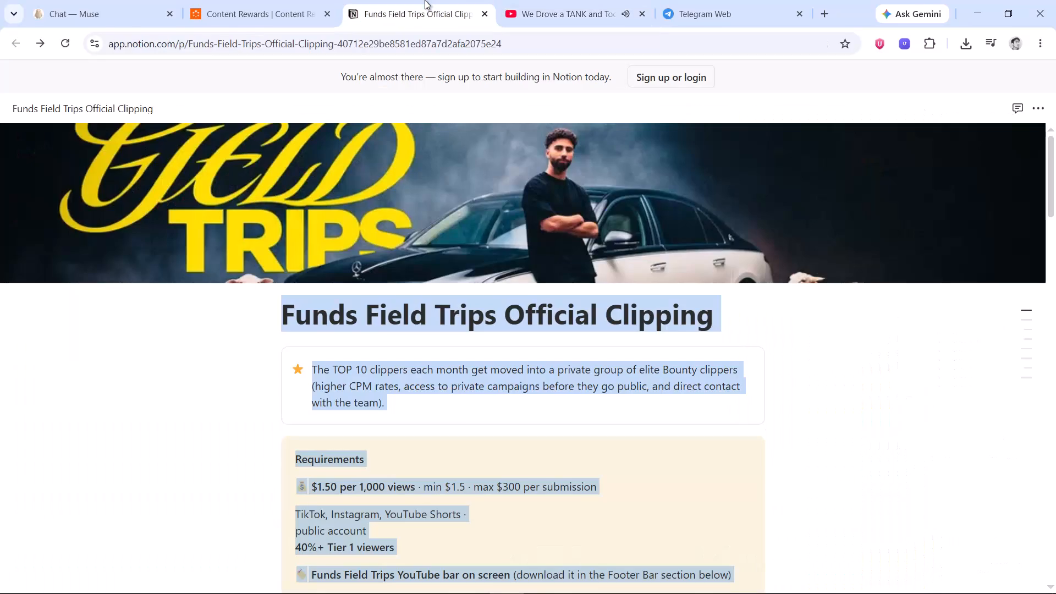
Return from the Notion campaign brief to the YouTube video "We Drove a TANK and Took Over Las Vegas...".
left_click(576, 0)
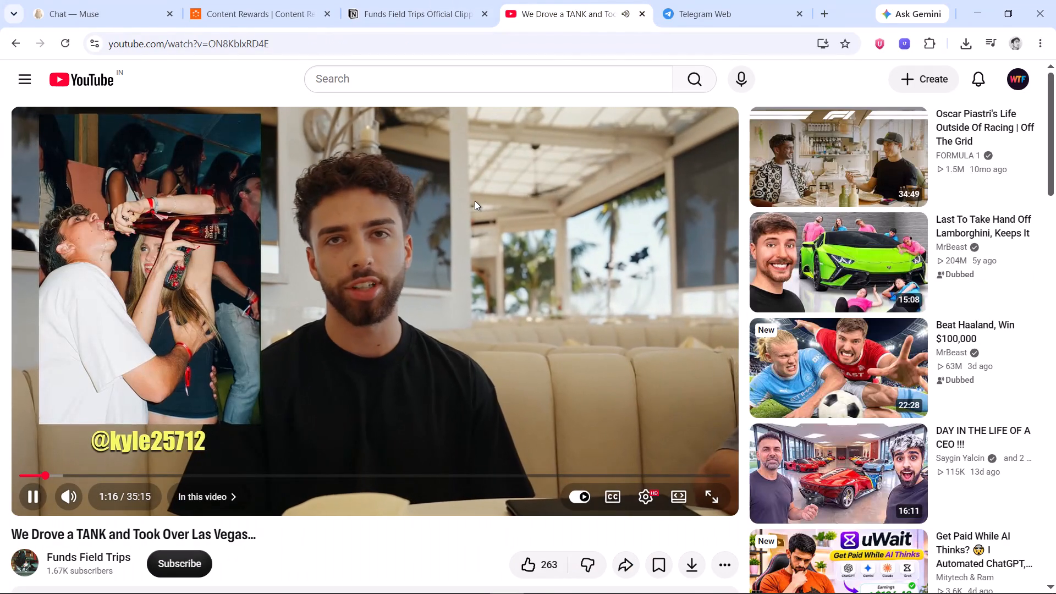
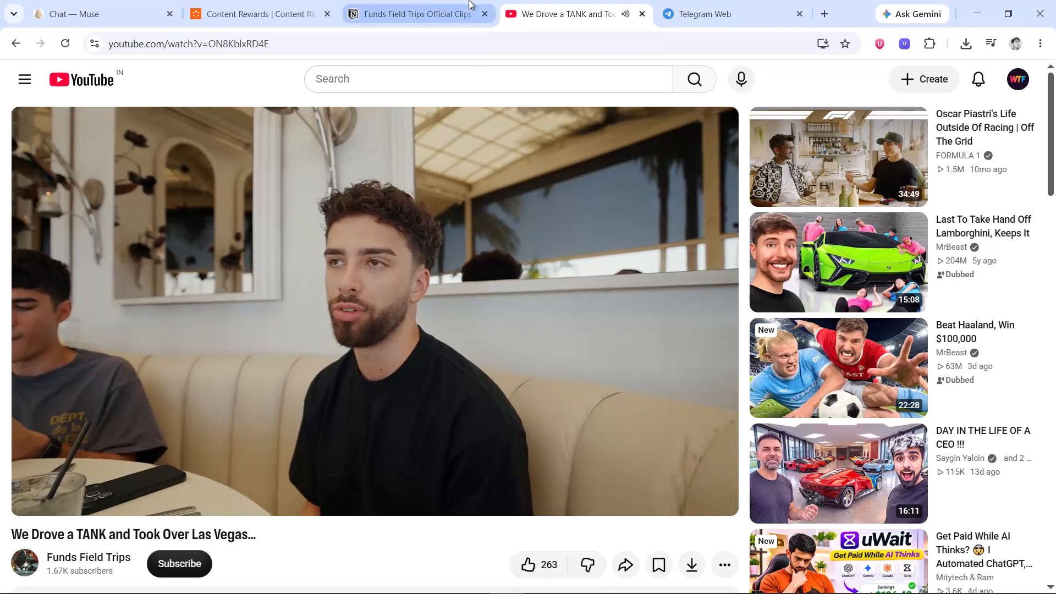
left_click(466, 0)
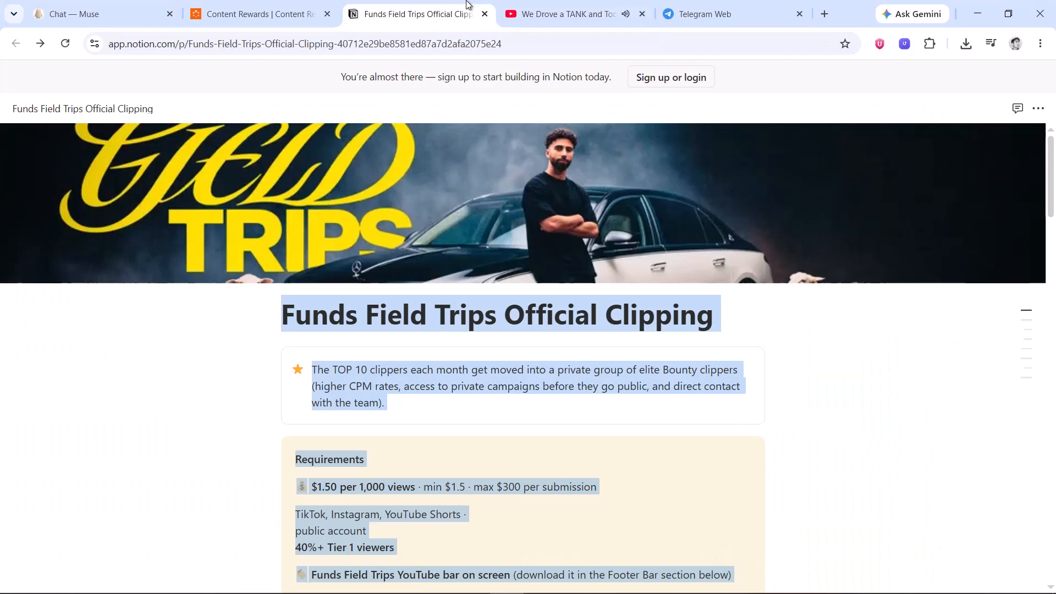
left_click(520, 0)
Switch from the YouTube video to the Muse chat.
left_click(172, 0)
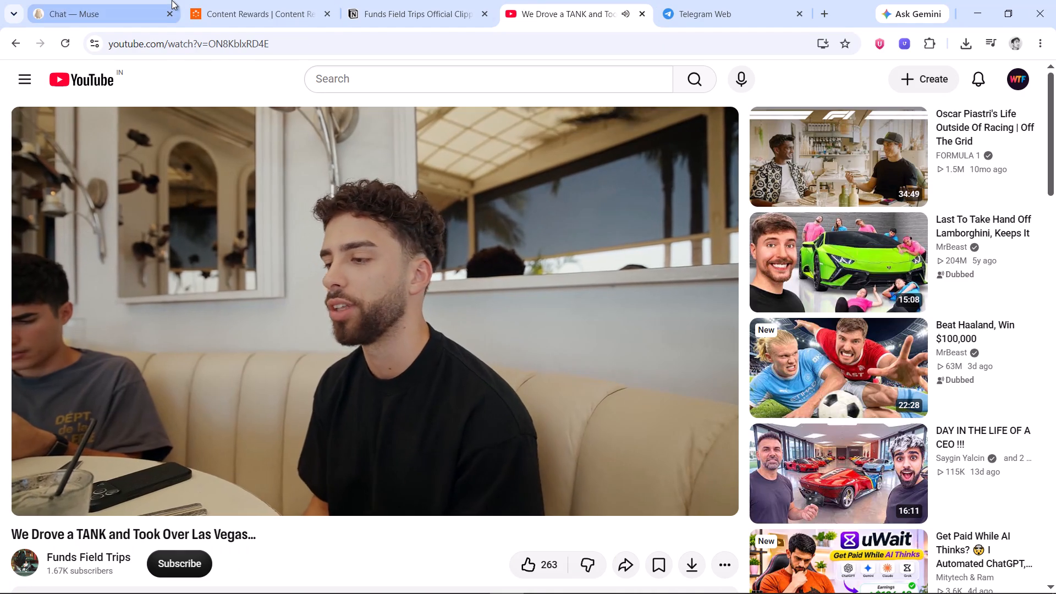
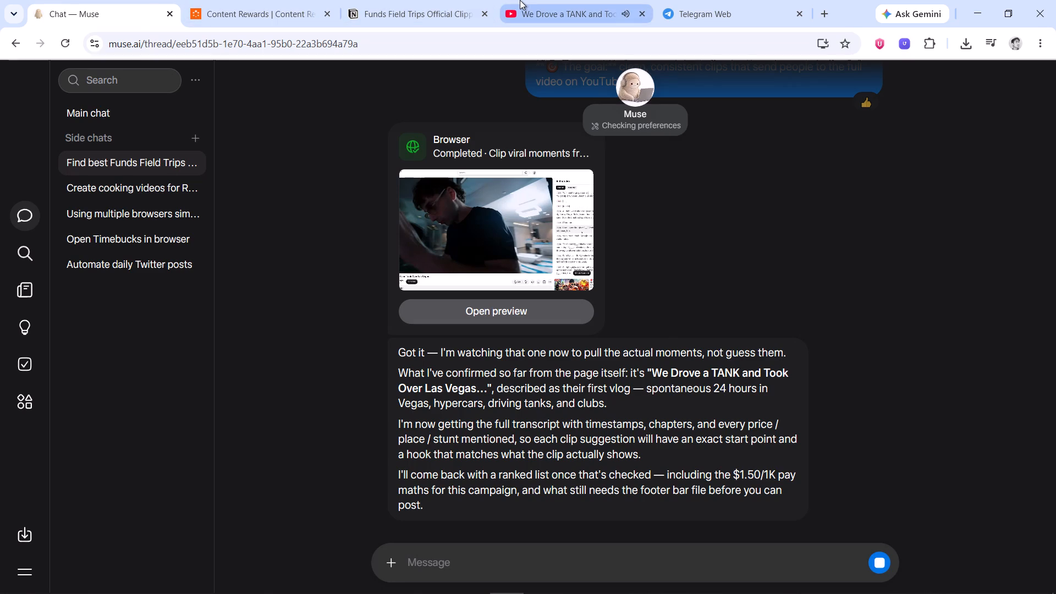
Switch from the Muse chat to the YouTube video "We Drove a TANK and Took Over Las Vegas...".
left_click(520, 0)
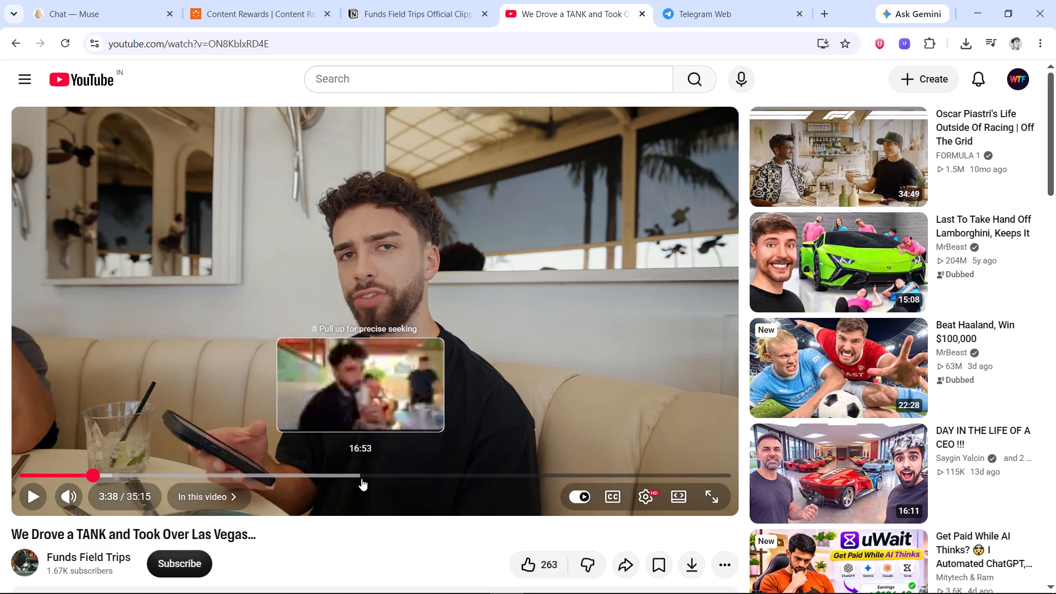
left_click(316, 472)
left_click(351, 285)
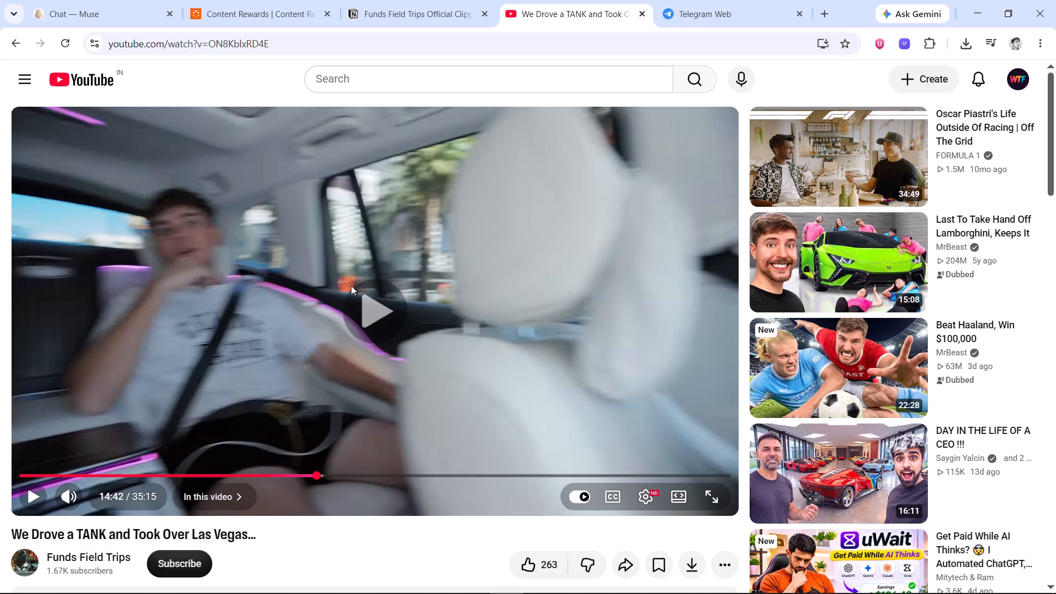
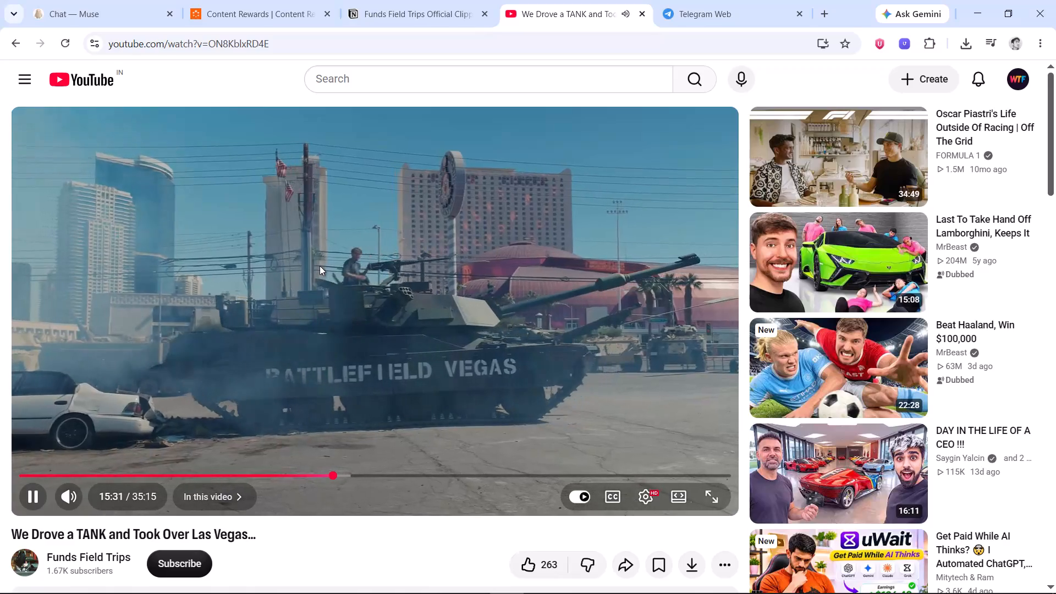
Pause the tank video on YouTube at 15:35, with the tank beside the crushed white car.
left_click(327, 250)
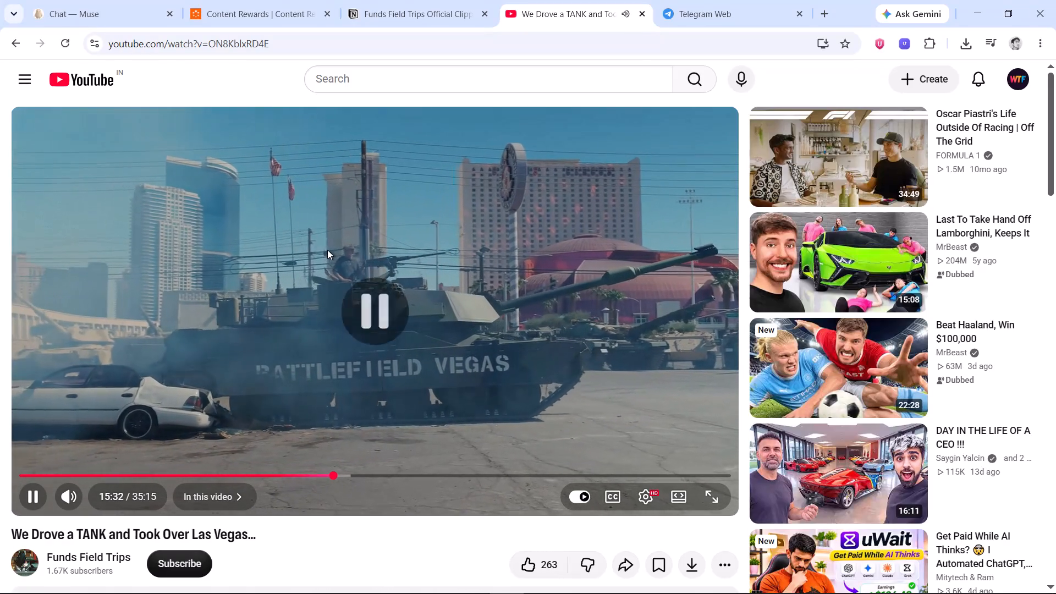
left_click(327, 250)
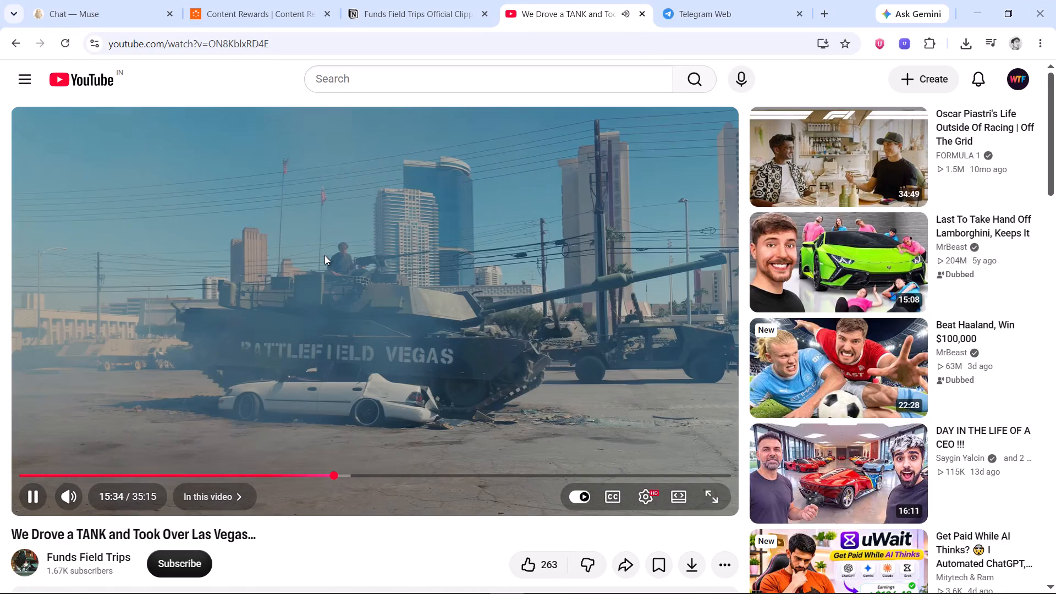
left_click(324, 255)
Check briefly through the open Muse chat, Content Rewards page and Funds Field Trips Official Clipping brief in Notion.
key("alt+Tab")
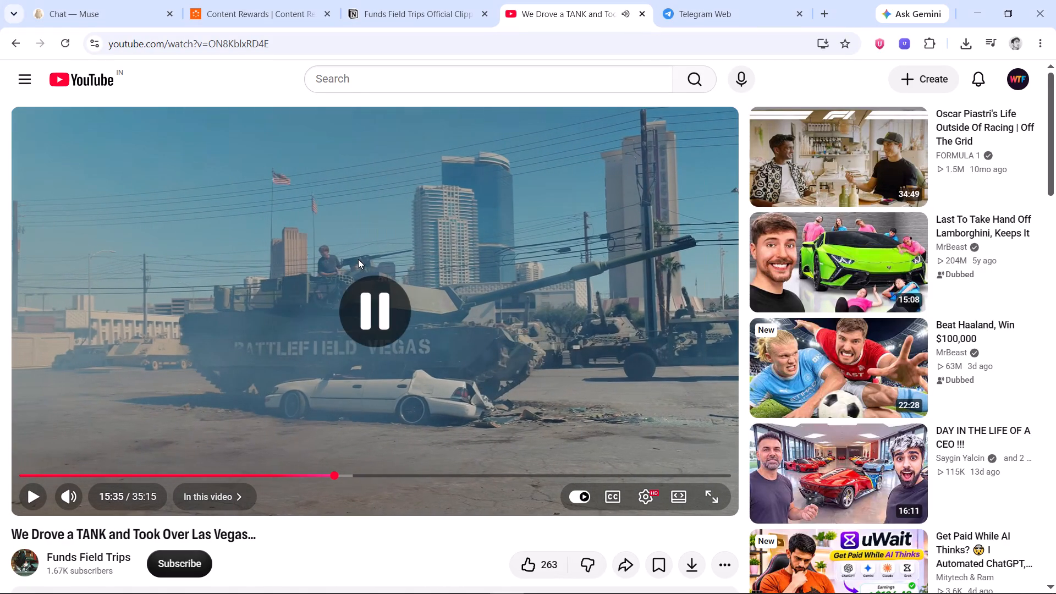
key("alt+Tab")
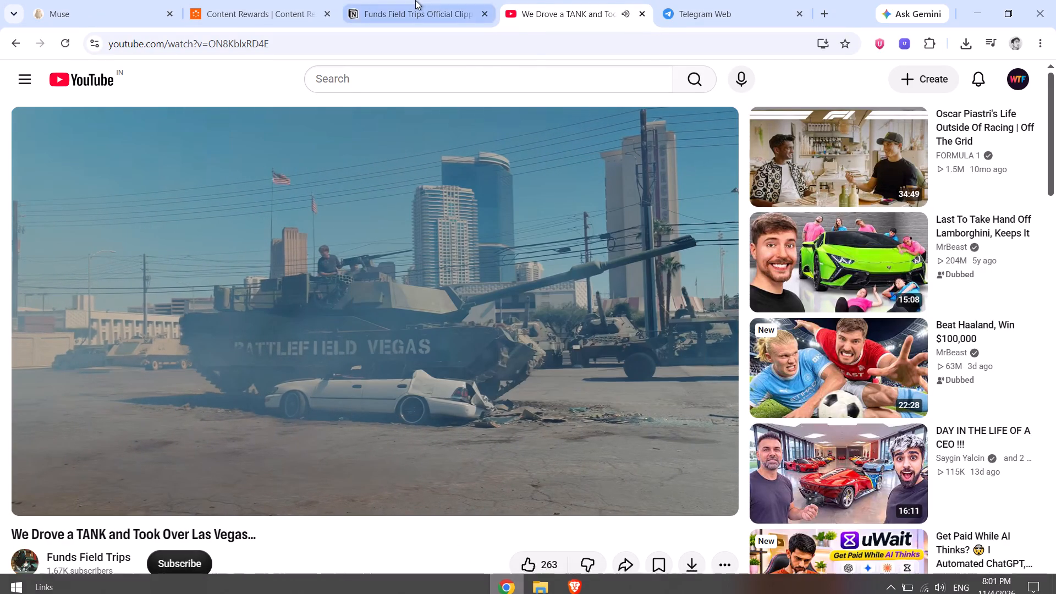
left_click(415, 0)
left_click(257, 0)
left_click(111, 0)
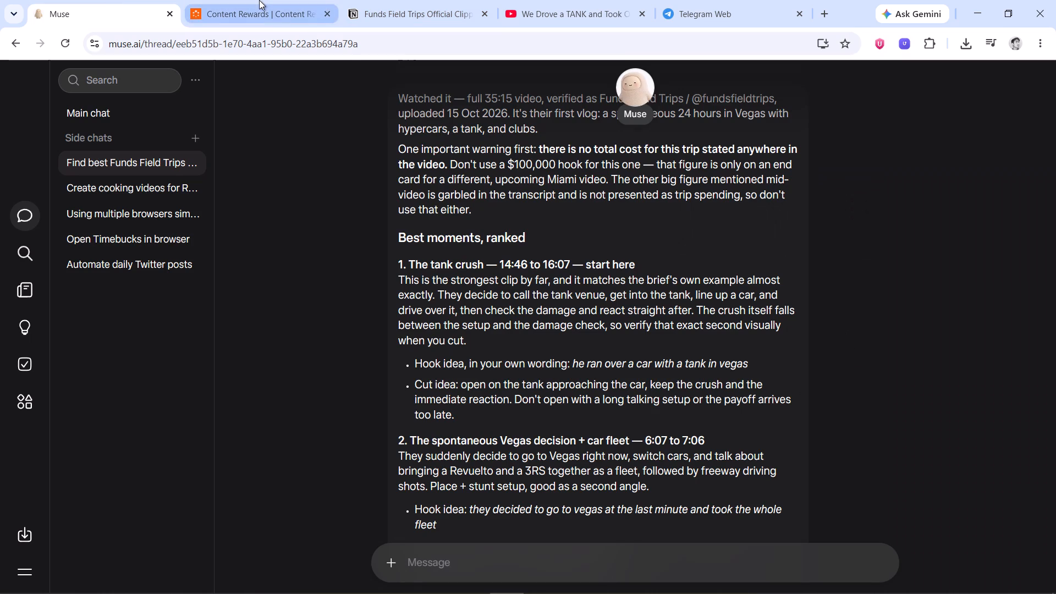
left_click(259, 0)
left_click(391, 0)
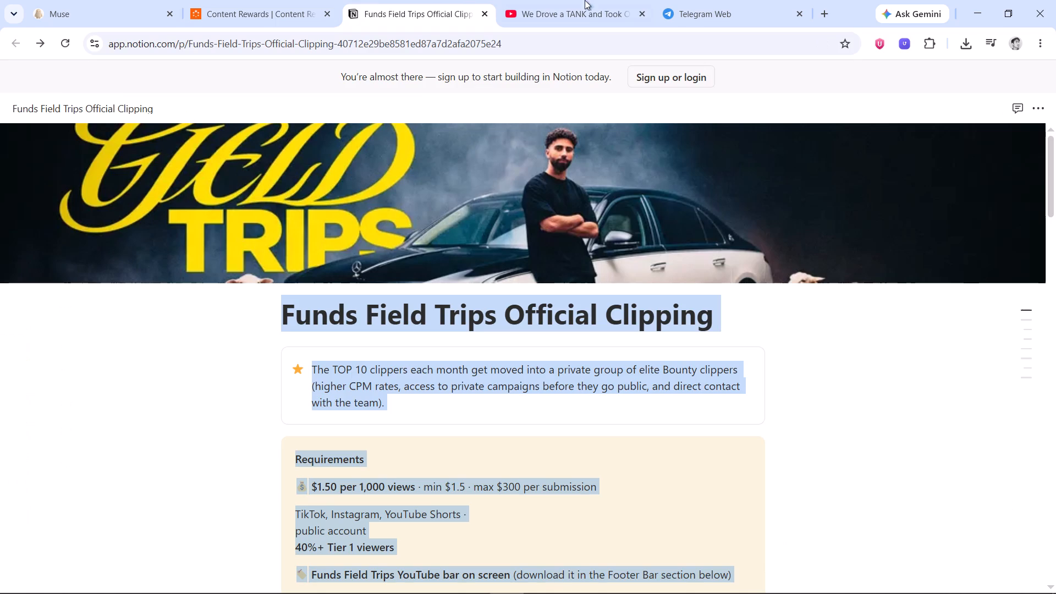
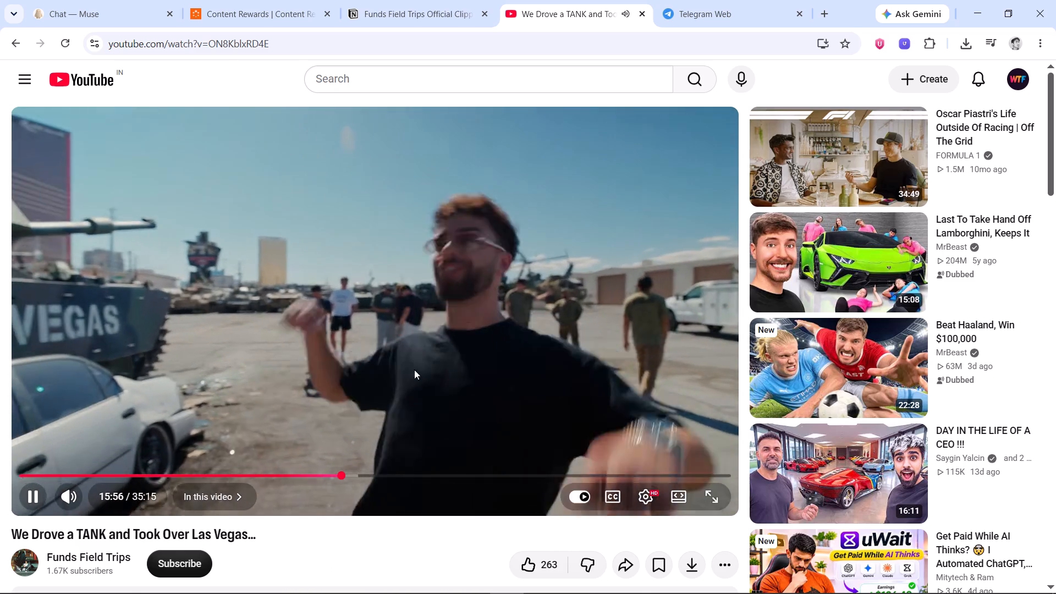
Pause the tank video briefly at about 15:58, and resume playback.
left_click(428, 388)
left_click(415, 349)
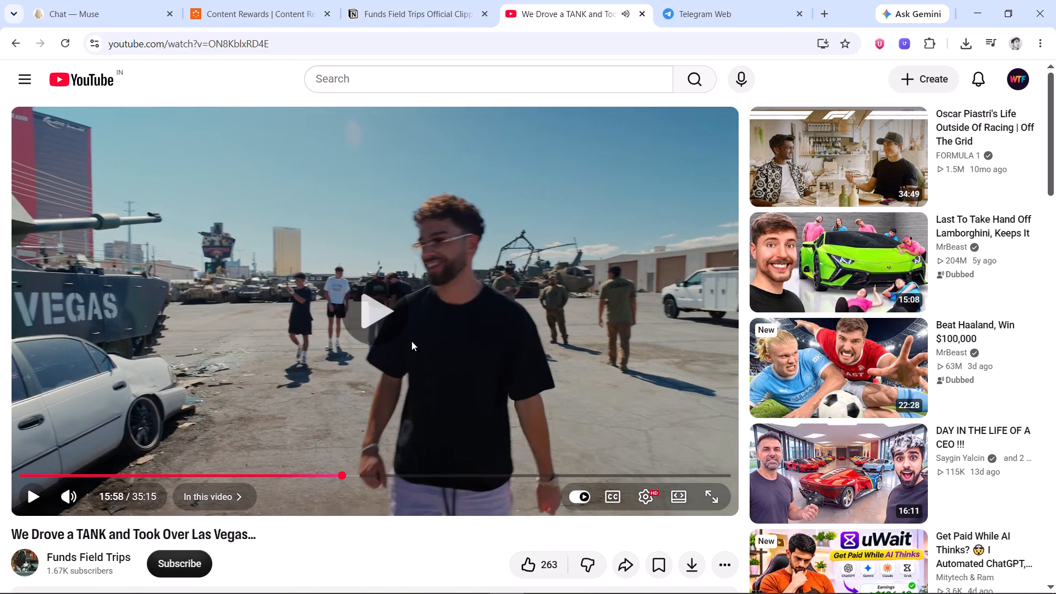
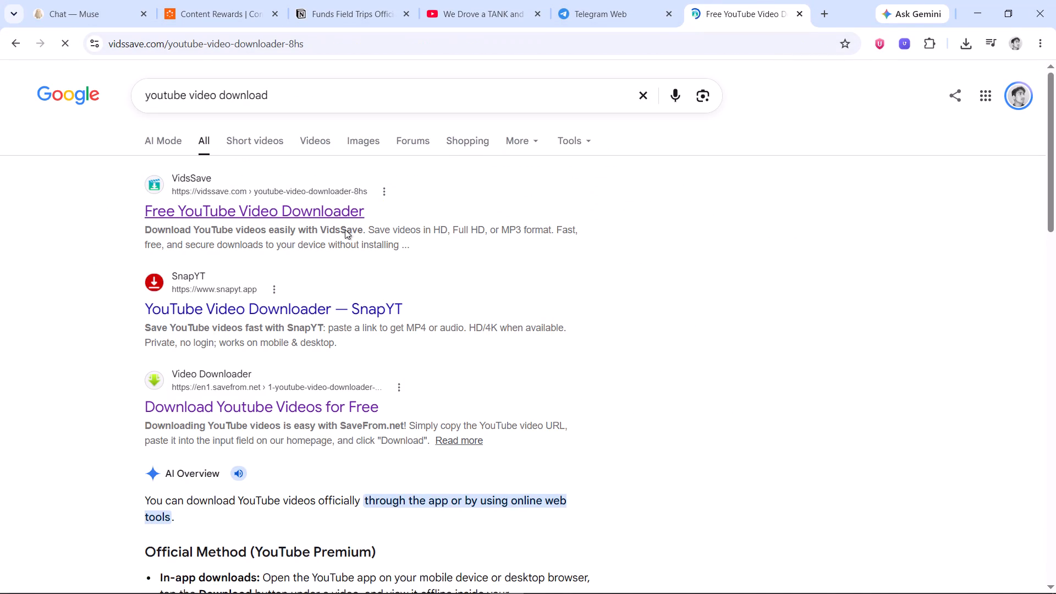
Enter the tank video's YouTube link in the VidsSave downloader and bring up its list of download formats.
left_click(464, 361)
key("ctrl+v")
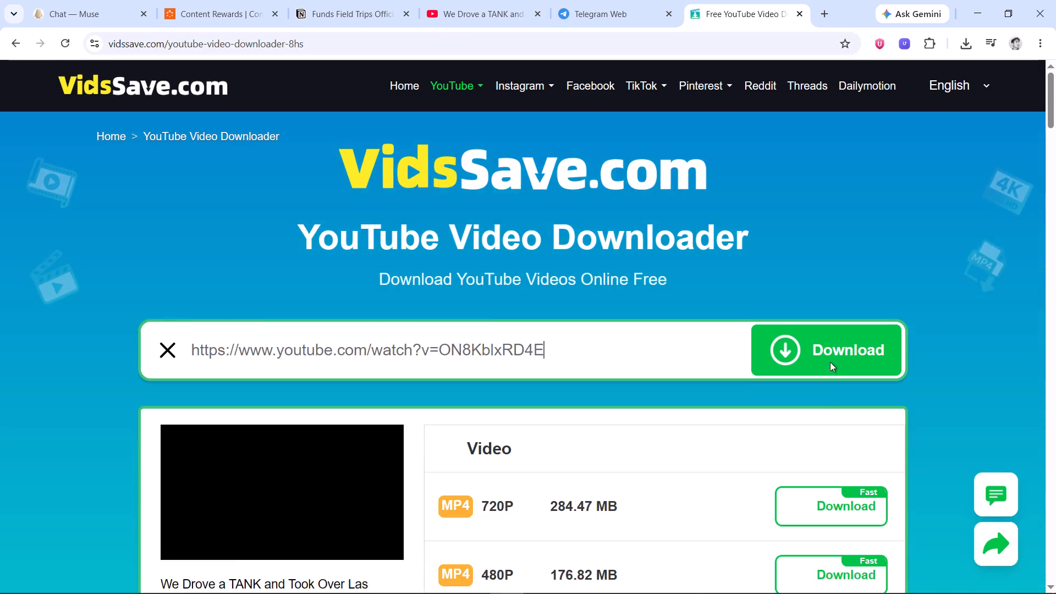
scroll(670, 354, "down", 3)
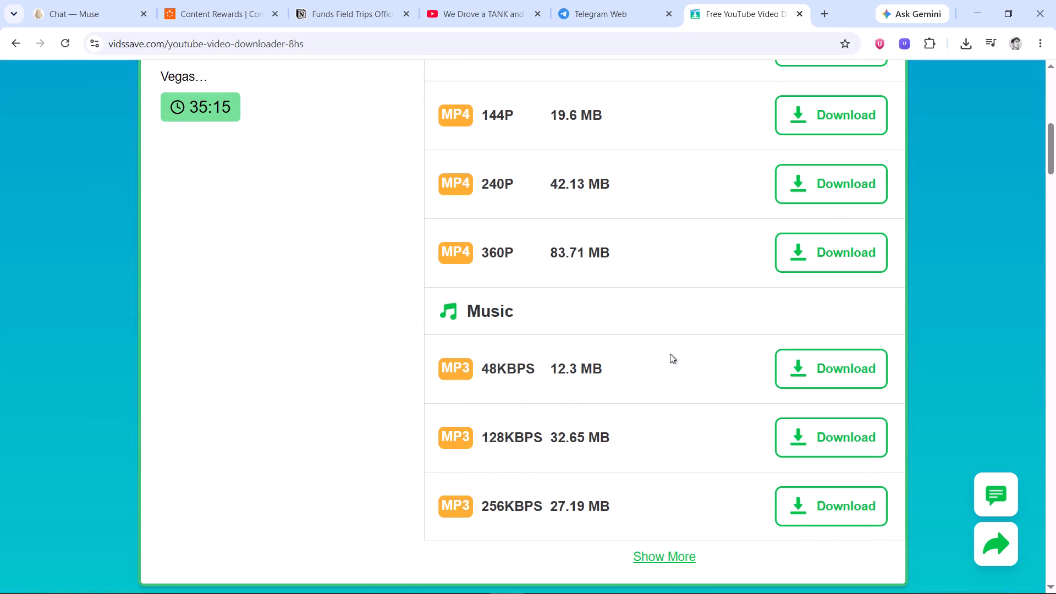
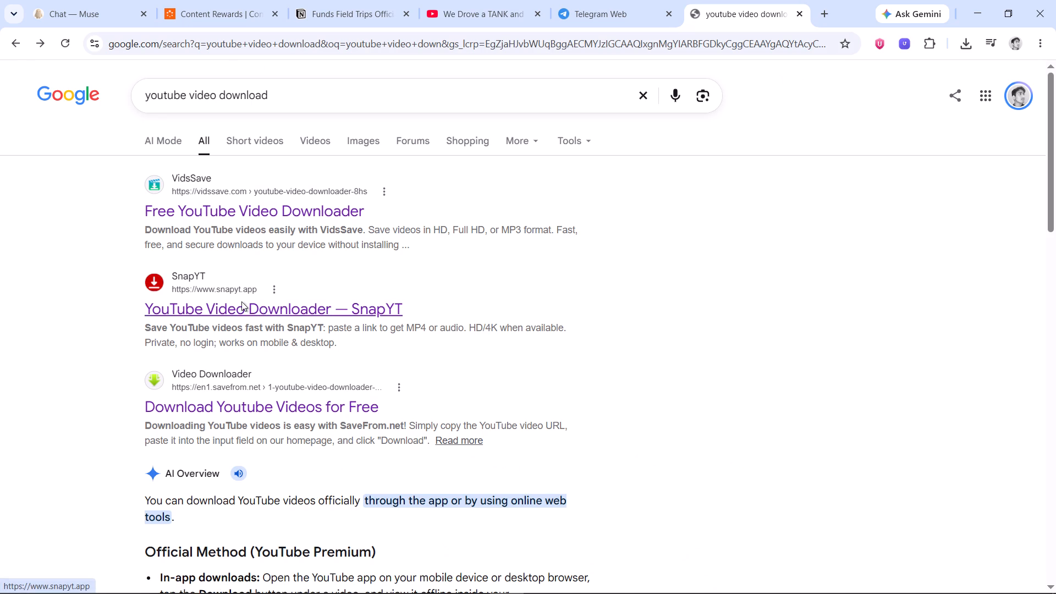
Check the VidsSave downloader briefly, and open the SaveFrom.net YouTube video downloader from the search results instead.
left_click(245, 217)
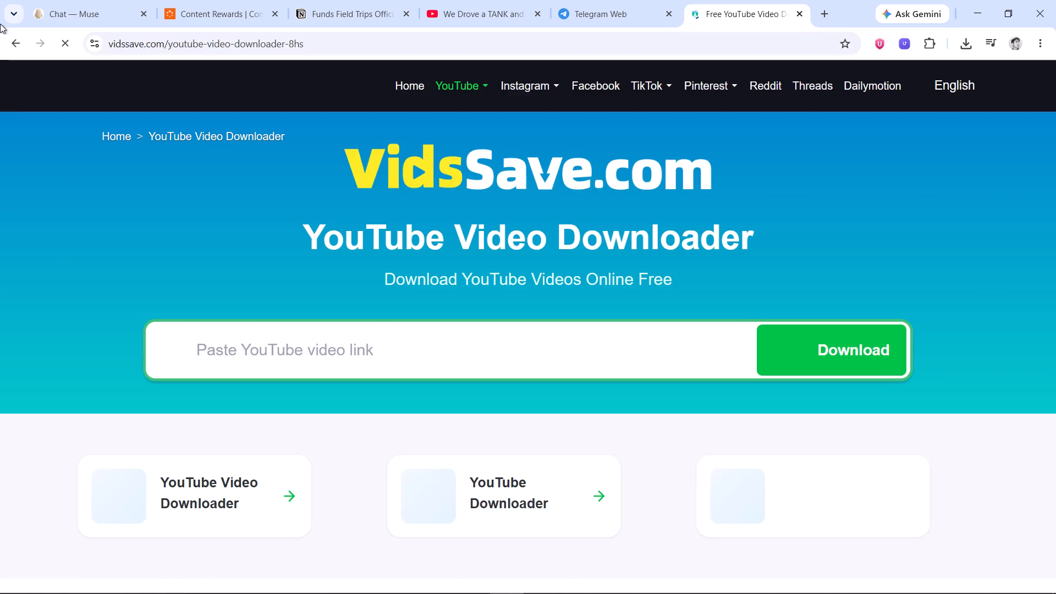
left_click(4, 42)
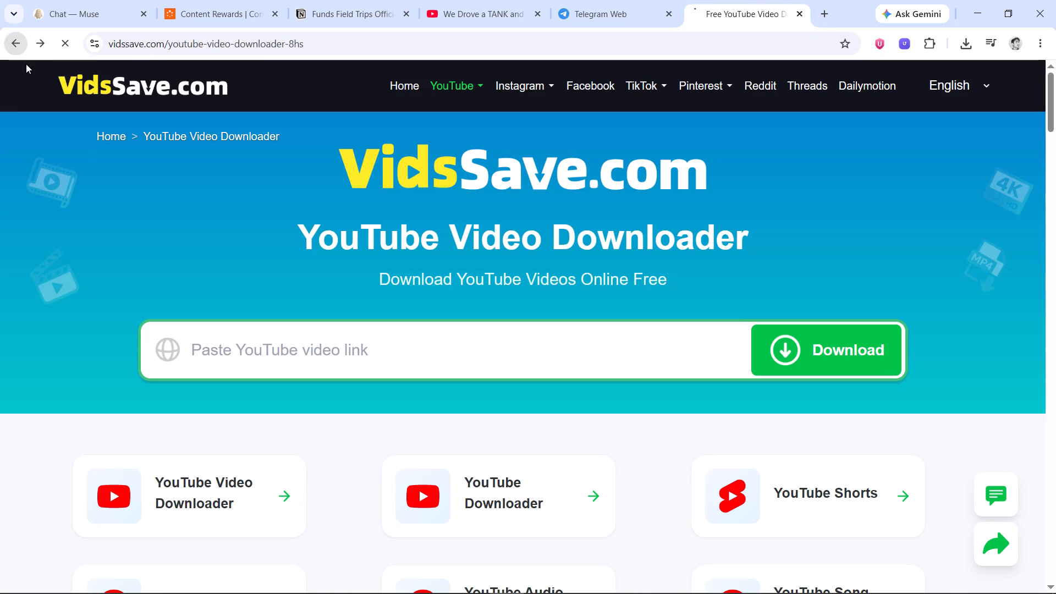
left_click(259, 404)
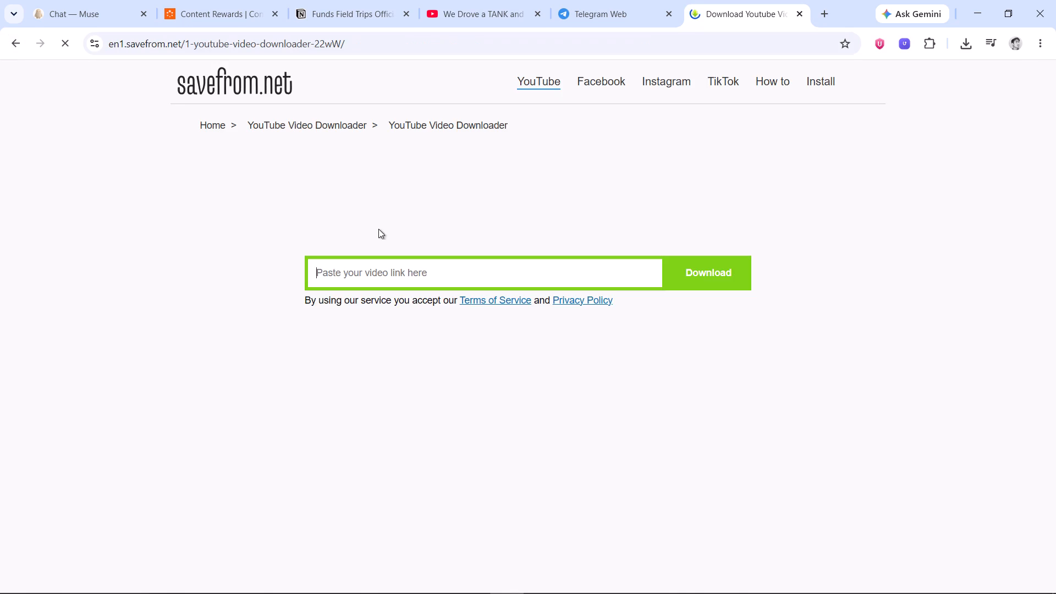
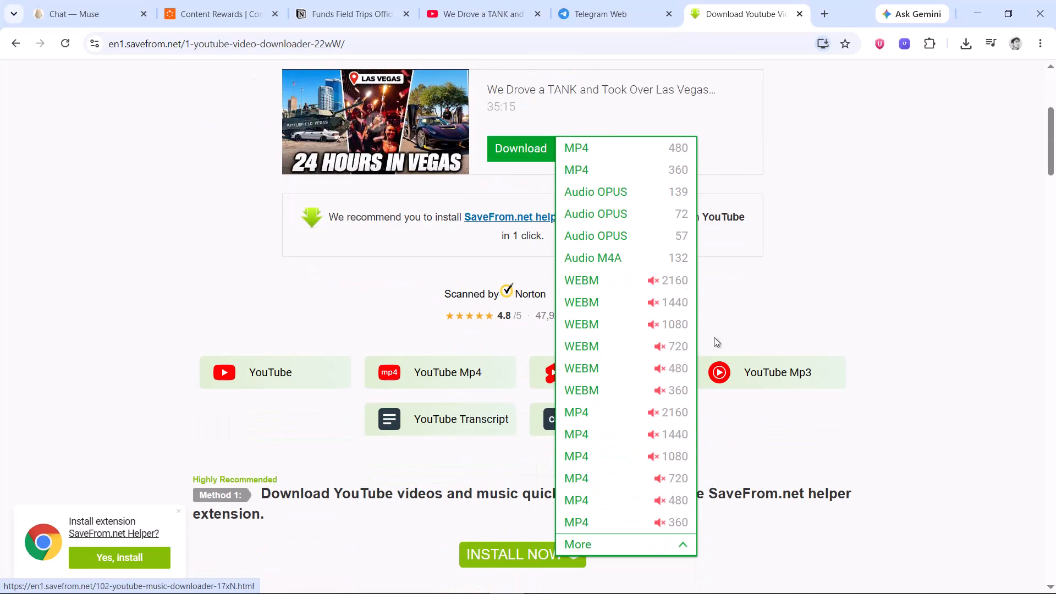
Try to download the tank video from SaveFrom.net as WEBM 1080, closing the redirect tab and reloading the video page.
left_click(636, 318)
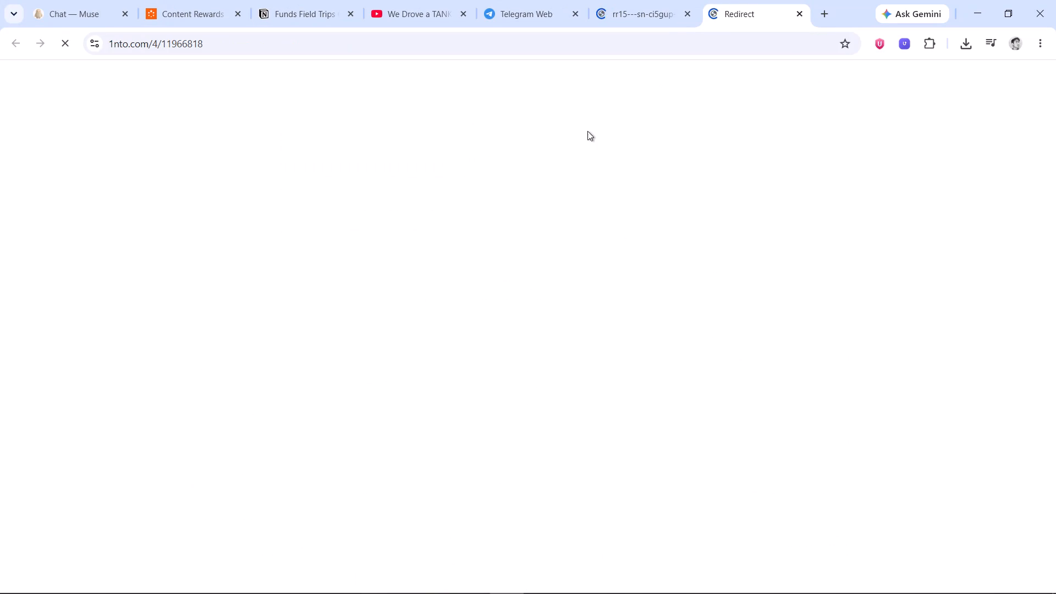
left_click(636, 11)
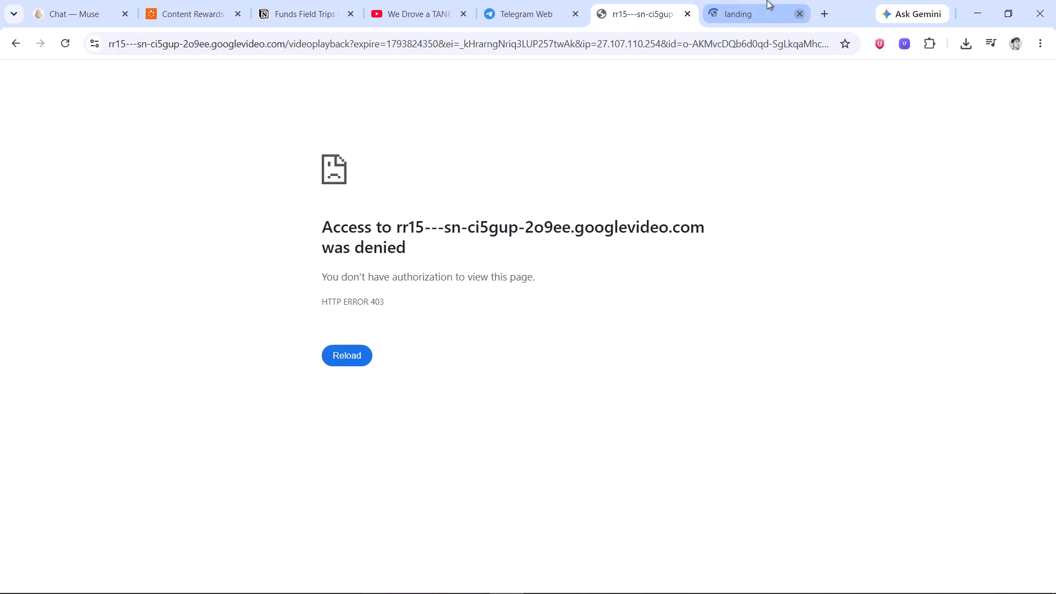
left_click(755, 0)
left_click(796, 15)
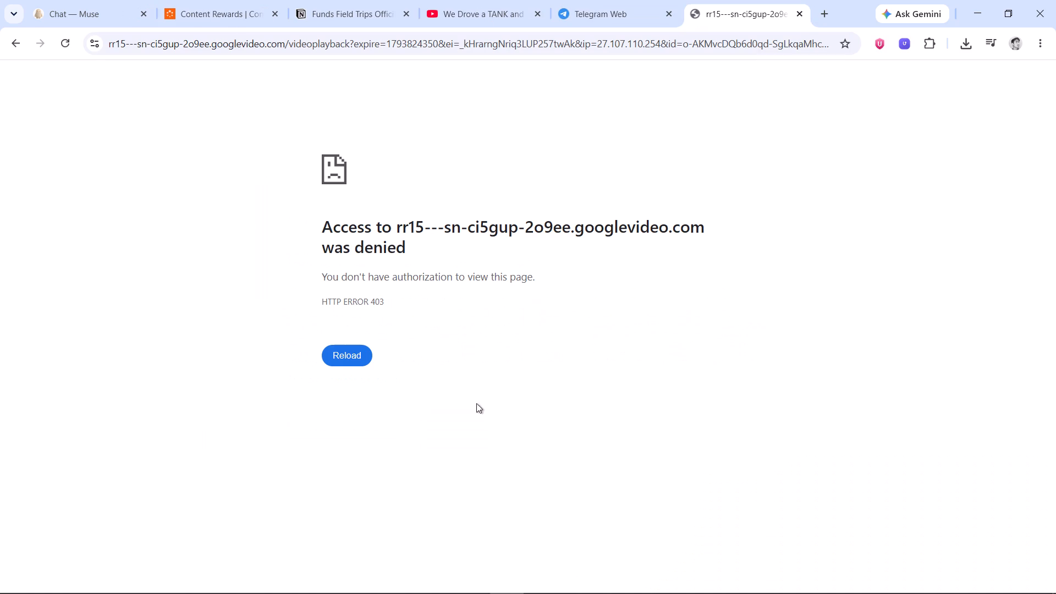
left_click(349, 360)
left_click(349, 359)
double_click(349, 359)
Go back to the Google search results for "youtube video download" to look for another downloader.
left_click(3, 38)
left_click(3, 38)
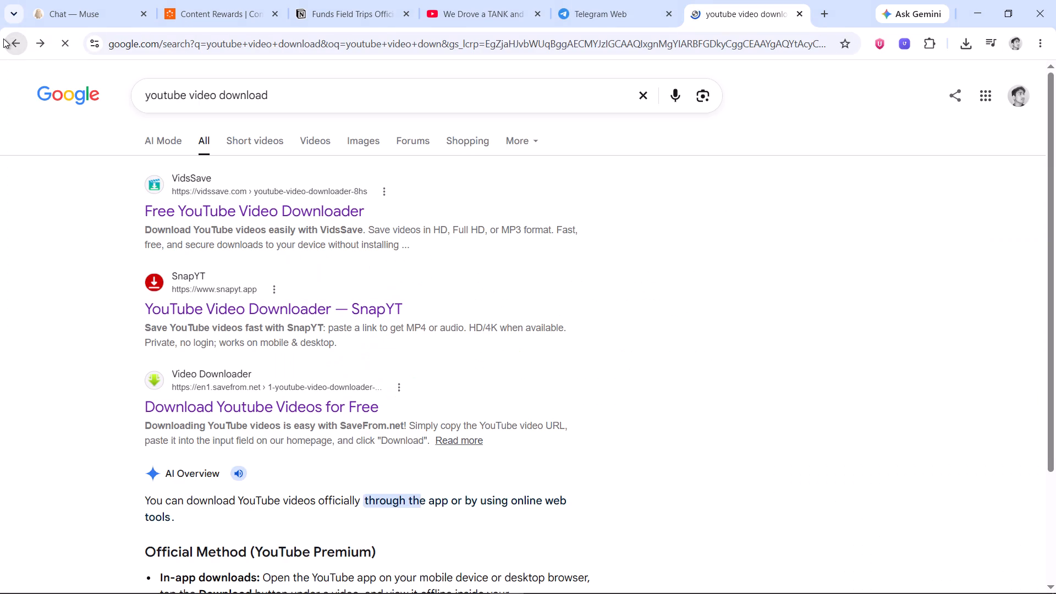
Open ytultra's YouTube Video Downloader from the search results and activate its field for the YouTube URL or video ID.
scroll(212, 308, "down", 4)
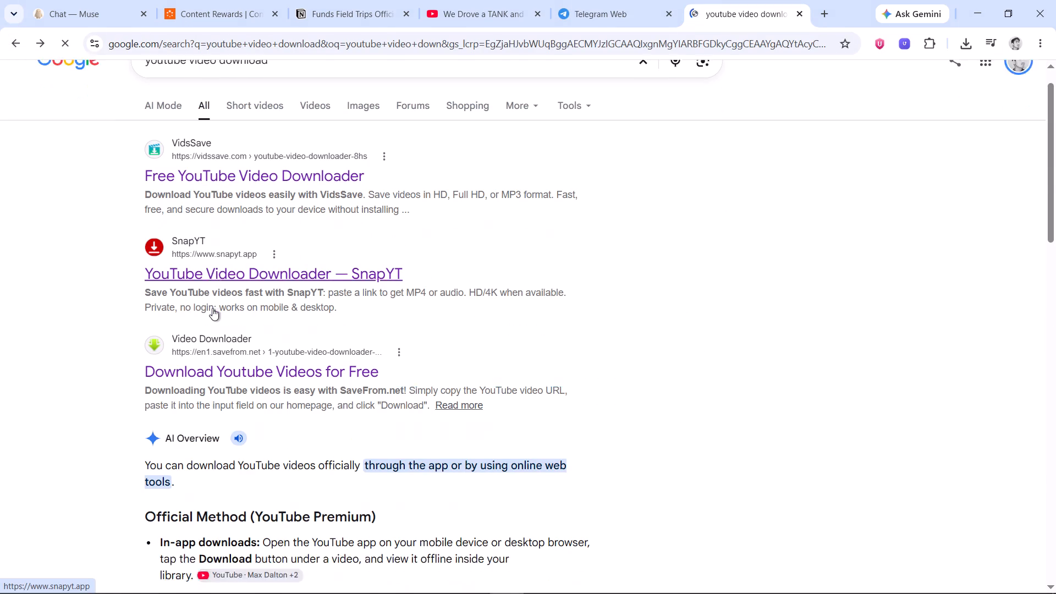
scroll(217, 308, "down", 1)
left_click(232, 455)
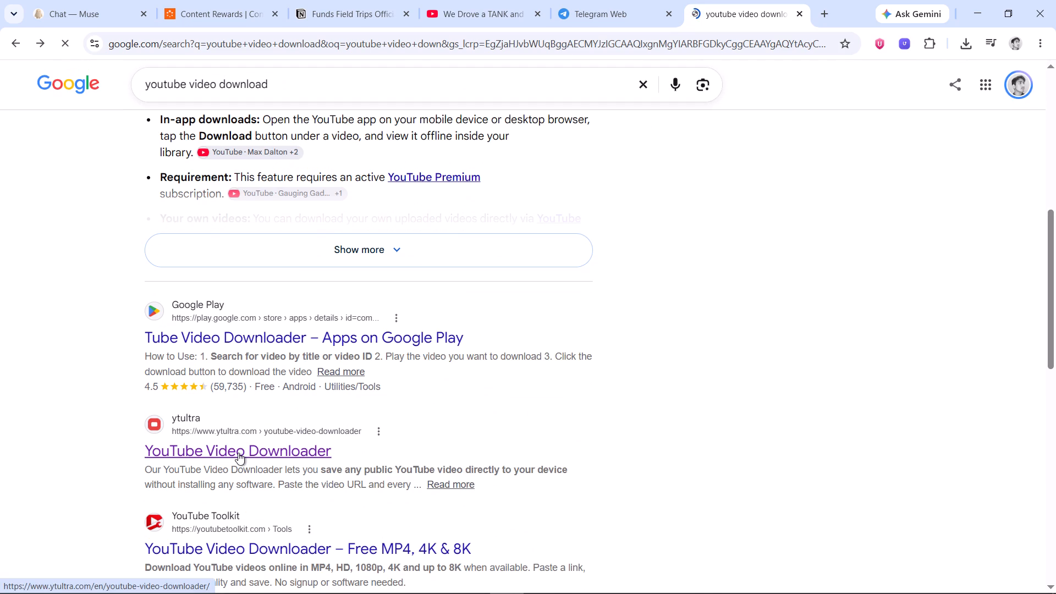
left_click(478, 315)
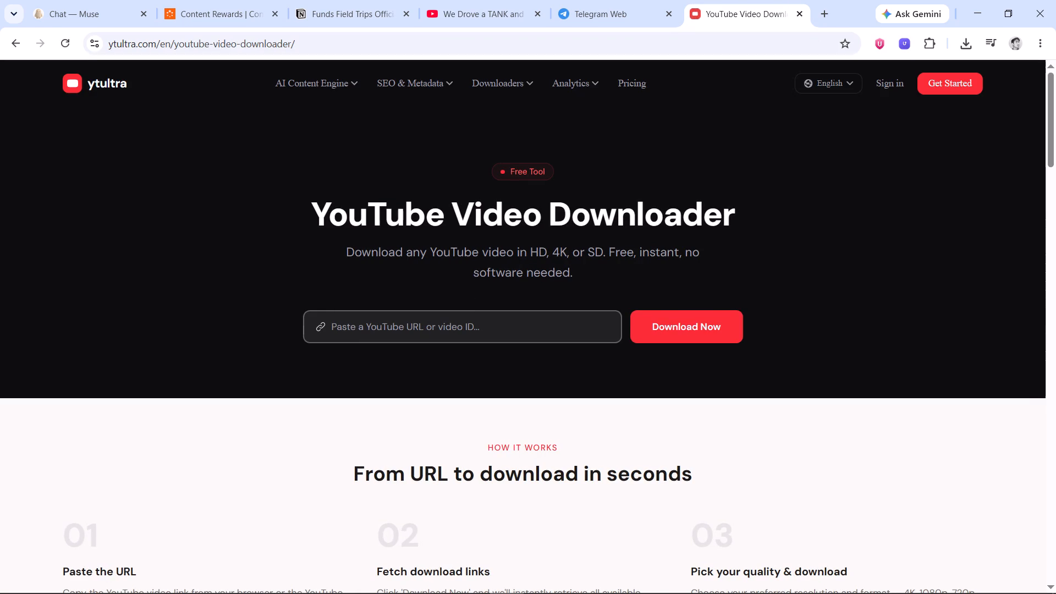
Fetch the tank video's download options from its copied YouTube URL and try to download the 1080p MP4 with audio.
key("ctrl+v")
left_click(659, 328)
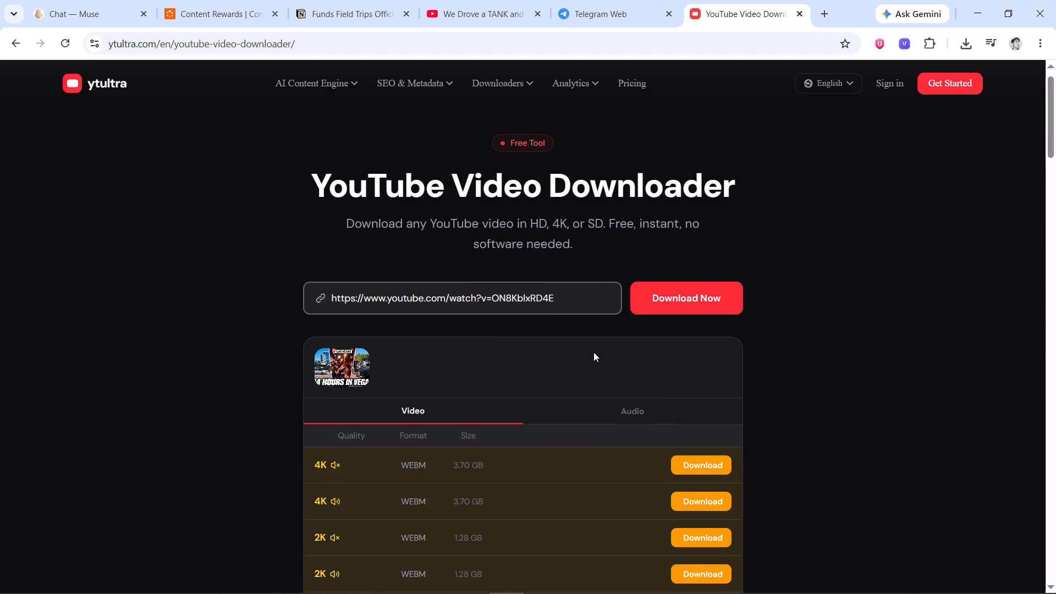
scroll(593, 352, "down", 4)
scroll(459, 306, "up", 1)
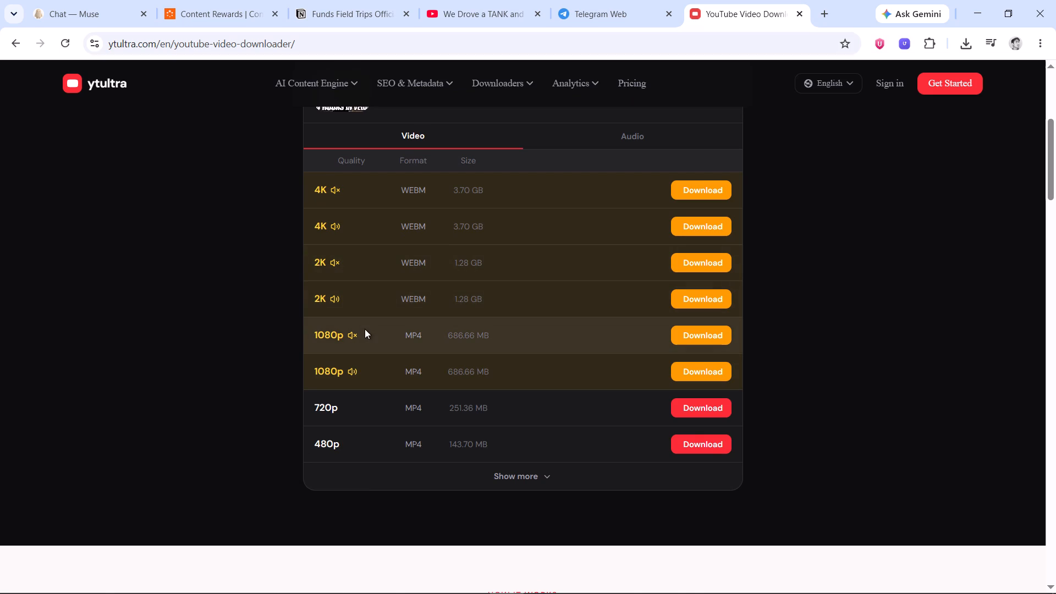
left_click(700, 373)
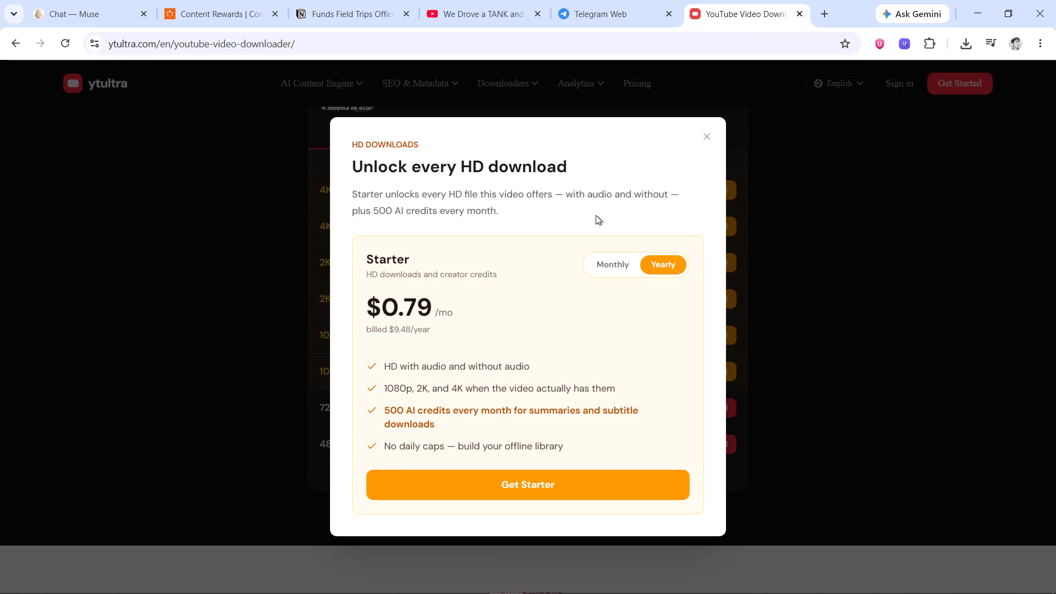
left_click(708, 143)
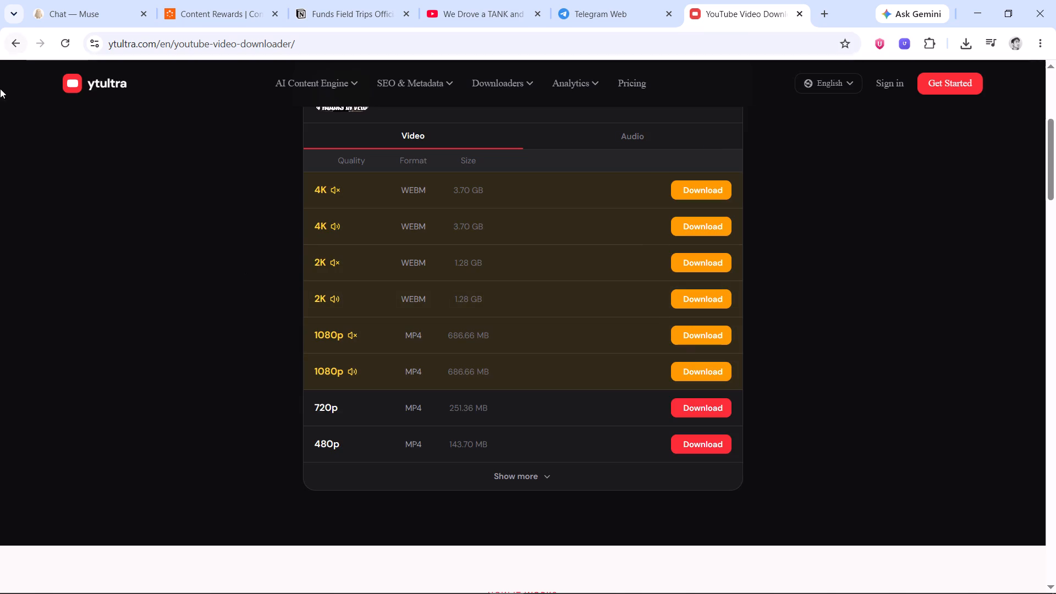
Return to the search results, open VidsSave's Free YouTube Video Downloader, and download the tank video from its copied link as a 720P MP4.
left_click(1, 39)
scroll(250, 284, "up", 8)
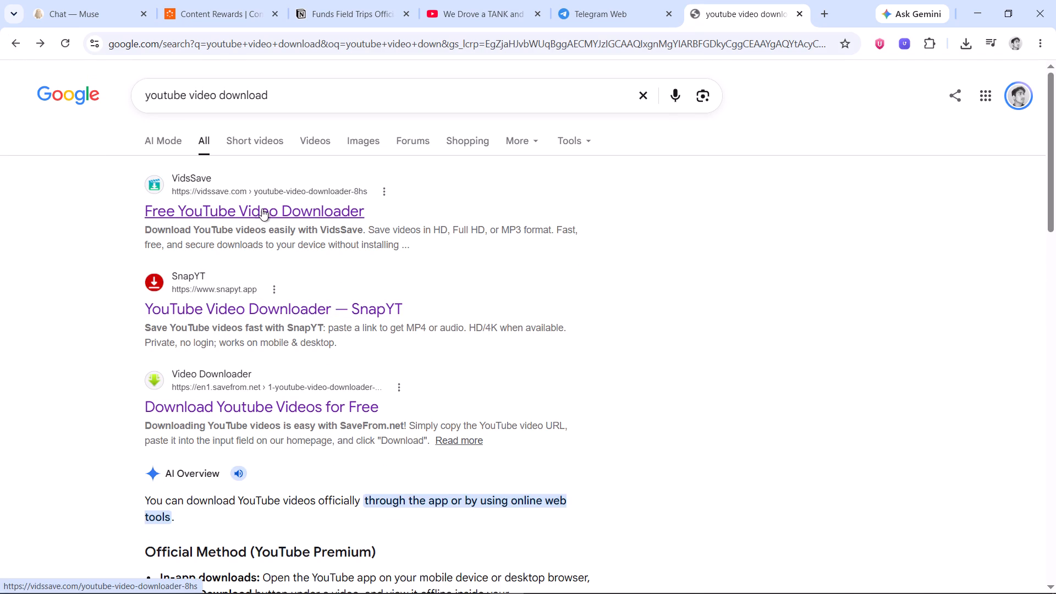
left_click(262, 208)
left_click(346, 345)
key("ctrl+v")
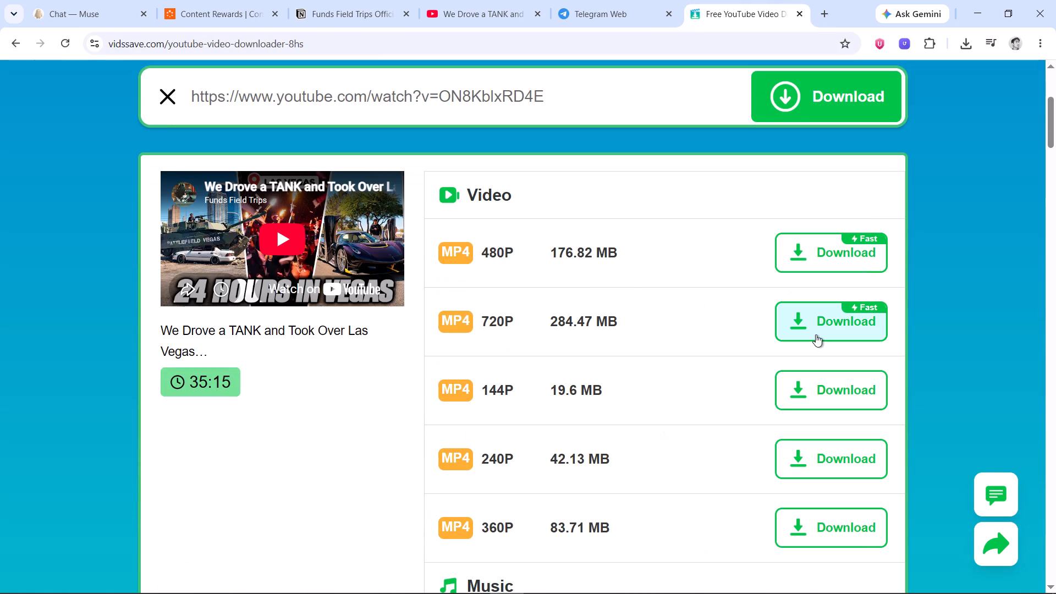
left_click(816, 334)
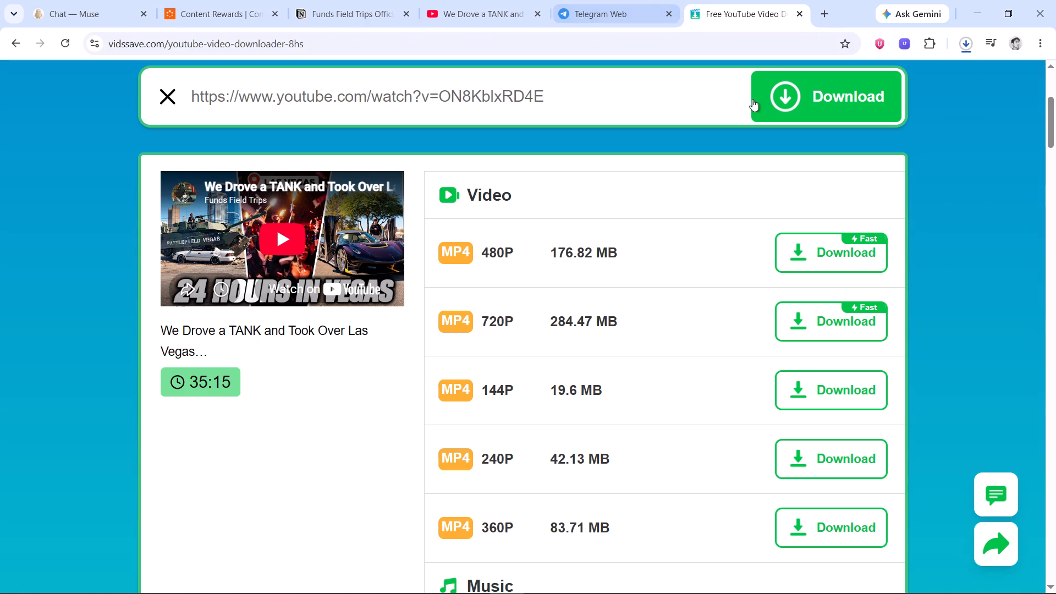
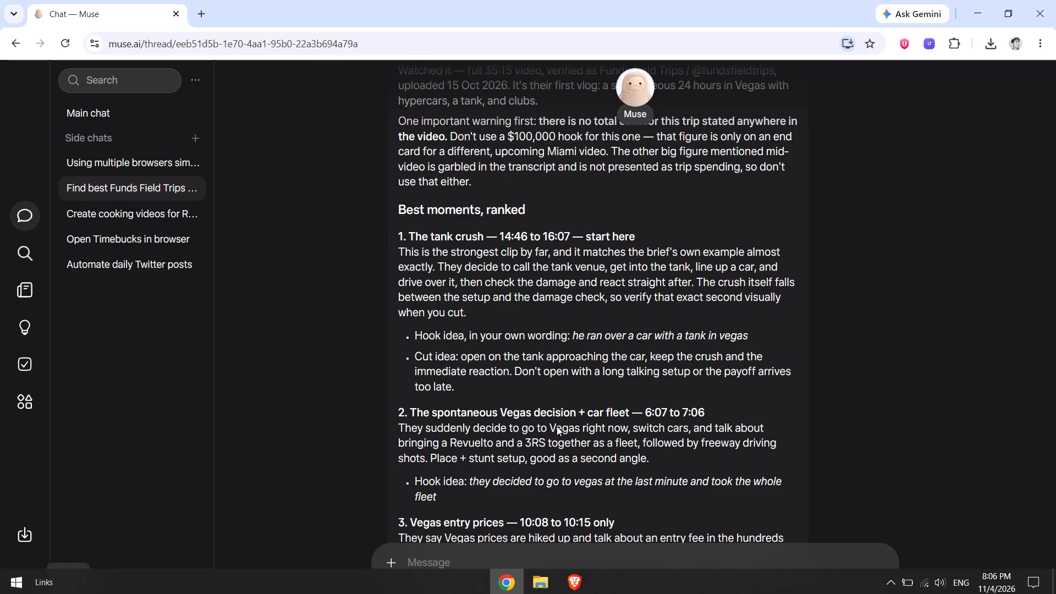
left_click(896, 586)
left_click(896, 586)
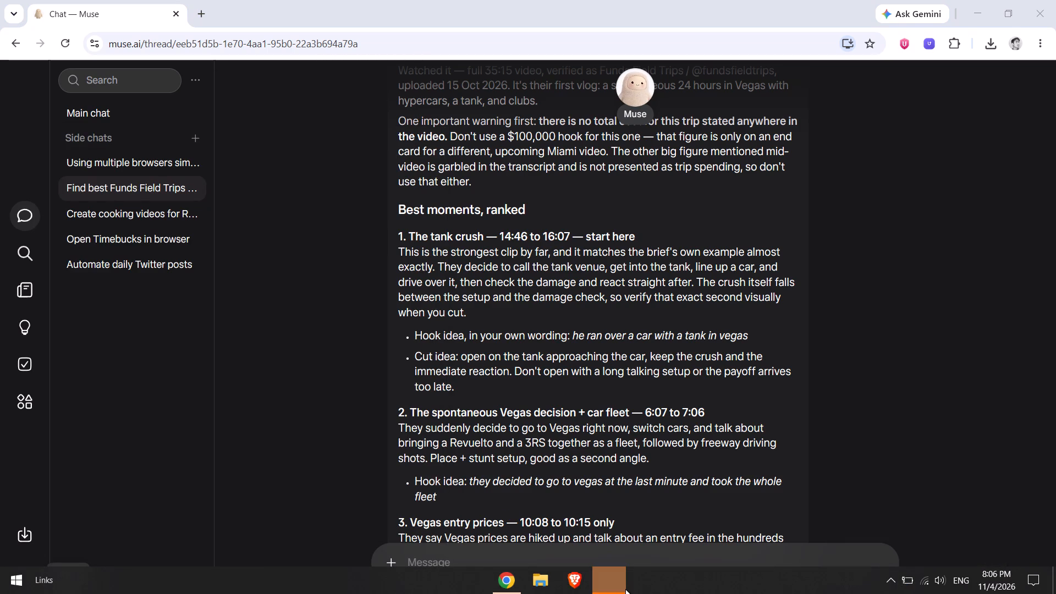
Bring up CapCut's home screen and delete the stored cache in its Draft settings.
left_click(619, 574)
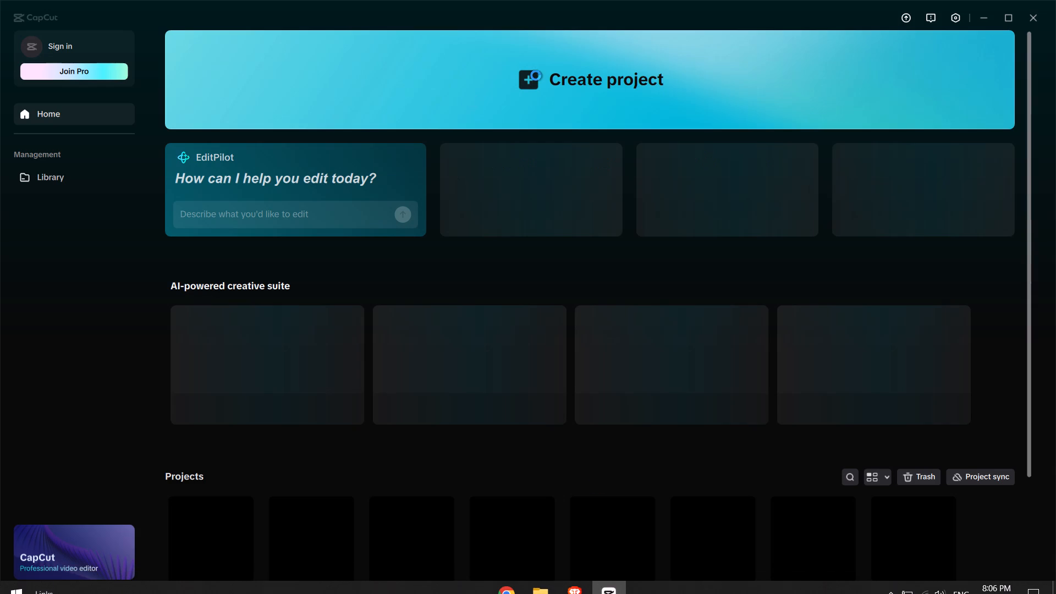
left_click(956, 16)
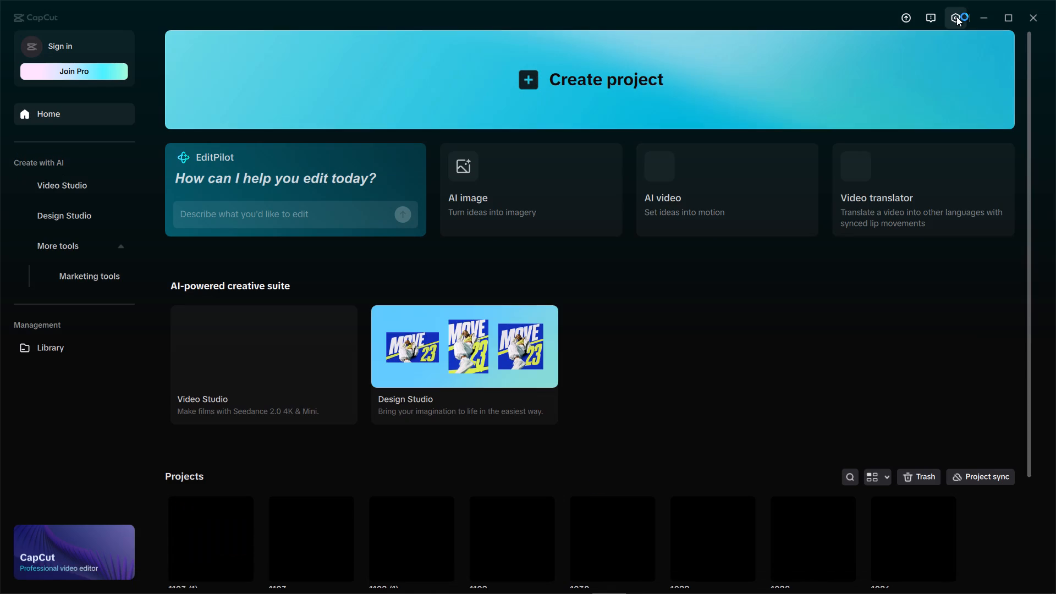
left_click(970, 40)
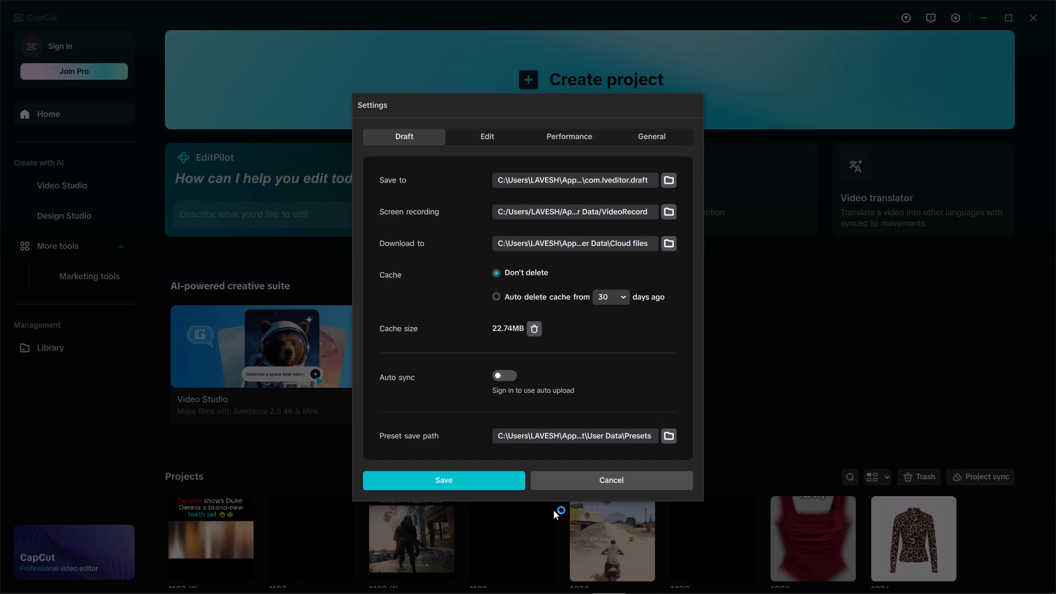
left_click(527, 326)
left_click(507, 350)
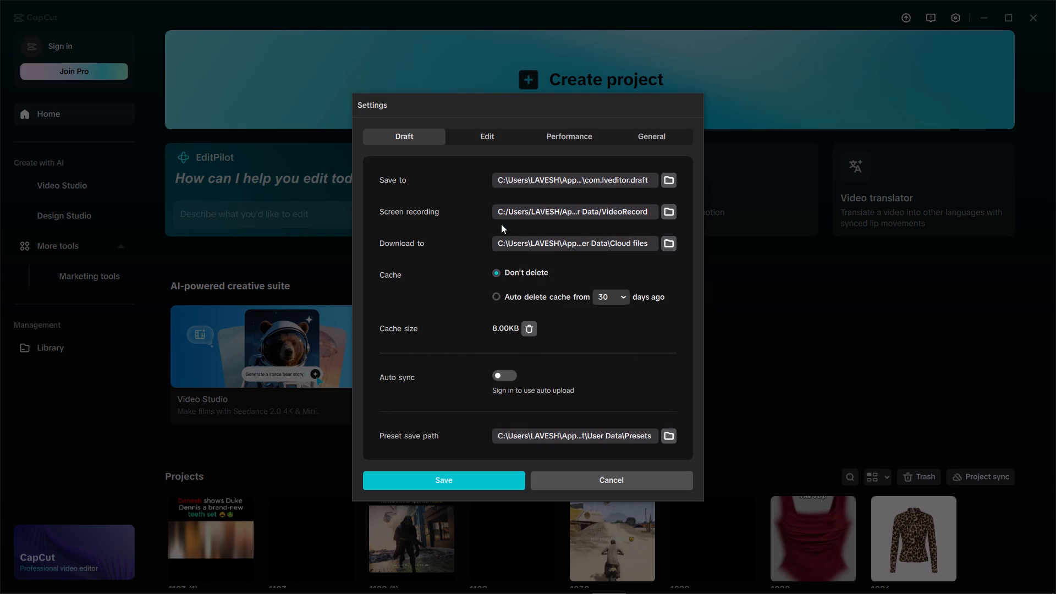
Delete the stored proxy files in the Performance settings and close the settings.
left_click(551, 140)
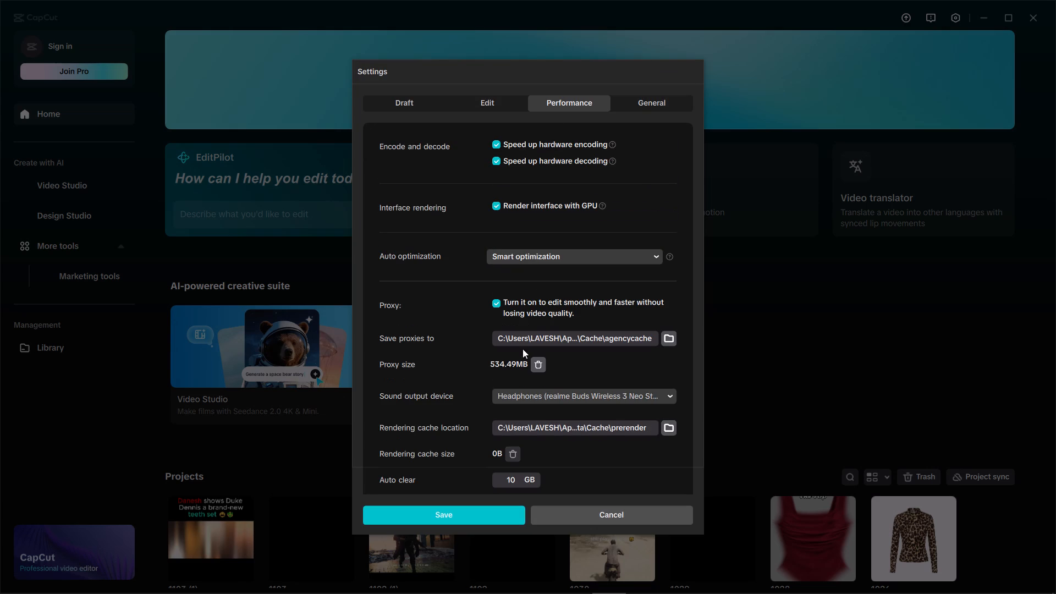
left_click(542, 367)
left_click(503, 345)
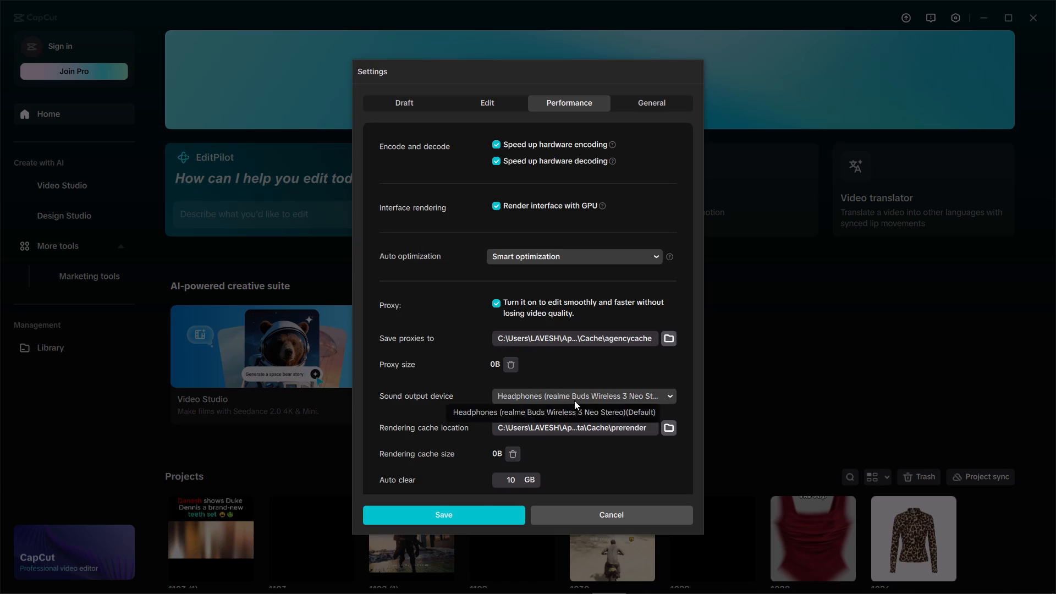
left_click(588, 516)
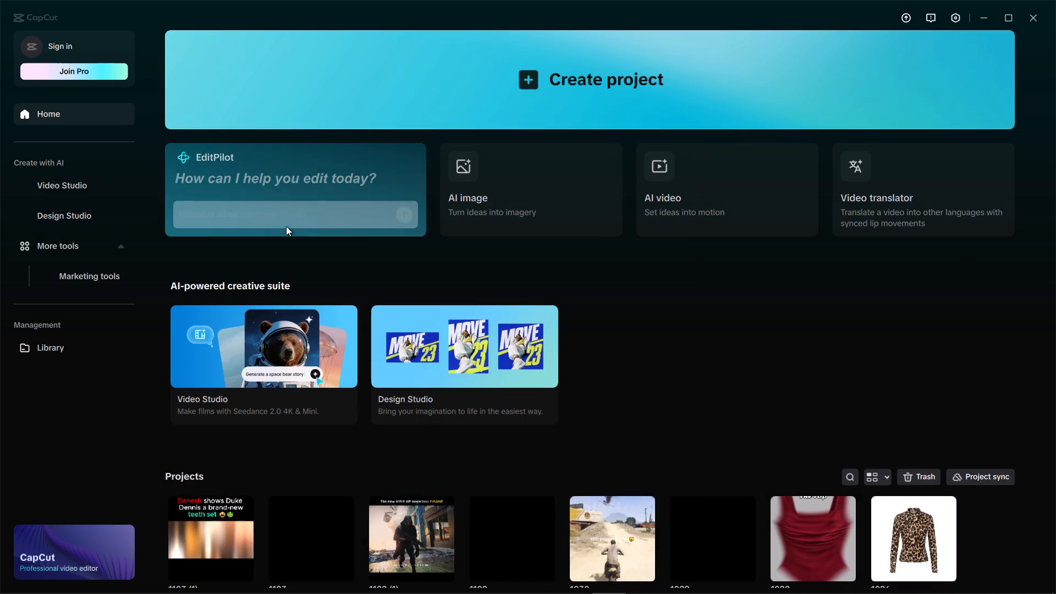
Create a new CapCut project.
left_click(518, 107)
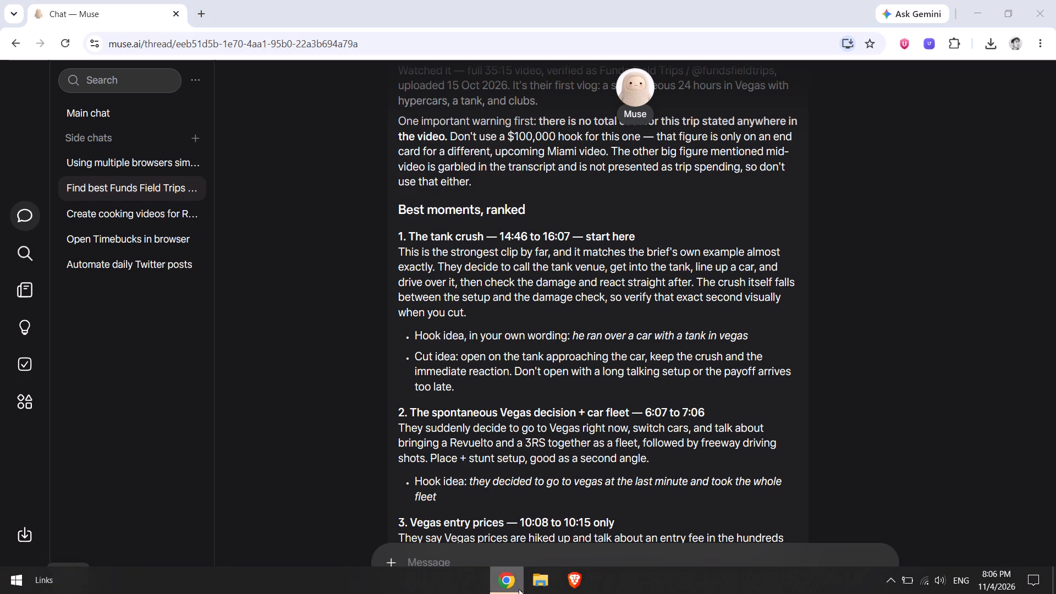
Switch back to Muse in Chrome, check the plan usage in the General settings, and close the settings.
left_click(21, 569)
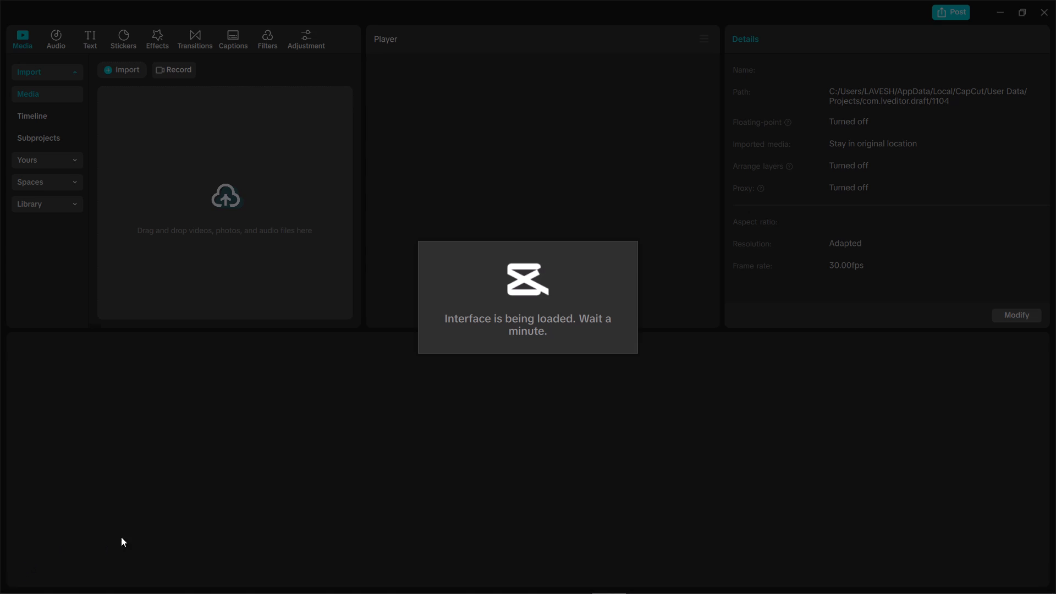
key("alt+Tab")
left_click(34, 577)
left_click(97, 568)
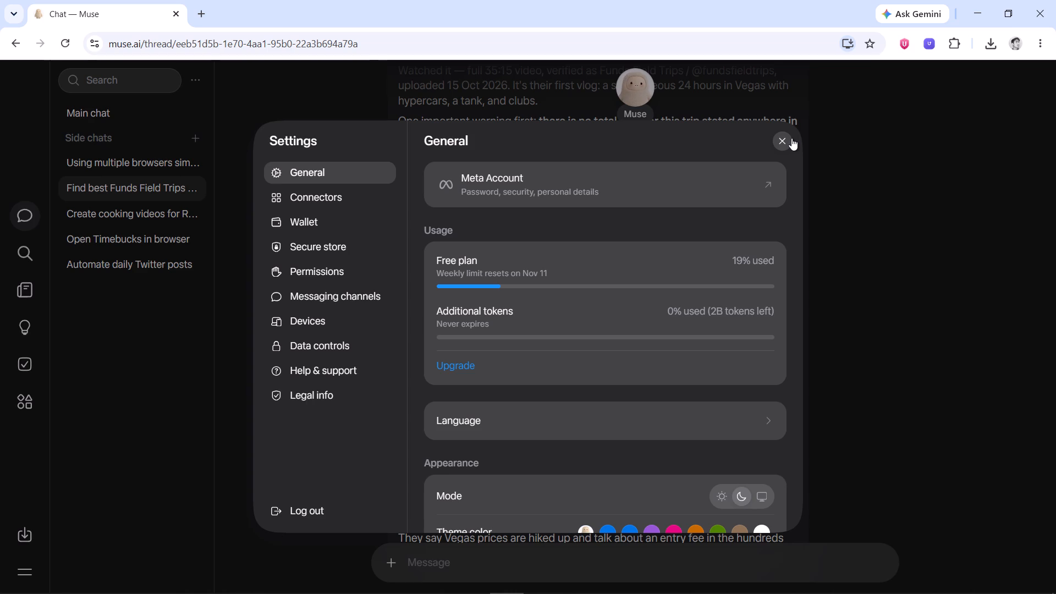
left_click(791, 138)
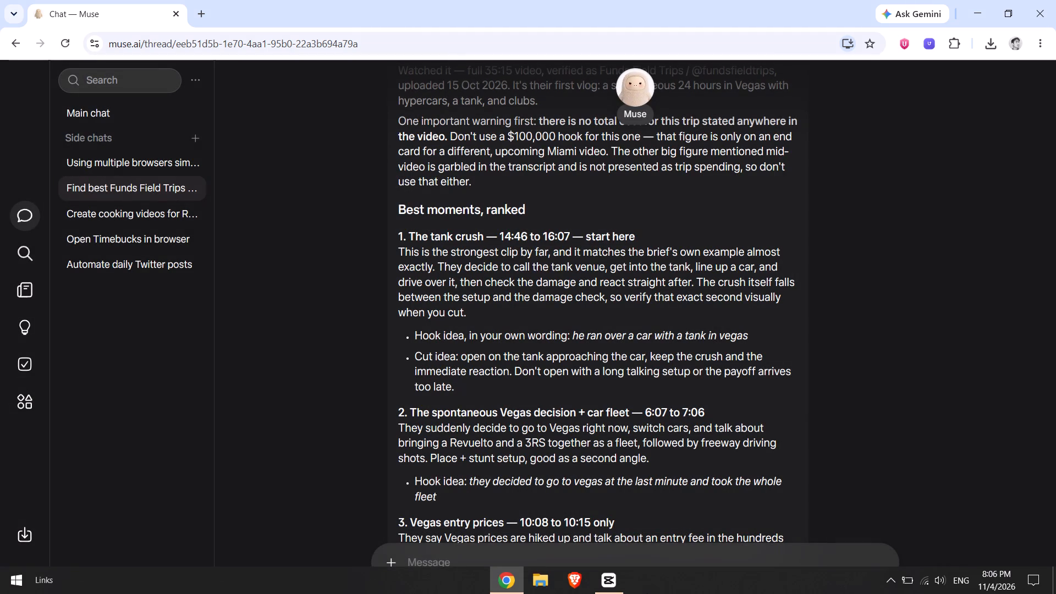
Switch to CapCut and import the "We Drove a TANK and Took Over Las Vegas" video and the 2026-10-28 screenshot from Downloads.
left_click(605, 587)
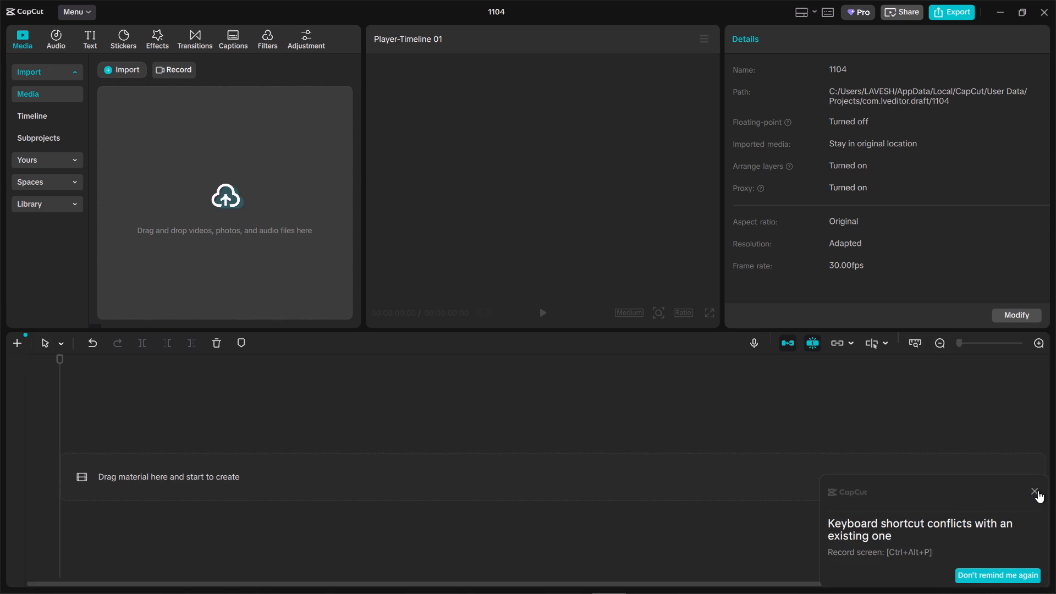
left_click(1038, 491)
left_click(202, 203)
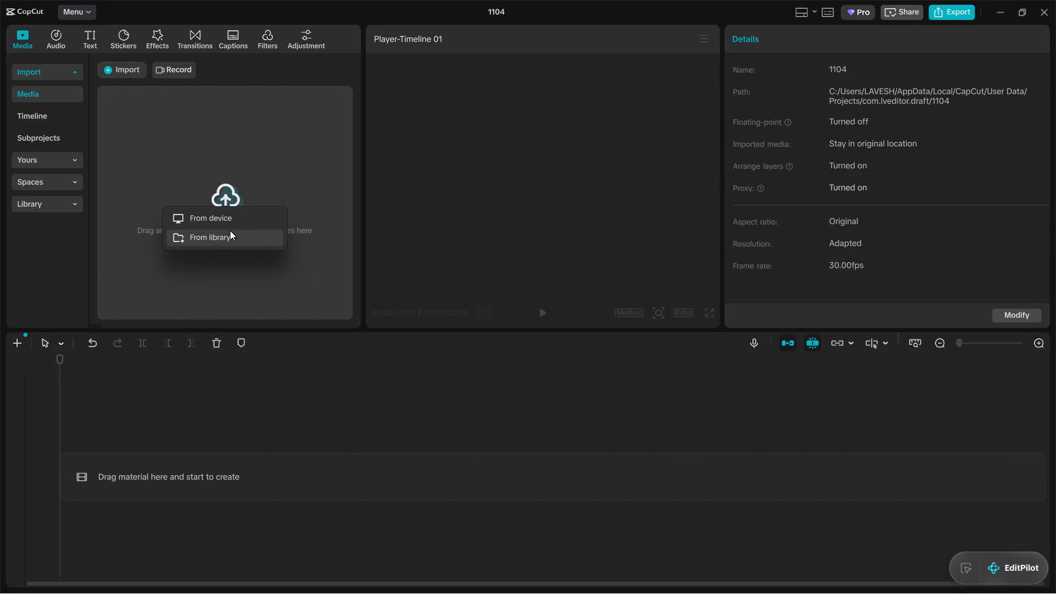
left_click(230, 222)
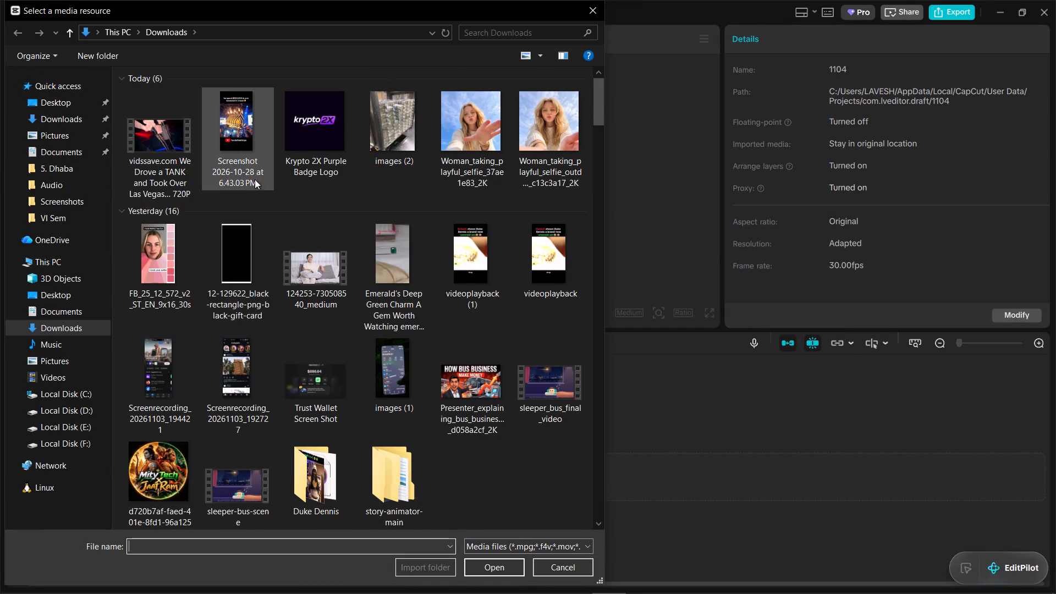
left_click(232, 142)
left_click(147, 133, "ctrl")
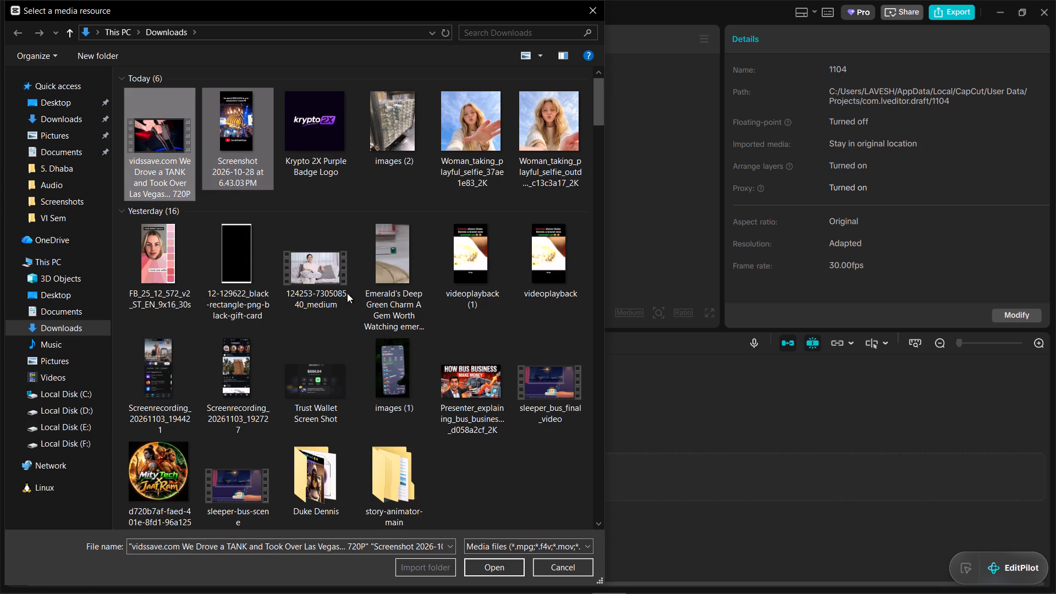
left_click(511, 565)
left_click(235, 438)
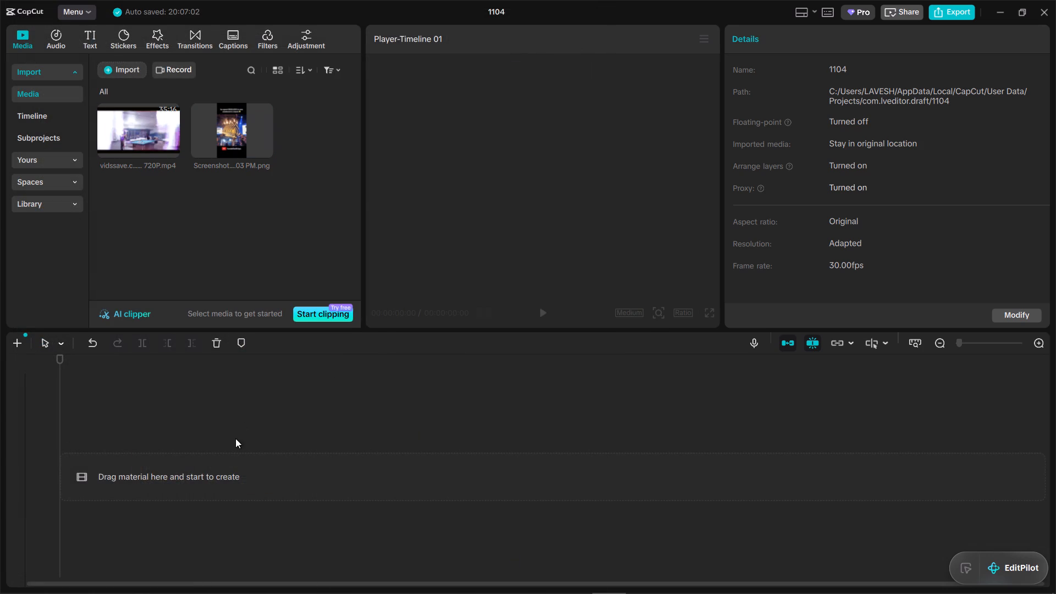
left_click(235, 438)
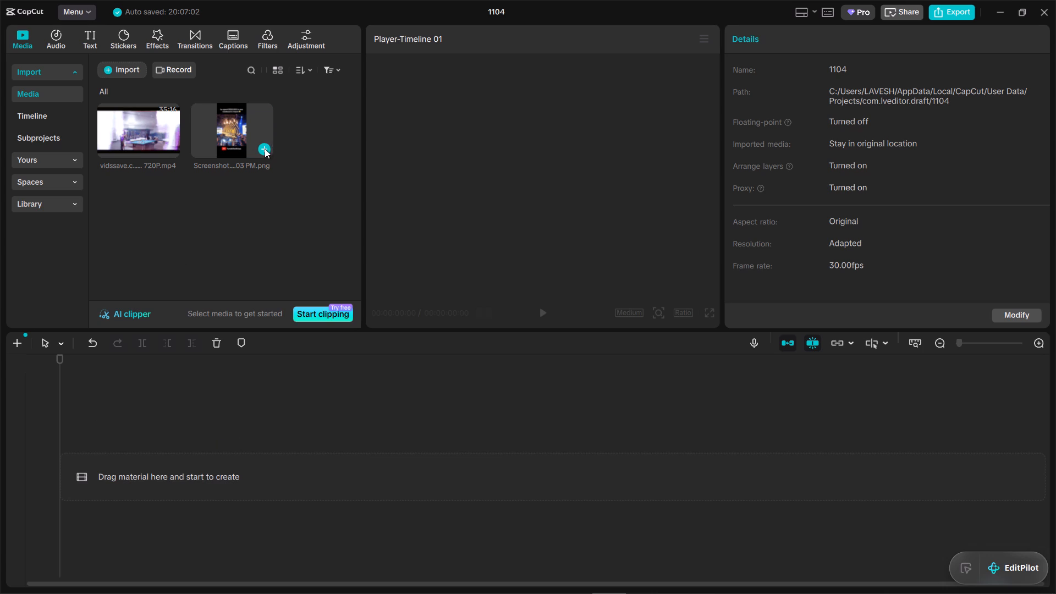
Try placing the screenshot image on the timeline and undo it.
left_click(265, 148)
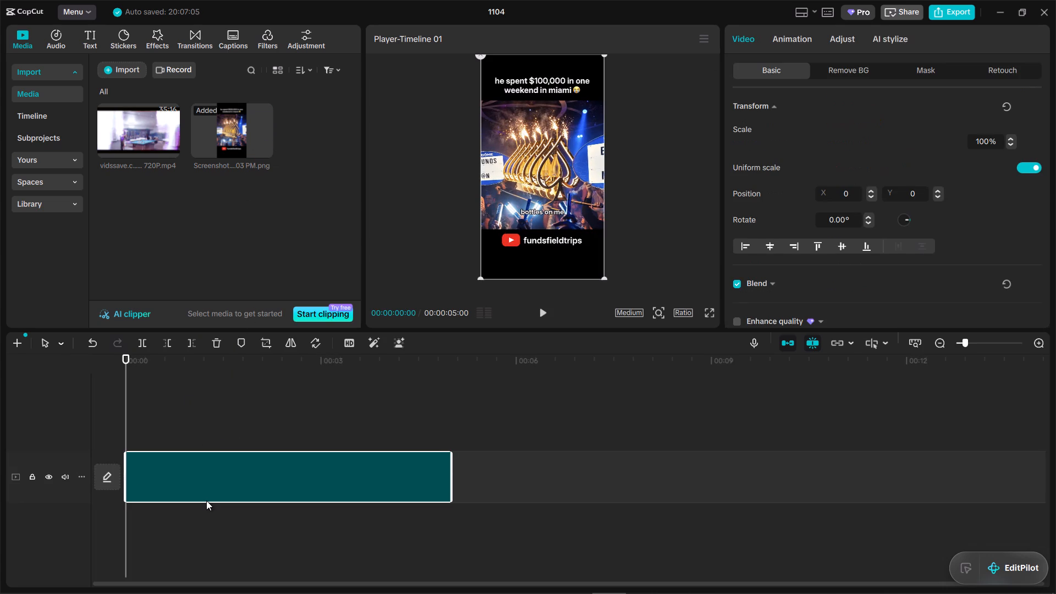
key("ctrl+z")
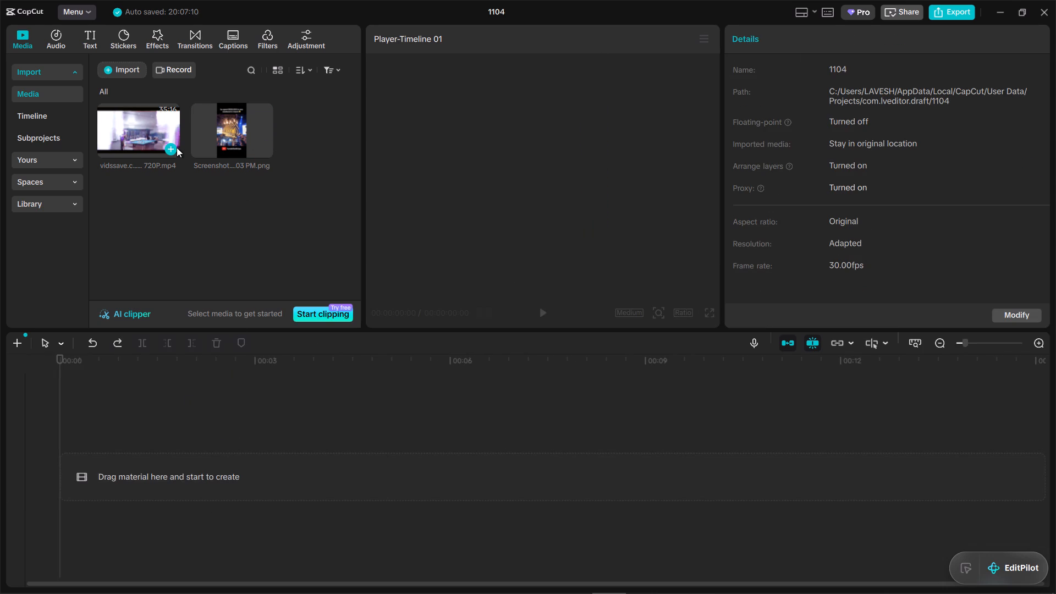
Add the imported Las Vegas tank video to the timeline.
left_click(171, 148)
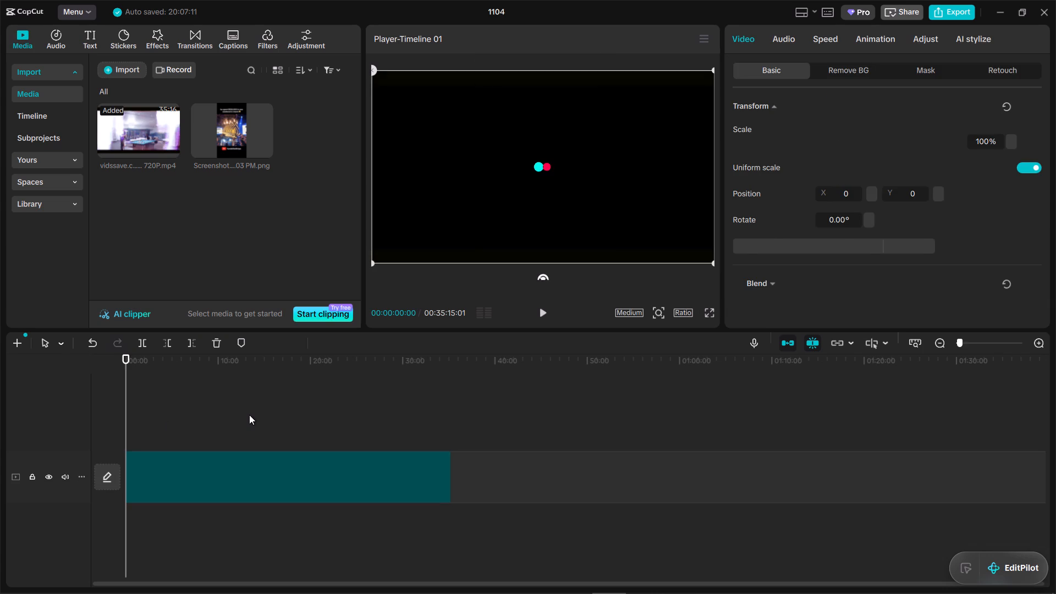
Check Muse's tank crush start time, split the CapCut video at about 14:46, and delete everything before the split.
key("alt+Tab")
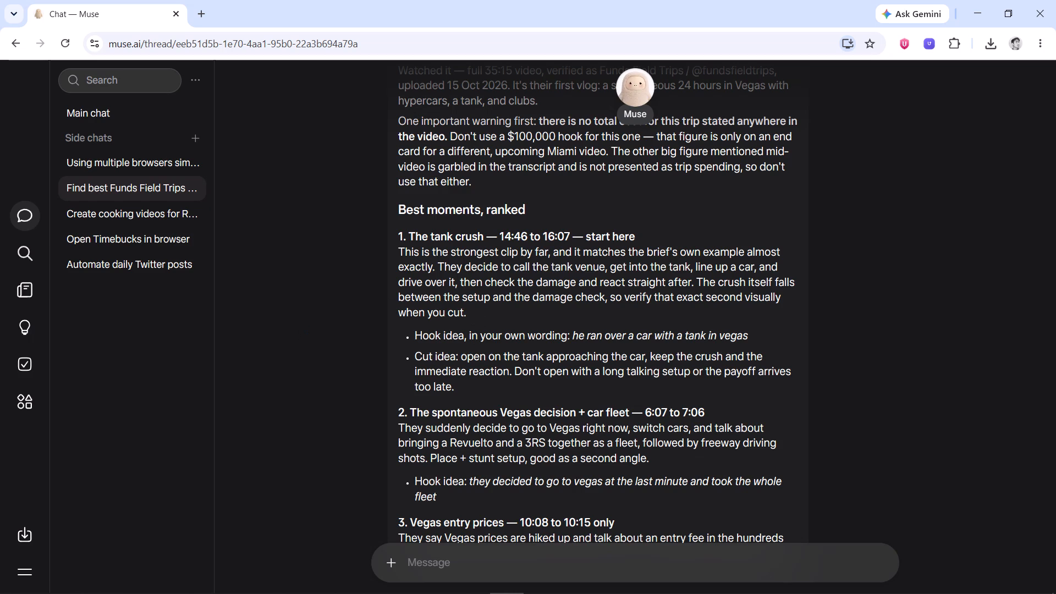
key("alt+Tab")
left_click(163, 424)
left_click_drag(163, 424, 344, 398)
left_click_drag(344, 398, 263, 444)
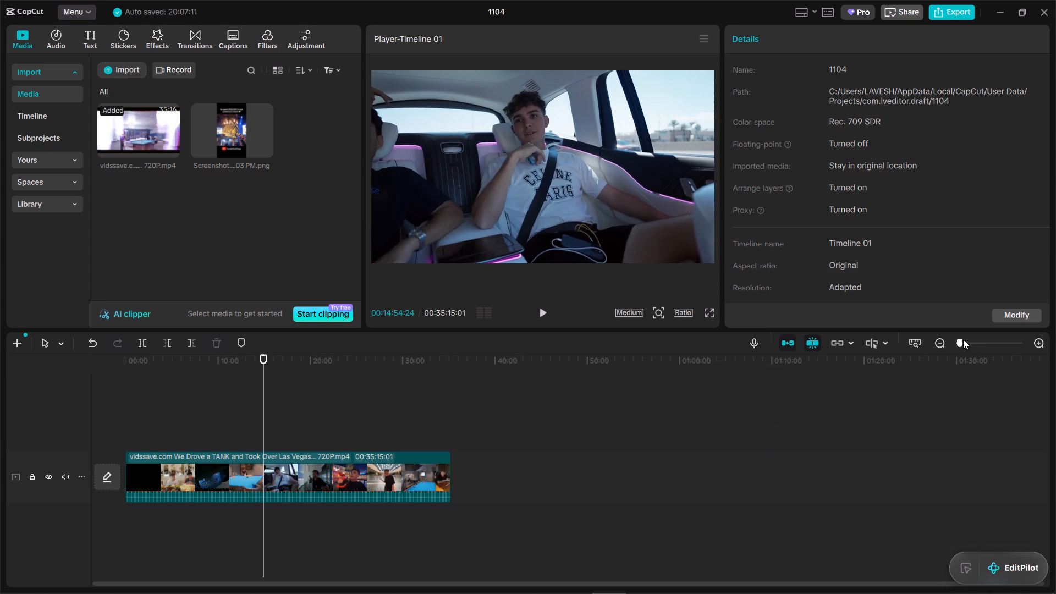
left_click_drag(963, 339, 975, 338)
left_click(232, 425)
left_click_drag(232, 425, 311, 429)
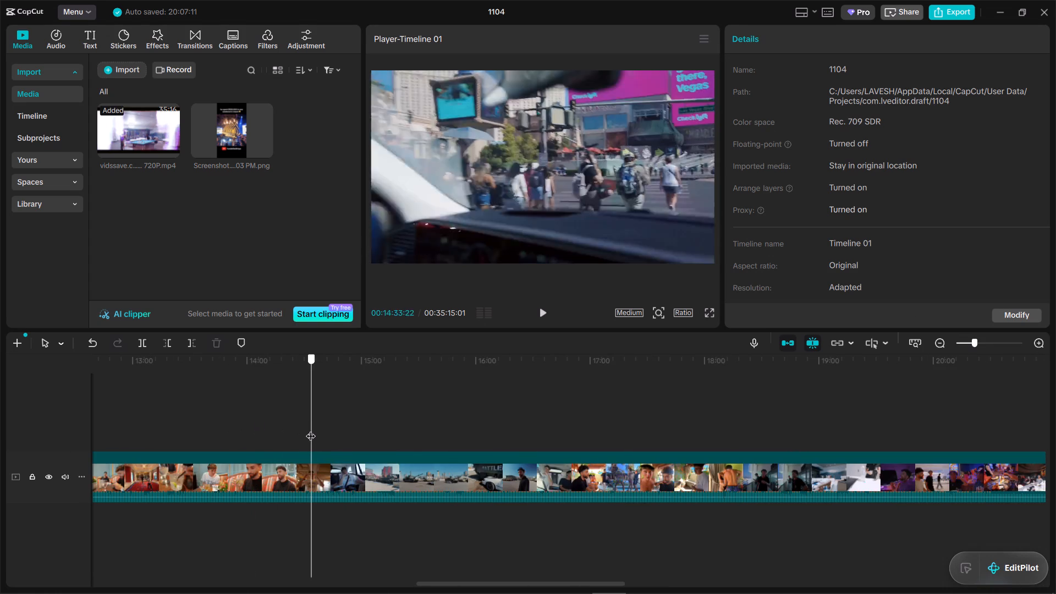
left_click_drag(311, 429, 336, 428)
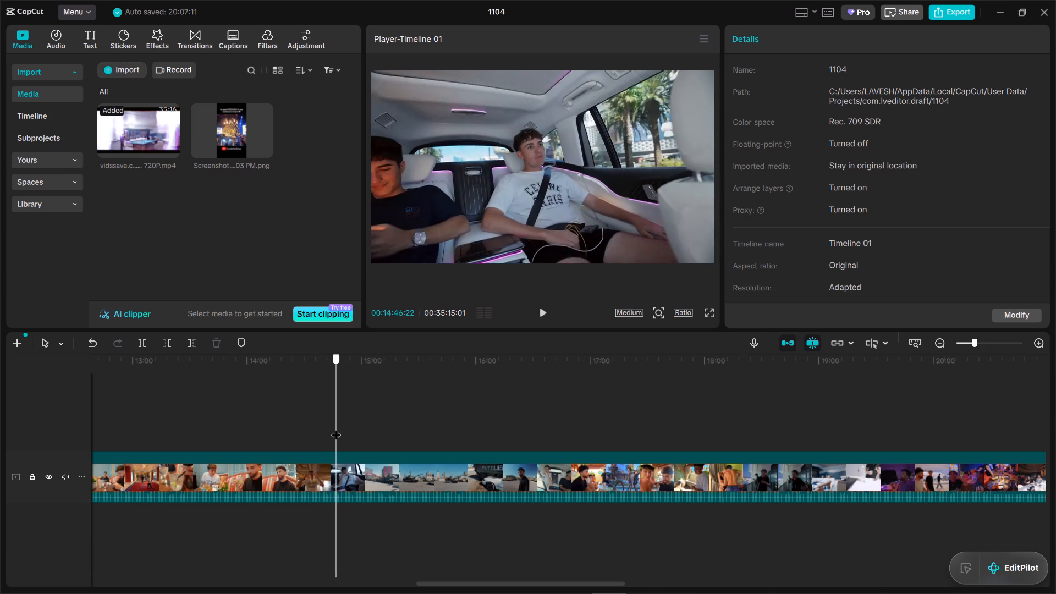
left_click_drag(336, 428, 334, 428)
key("space")
key("space")
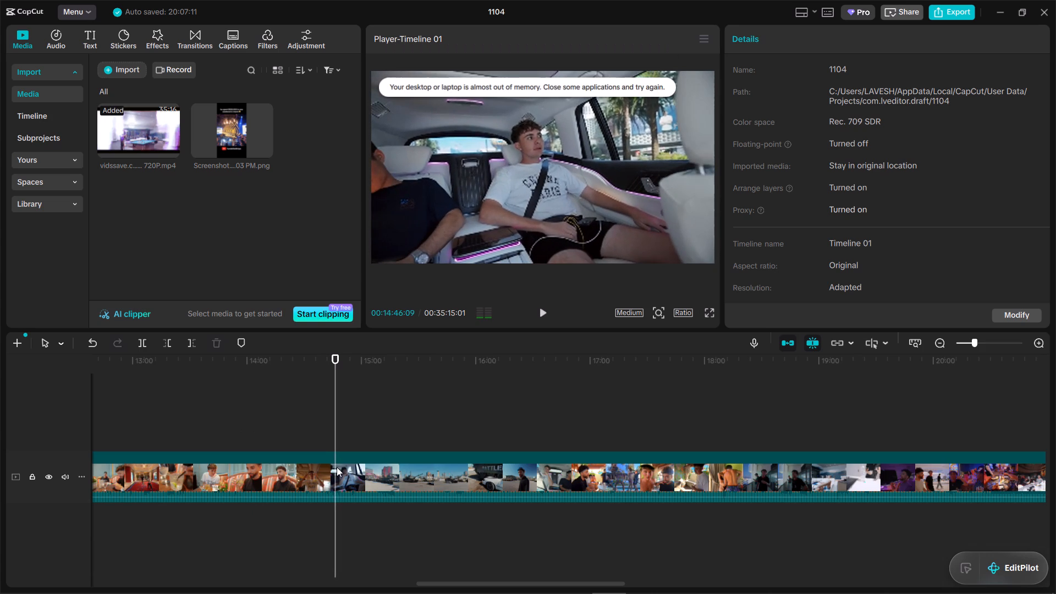
left_click(337, 467)
key("b")
left_click(233, 485)
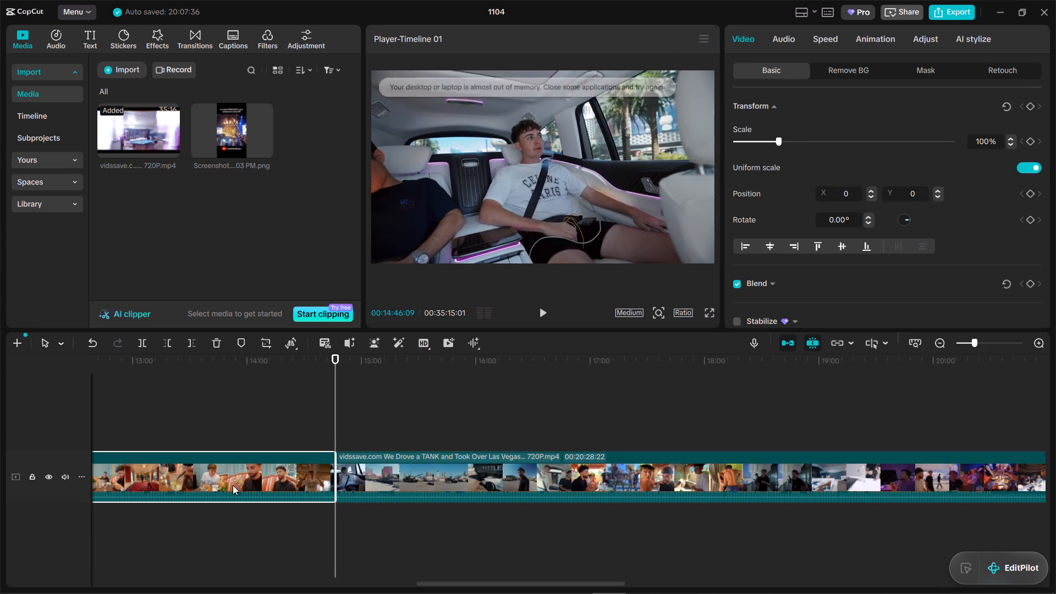
key("d")
Split the remaining video at about 1:29, past the tank yard footage, and delete everything after it.
left_click(967, 342)
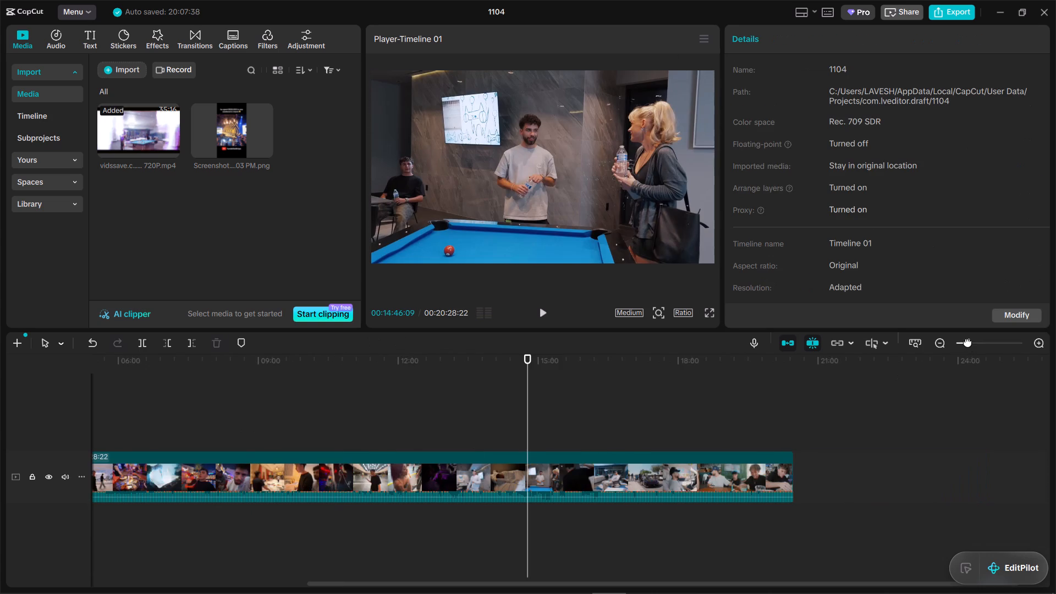
left_click(234, 401)
left_click_drag(234, 401, 0, 416)
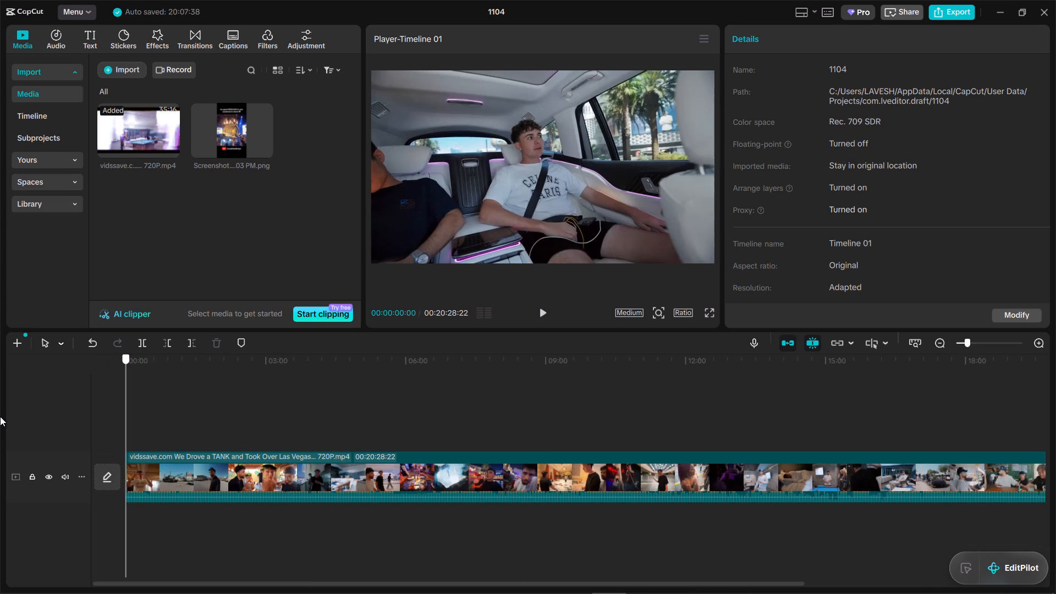
left_click_drag(0, 416, 243, 479)
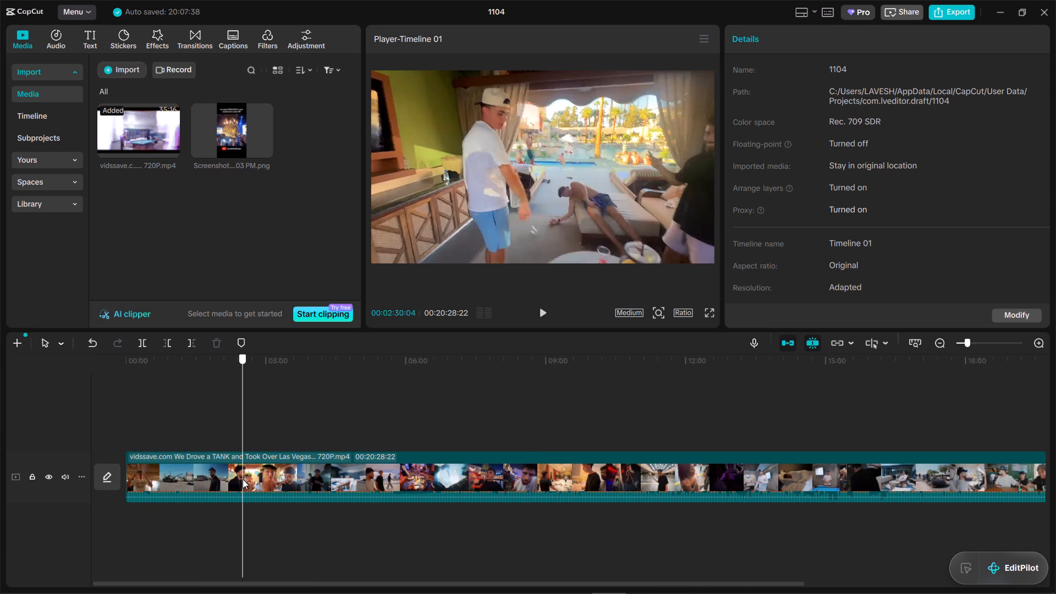
left_click_drag(243, 479, 222, 479)
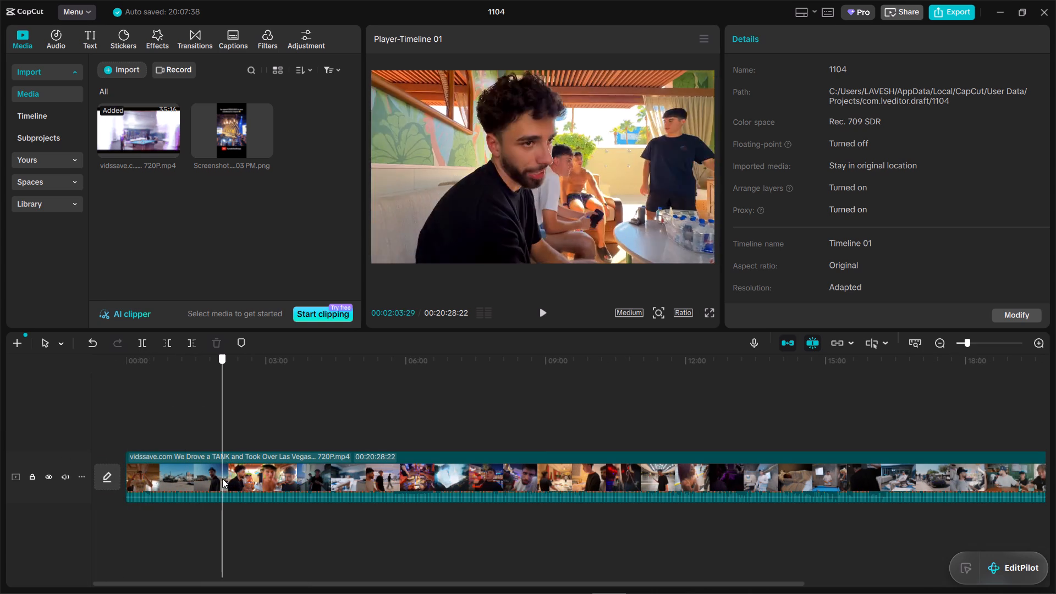
left_click_drag(222, 479, 203, 476)
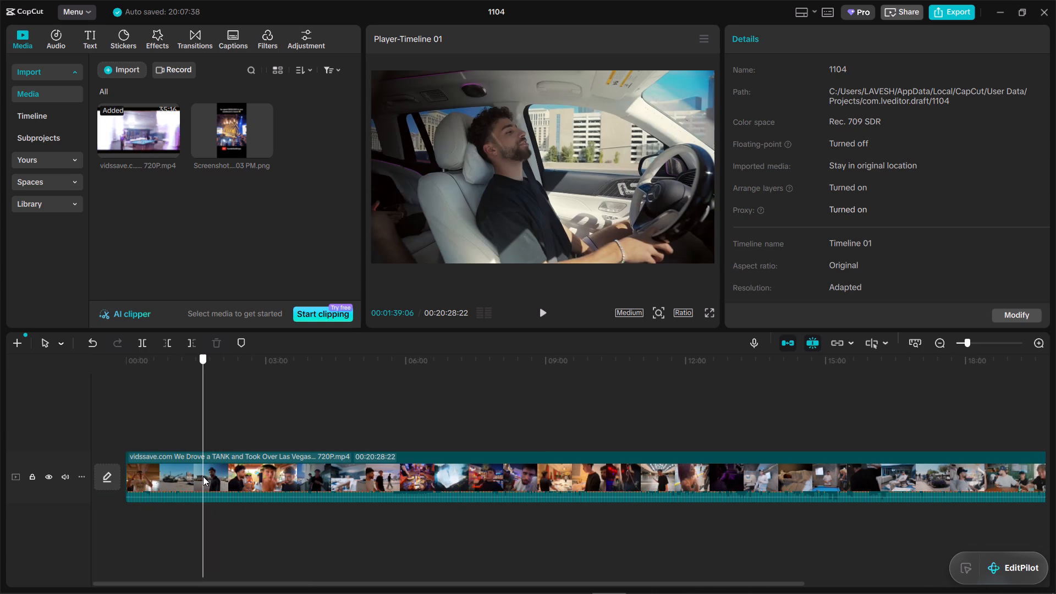
left_click_drag(203, 476, 190, 475)
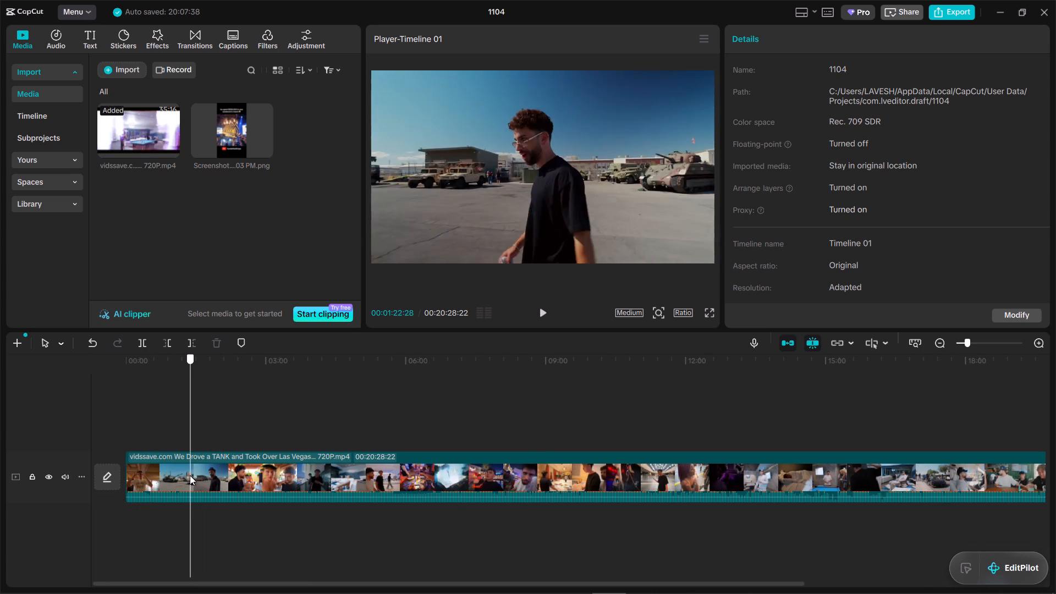
left_click_drag(190, 475, 195, 477)
left_click(195, 477)
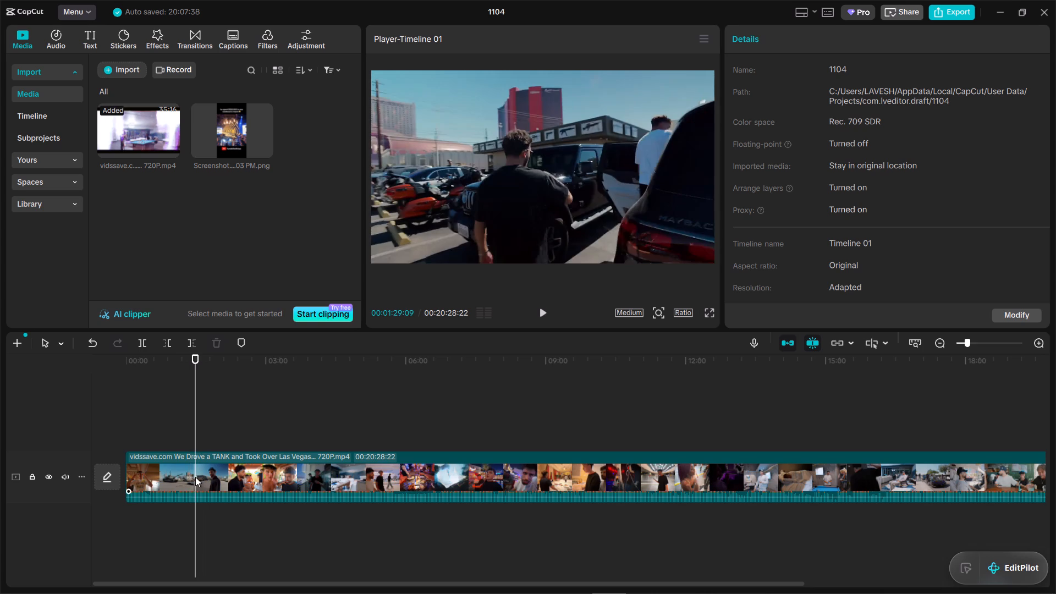
key("b")
key("d")
Play the trimmed clip from its beginning and examine the opening footage leading to the tank yard.
left_click(200, 435)
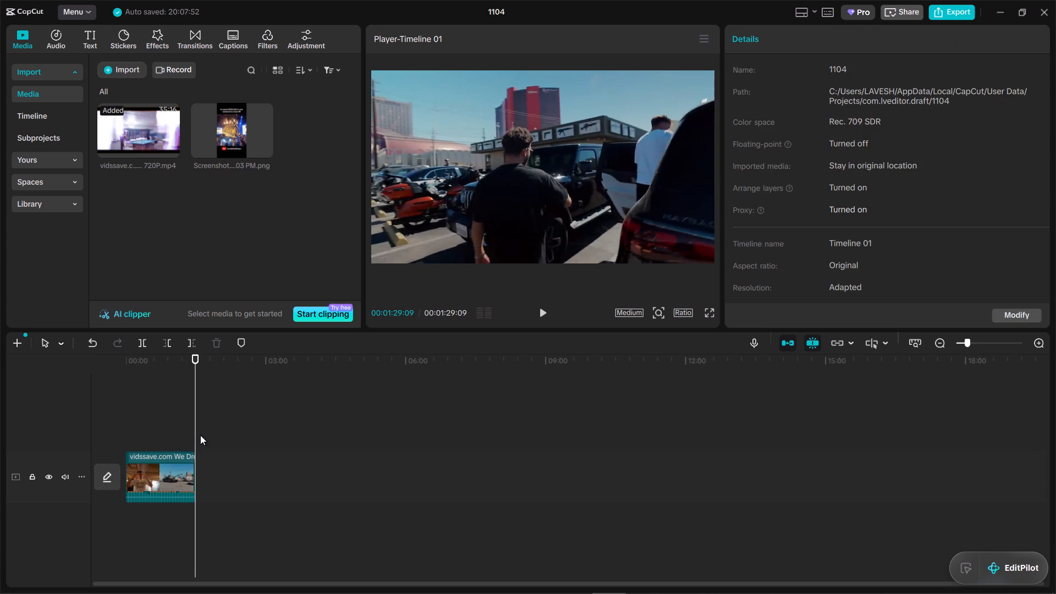
left_click_drag(200, 435, 0, 437)
left_click_drag(969, 343, 993, 346)
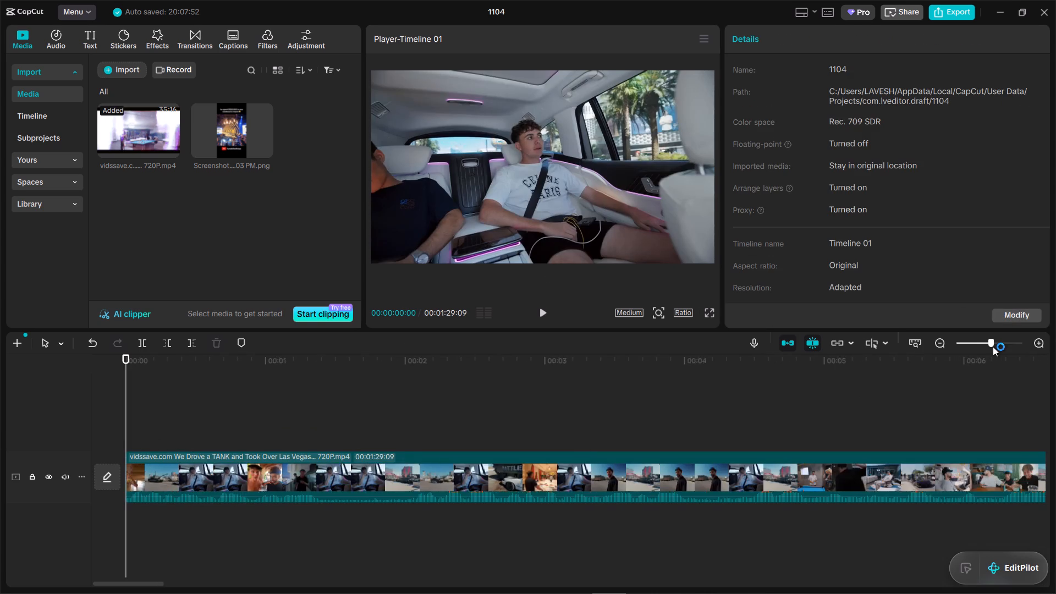
left_click_drag(993, 346, 993, 347)
key("space")
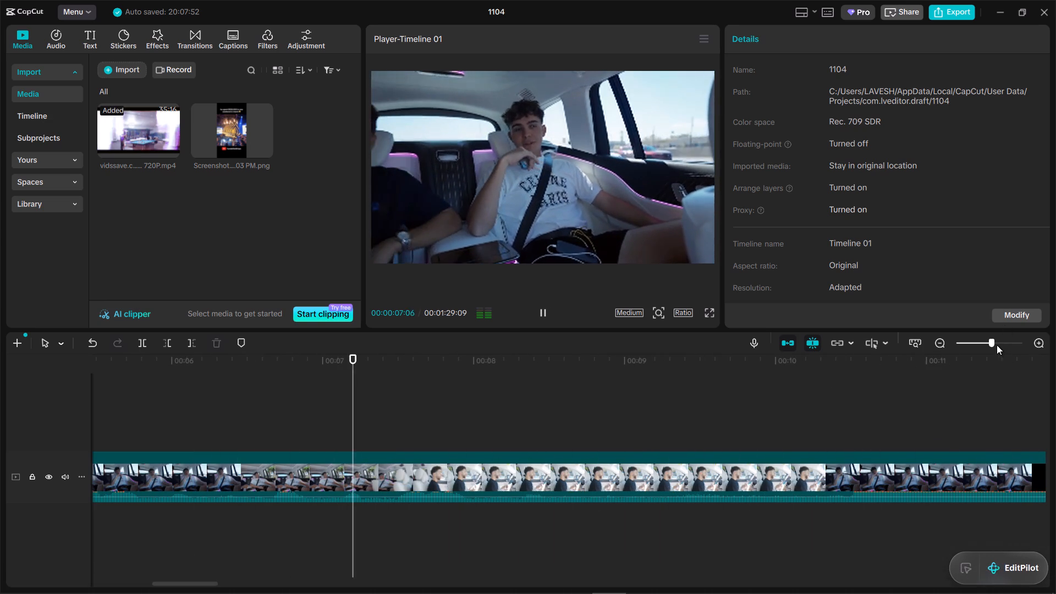
left_click_drag(993, 342, 982, 338)
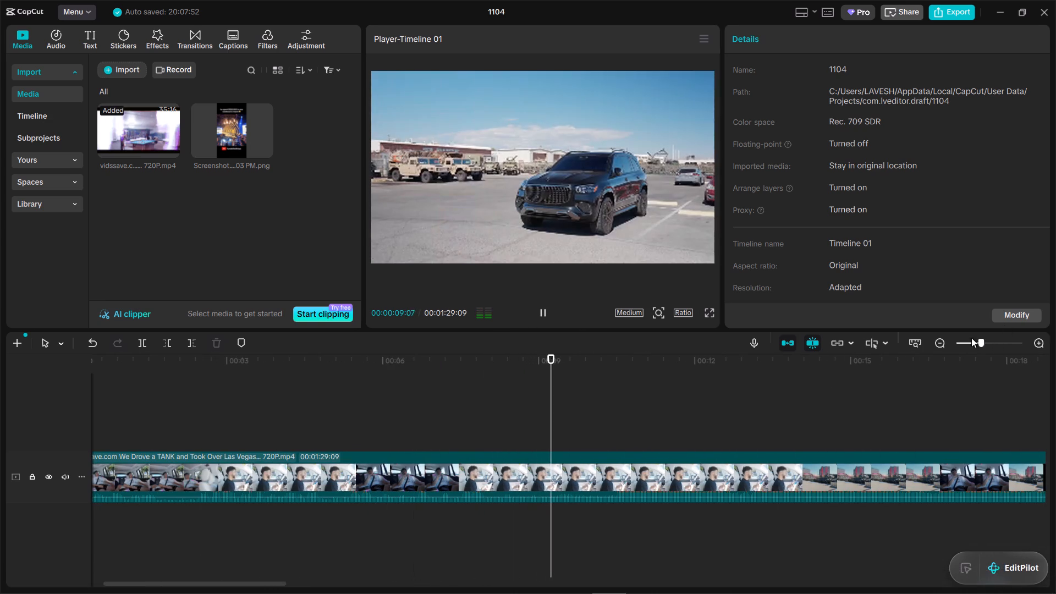
key("space")
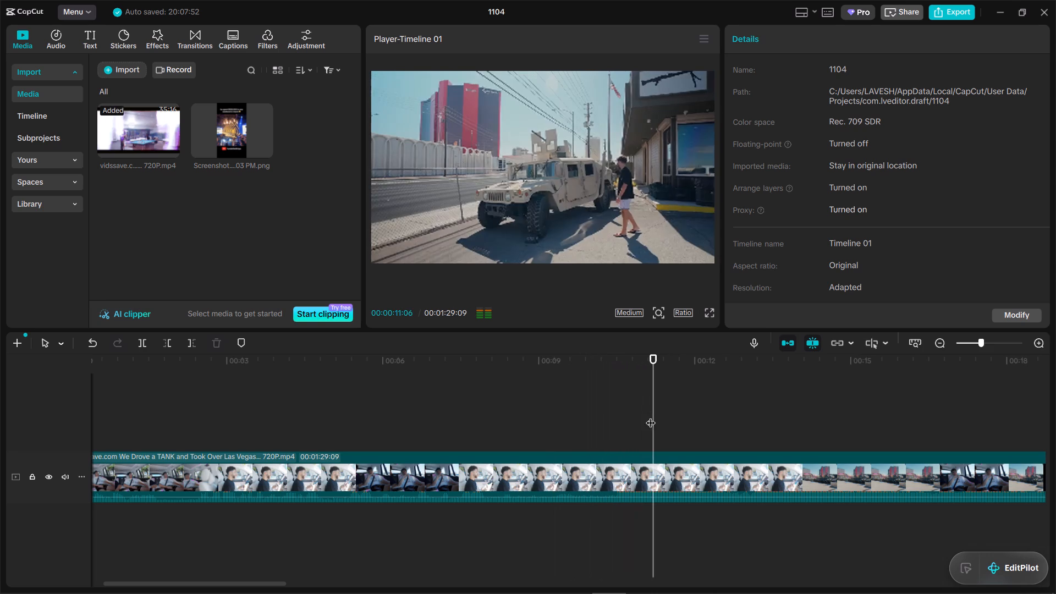
left_click_drag(654, 420, 520, 411)
key("space")
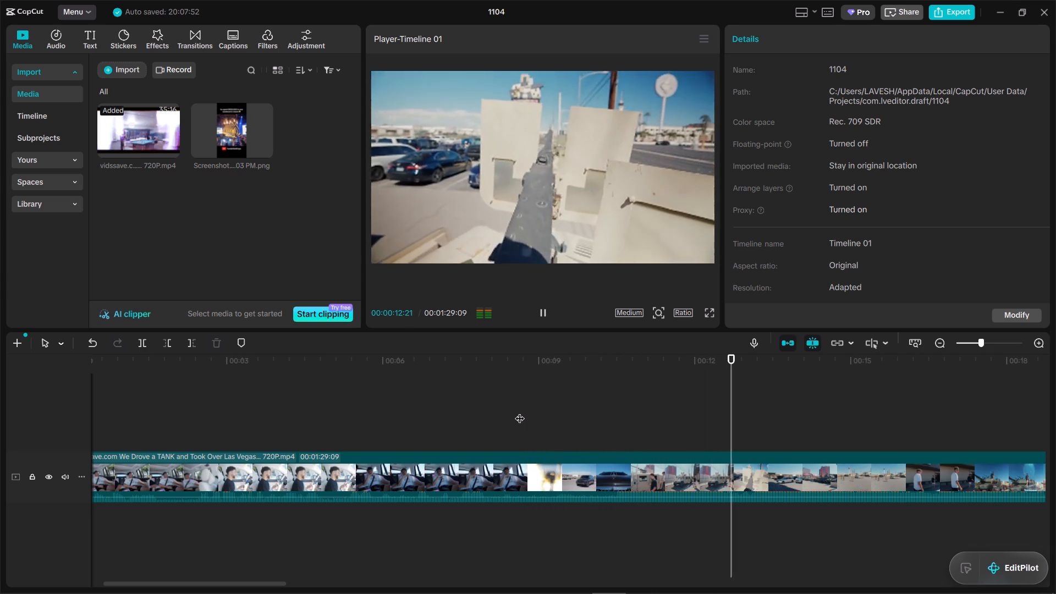
key("space")
Check Muse's tank crush cut idea, and split the CapCut video at about 00:31:03, where the wide tank yard shot begins.
key("alt+Tab")
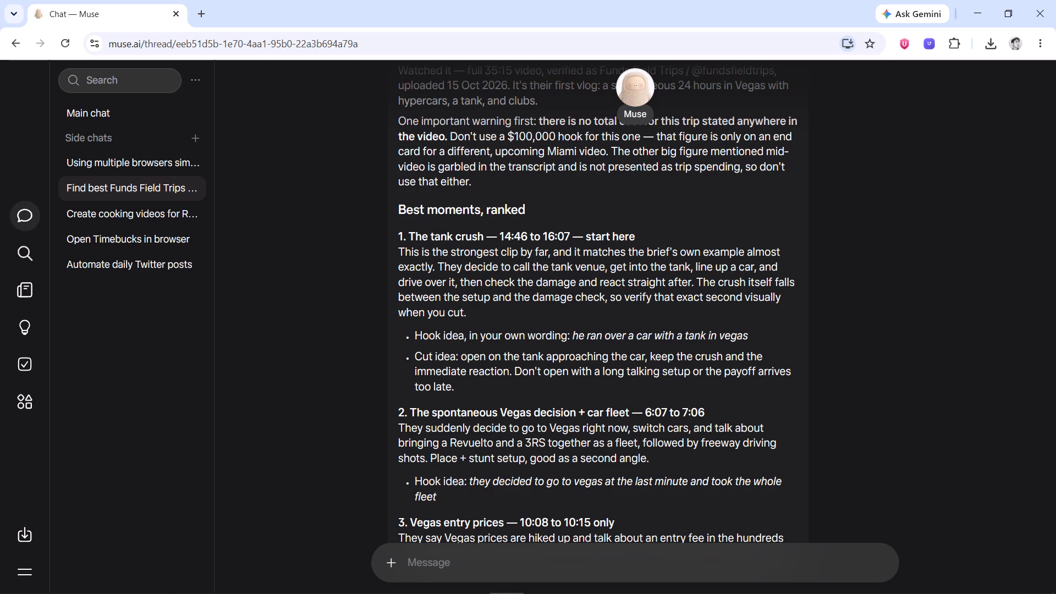
left_click_drag(424, 356, 494, 372)
left_click(494, 372)
key("alt+Tab")
key("space")
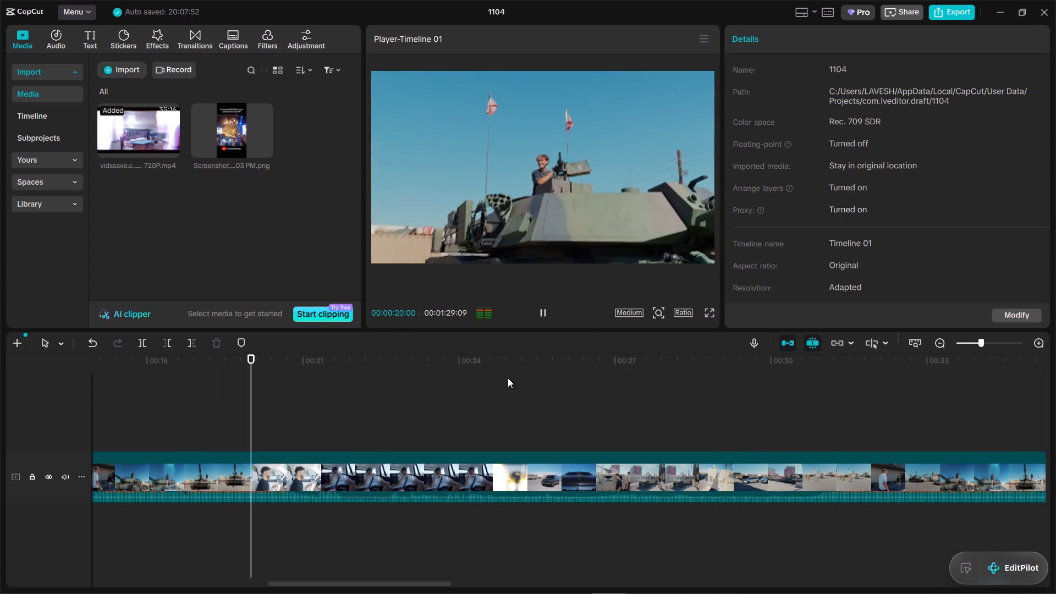
key("space")
left_click(461, 412)
left_click_drag(461, 412, 676, 433)
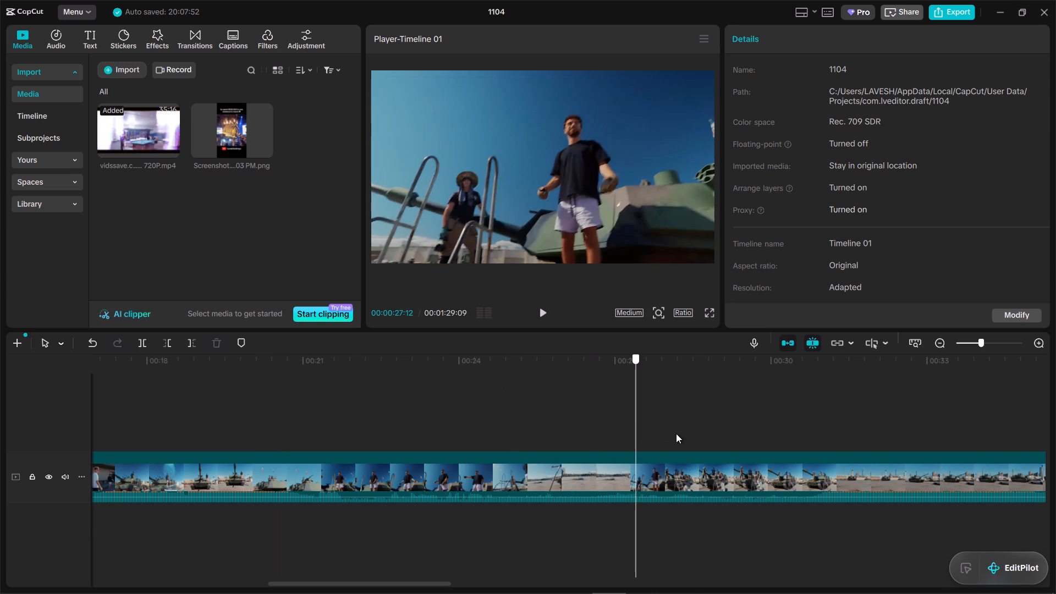
left_click_drag(676, 433, 608, 415)
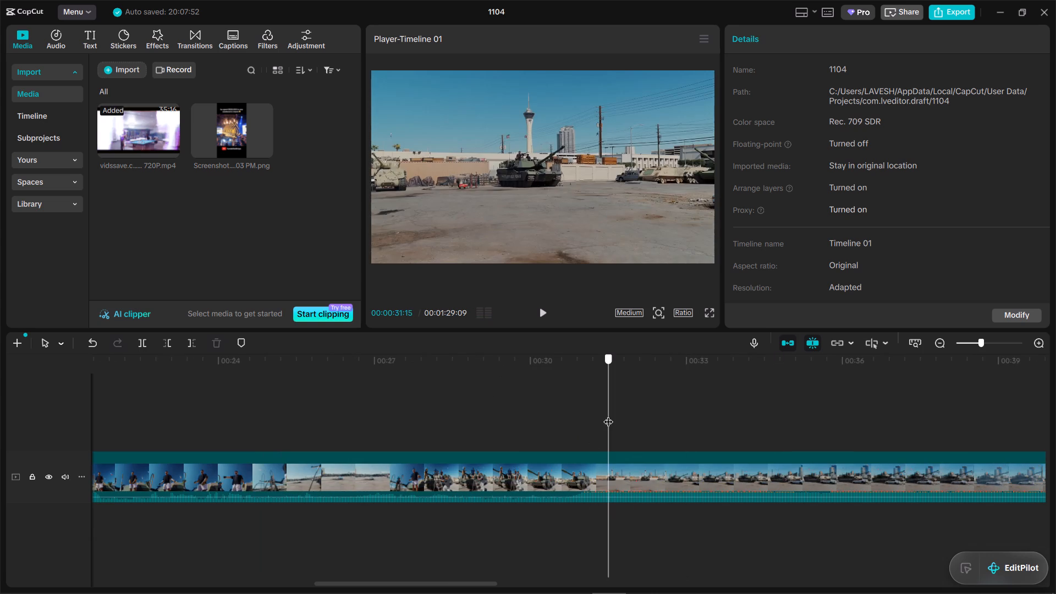
left_click_drag(608, 415, 613, 415)
left_click_drag(611, 433, 555, 424)
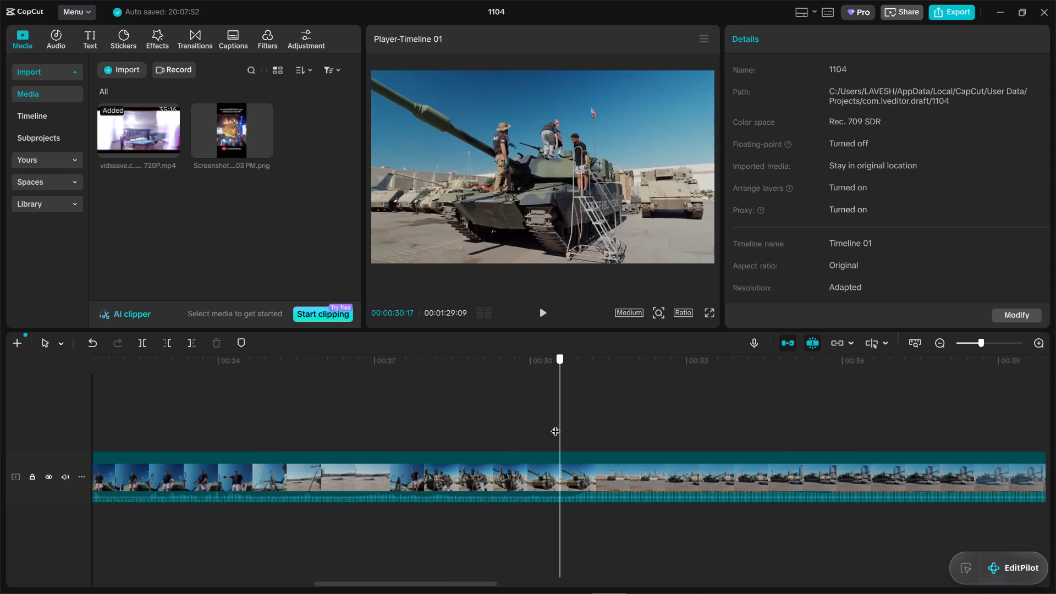
left_click_drag(555, 424, 587, 431)
left_click(601, 483)
type("b")
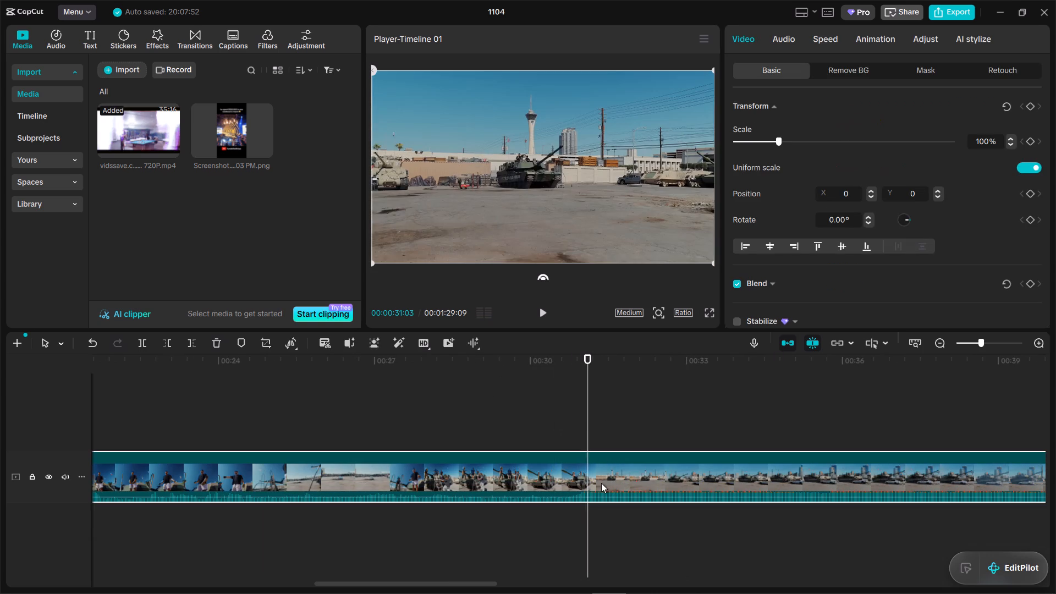
Isolate the tank driving onto the white car by splitting the video at about 00:33:19 and 00:36:21.
key("space")
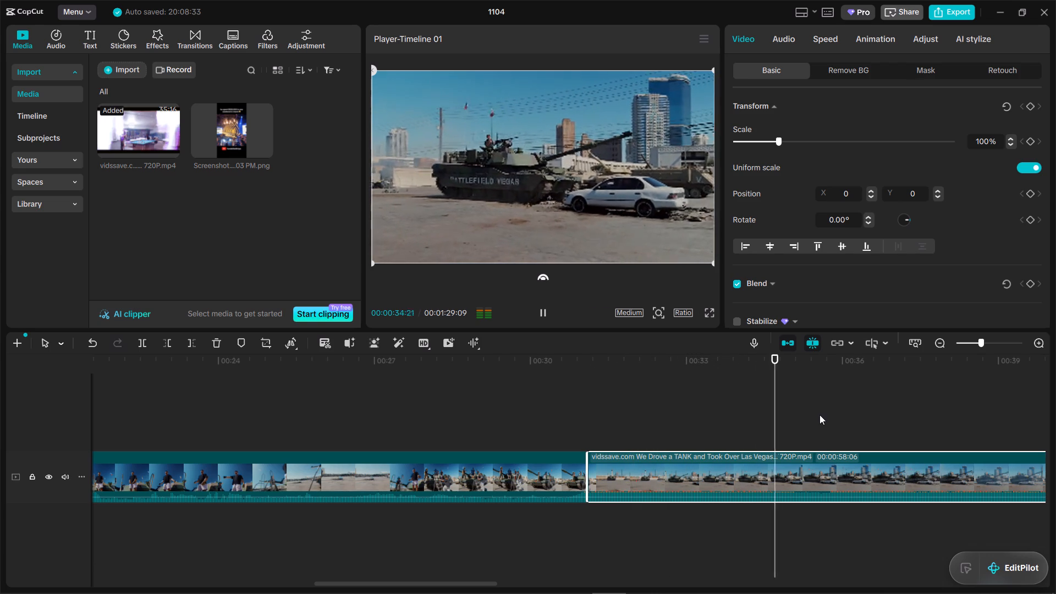
key("space")
left_click_drag(827, 422, 815, 422)
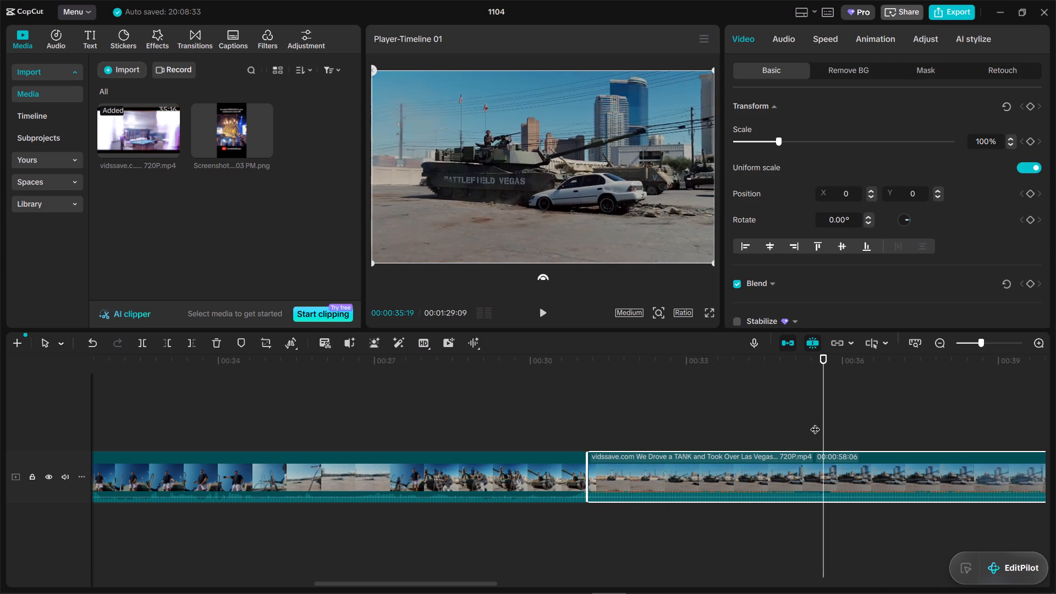
left_click_drag(815, 422, 720, 419)
left_click(704, 494)
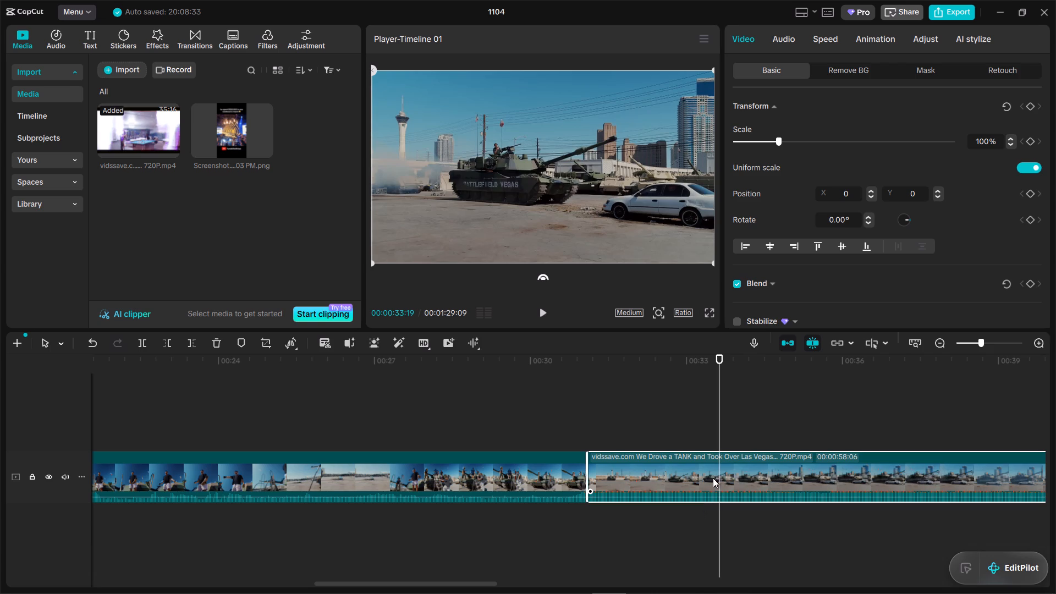
key("b")
key("space")
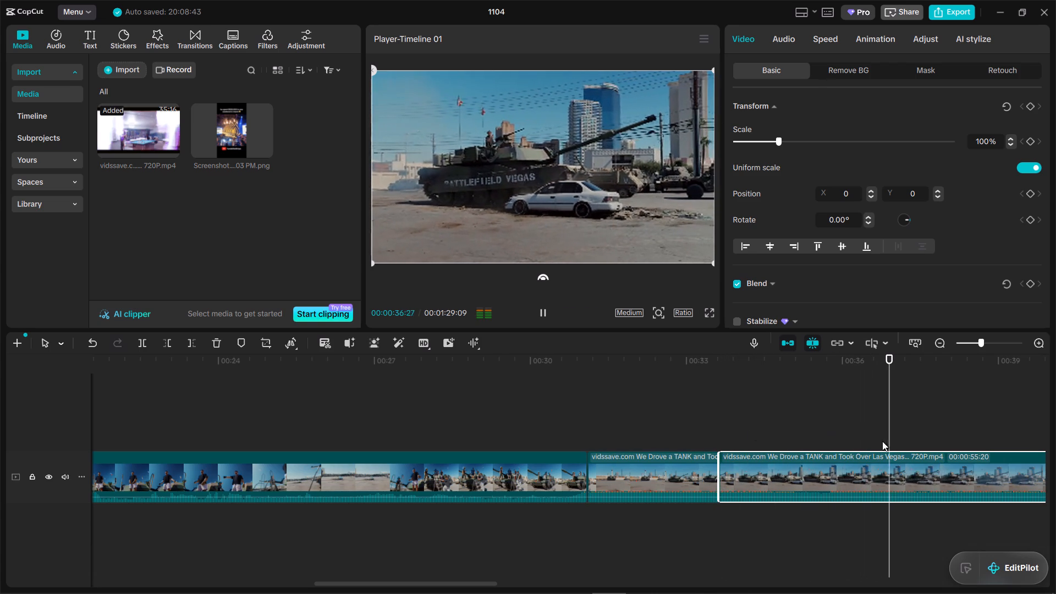
key("space")
left_click_drag(895, 430, 879, 430)
left_click(855, 482)
key("b")
Move the isolated tank crush segment to the very start of the timeline.
left_click(821, 469)
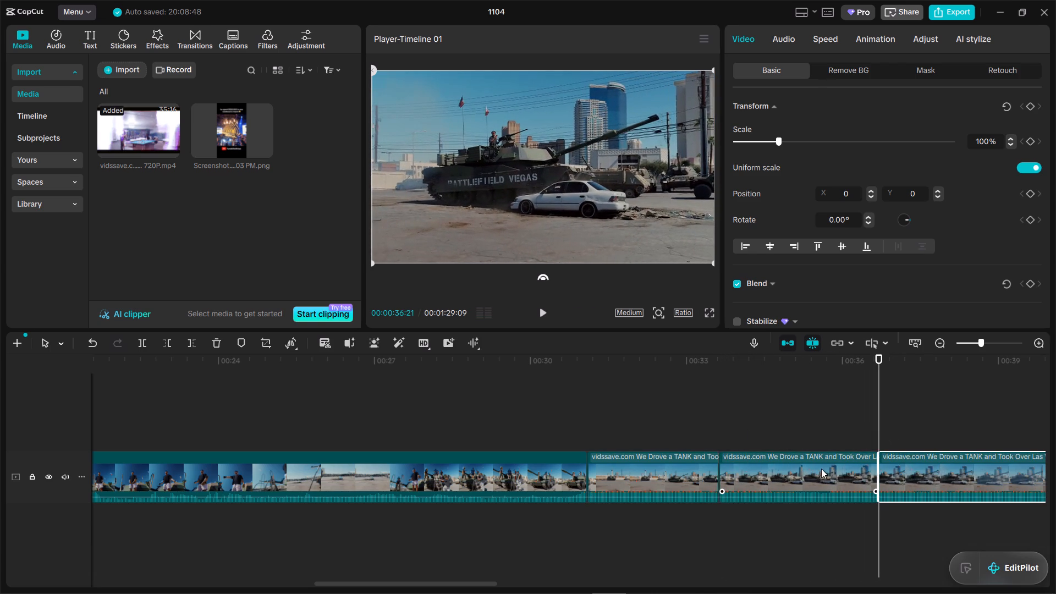
left_click_drag(821, 469, 0, 420)
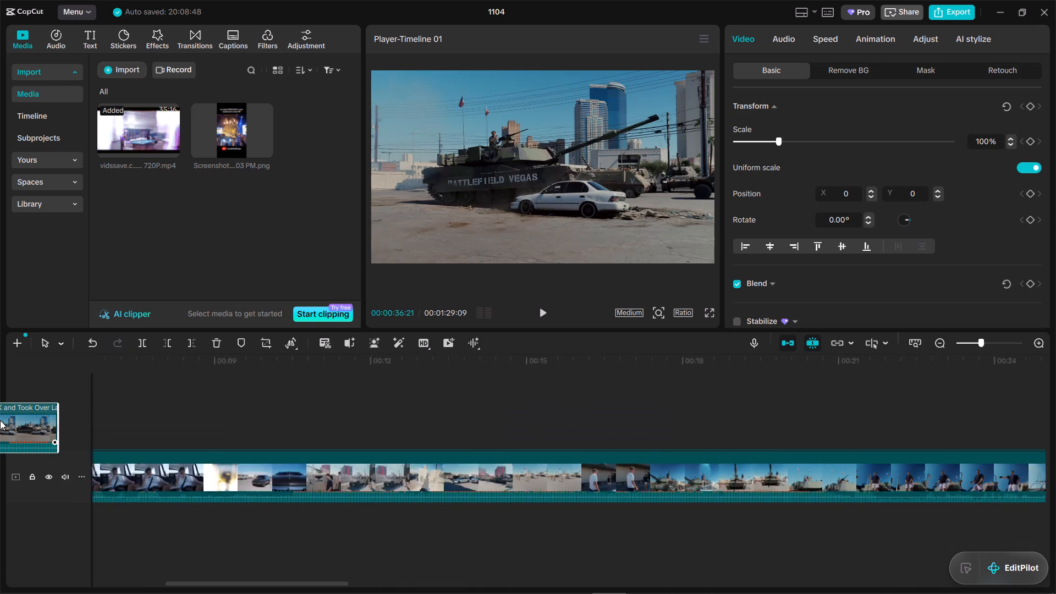
left_click_drag(0, 420, 173, 476)
Preview the opening tank crush clip and trim about 0.7 seconds off its start.
left_click(185, 421)
left_click_drag(185, 421, 0, 428)
key("space")
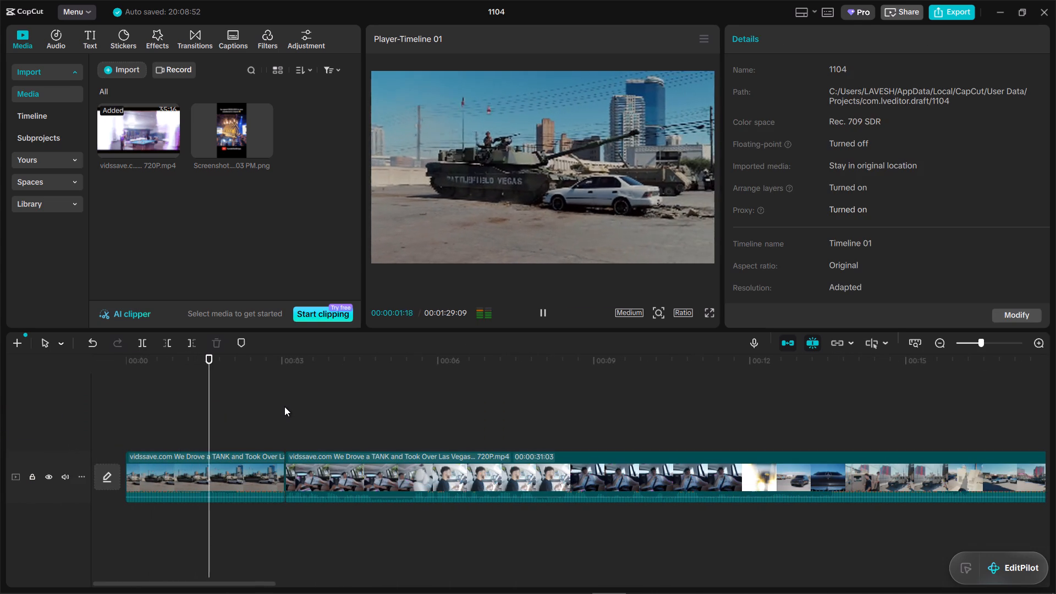
key("space")
left_click(164, 414)
left_click_drag(164, 414, 166, 420)
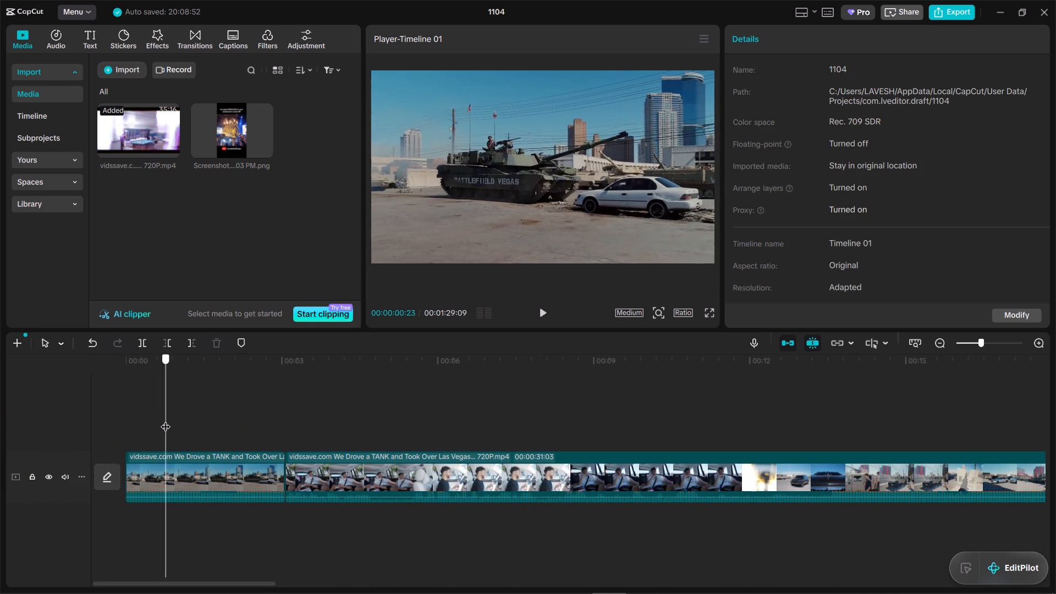
left_click_drag(166, 420, 161, 420)
left_click(173, 487)
left_click_drag(125, 479, 164, 483)
Replay the opening tank crush clip and trim its end so it lasts about 1.5 seconds.
left_click(144, 427)
left_click_drag(144, 427, 41, 416)
key("space")
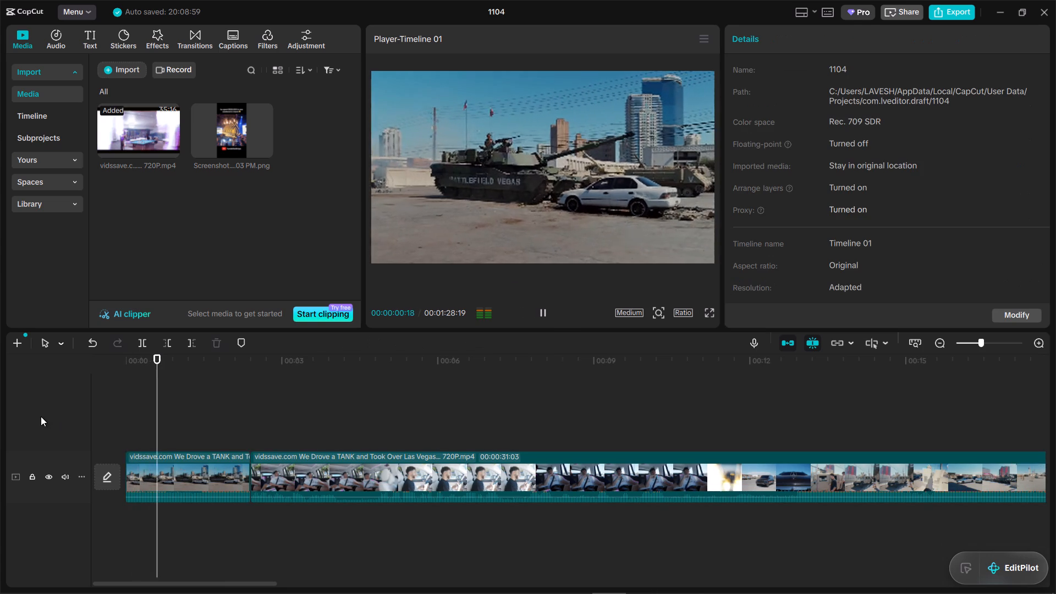
key("space")
left_click(170, 472)
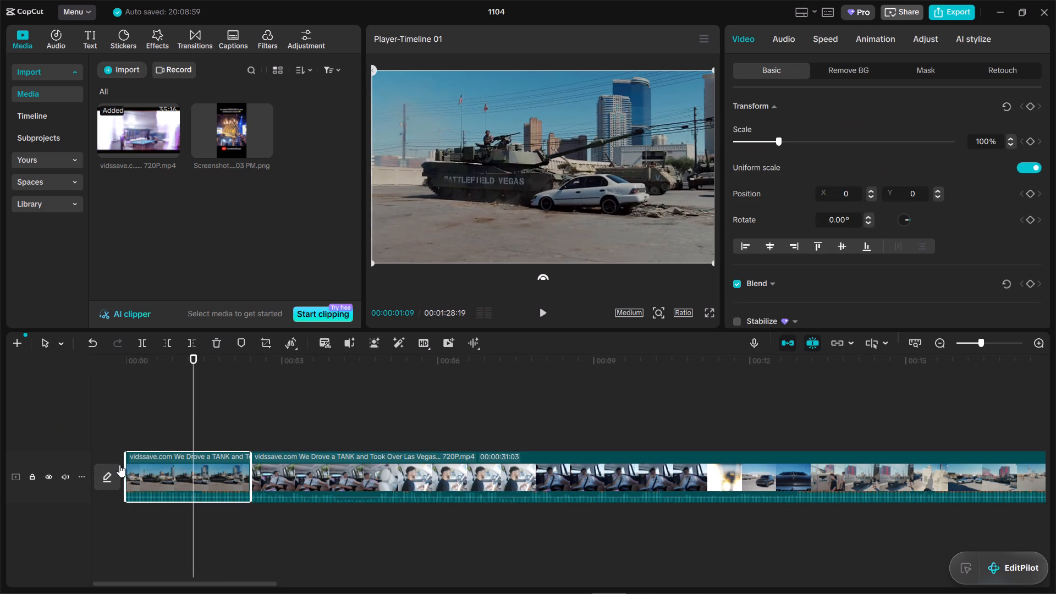
left_click_drag(251, 460, 195, 461)
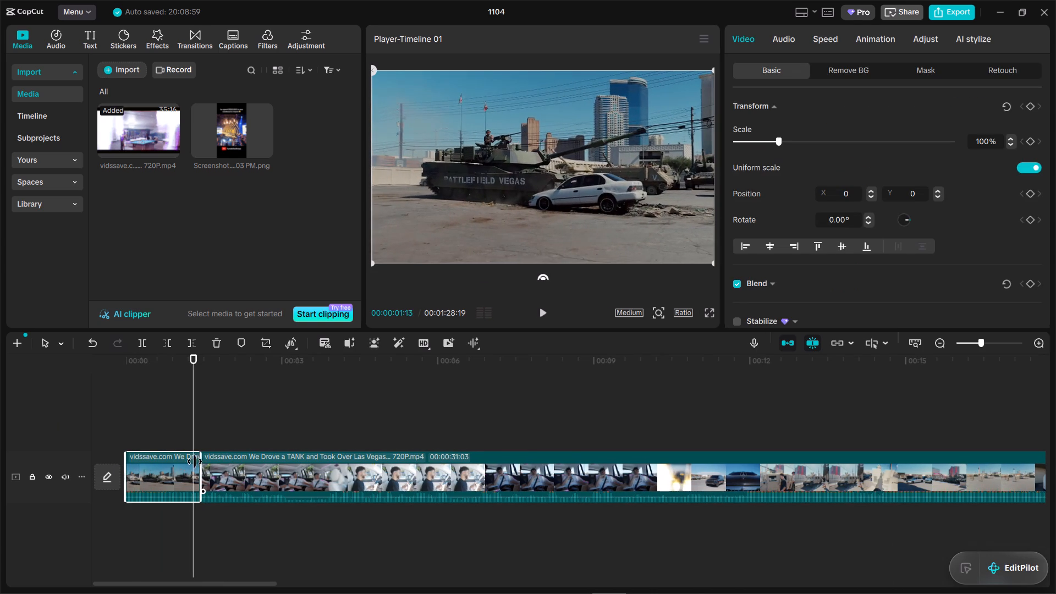
left_click_drag(195, 461, 201, 462)
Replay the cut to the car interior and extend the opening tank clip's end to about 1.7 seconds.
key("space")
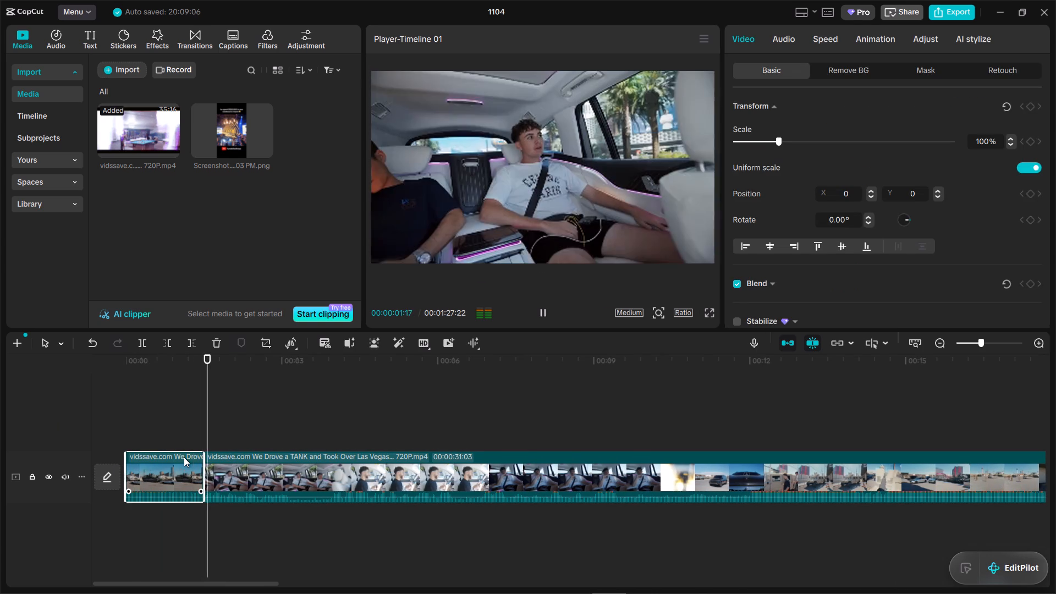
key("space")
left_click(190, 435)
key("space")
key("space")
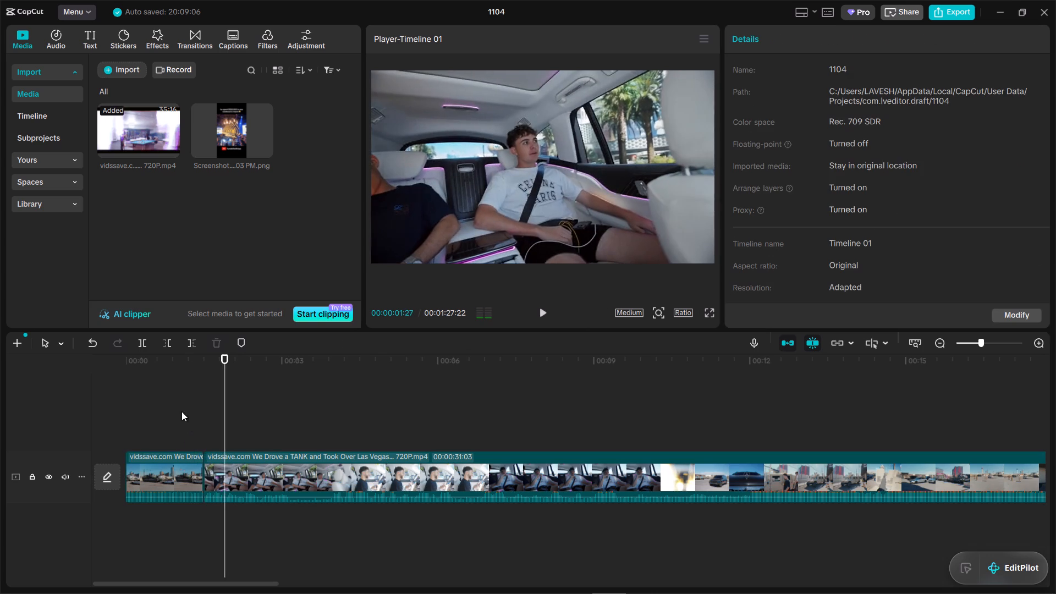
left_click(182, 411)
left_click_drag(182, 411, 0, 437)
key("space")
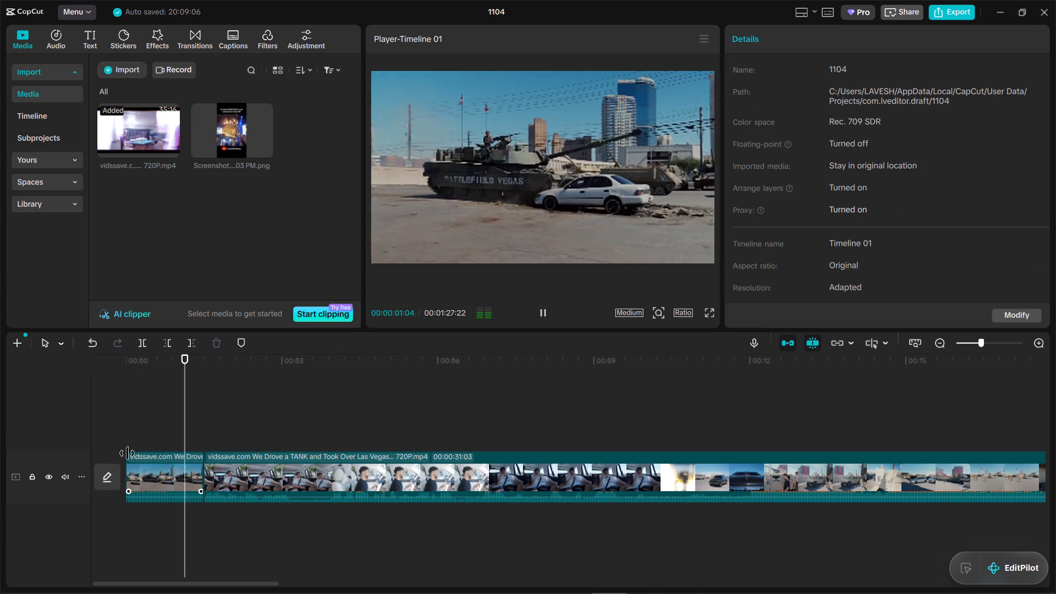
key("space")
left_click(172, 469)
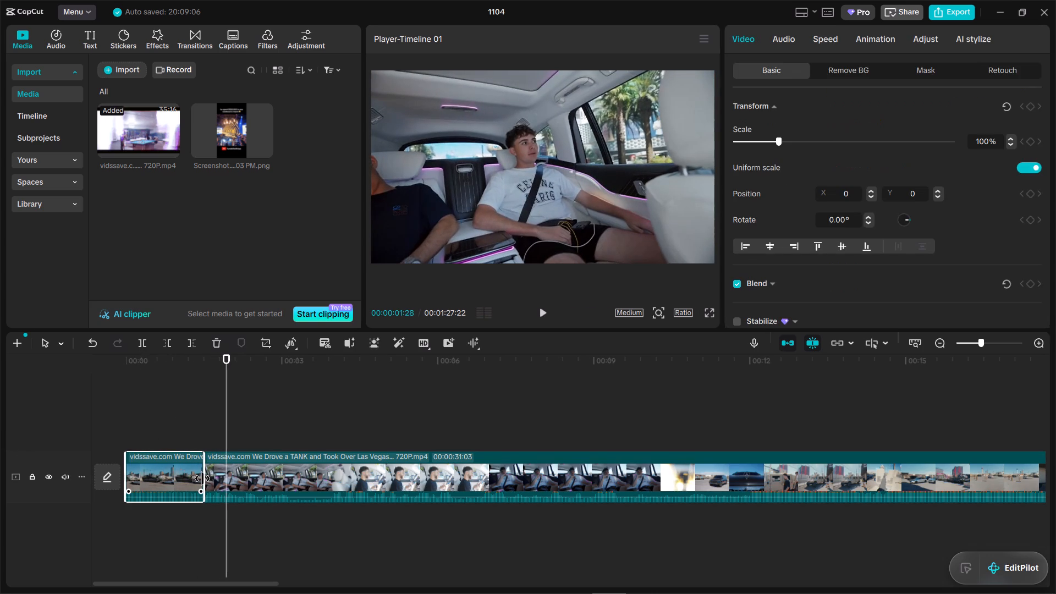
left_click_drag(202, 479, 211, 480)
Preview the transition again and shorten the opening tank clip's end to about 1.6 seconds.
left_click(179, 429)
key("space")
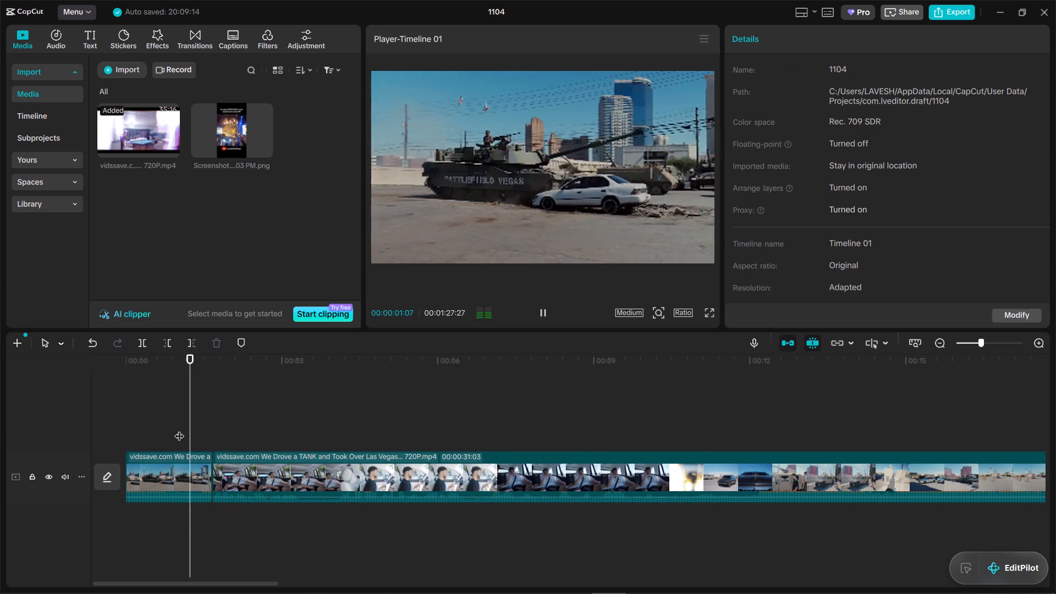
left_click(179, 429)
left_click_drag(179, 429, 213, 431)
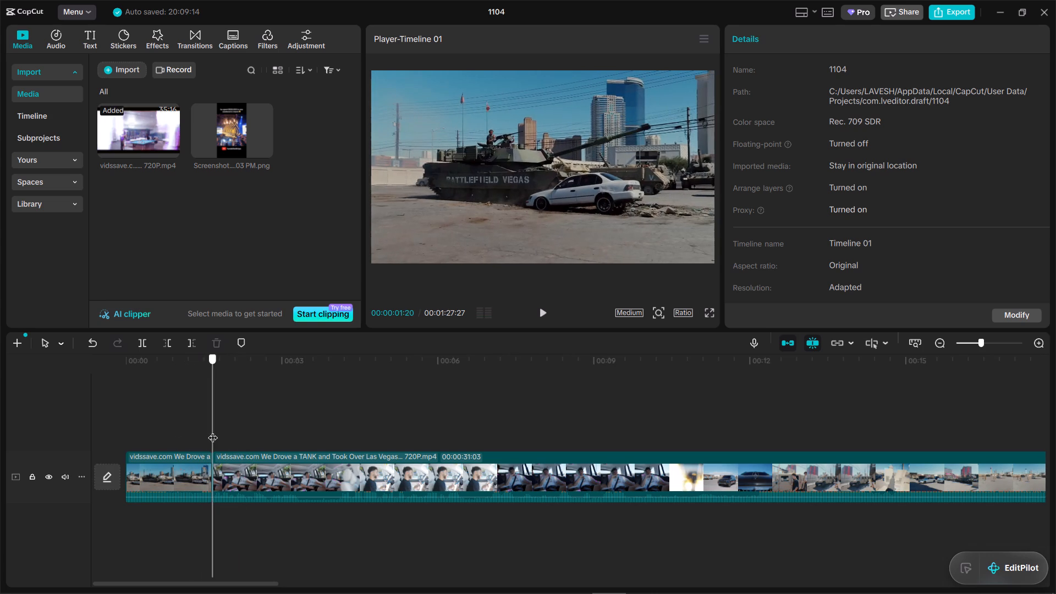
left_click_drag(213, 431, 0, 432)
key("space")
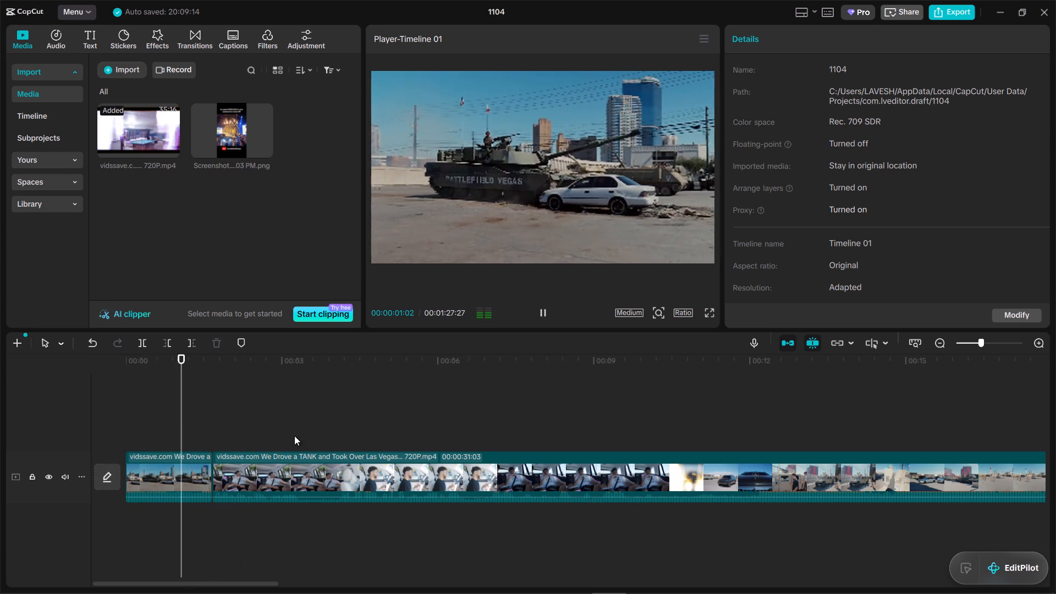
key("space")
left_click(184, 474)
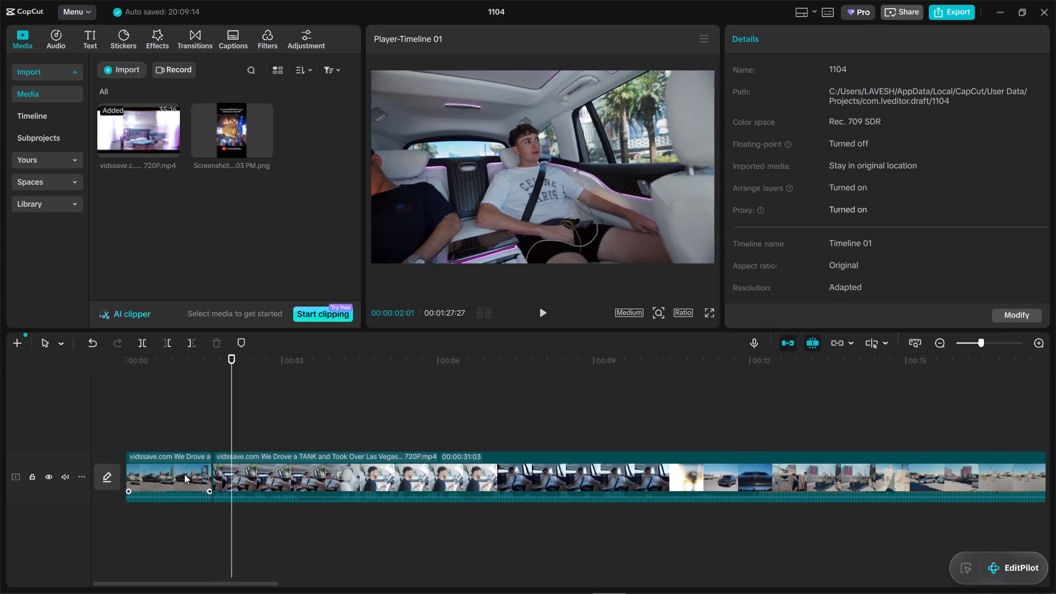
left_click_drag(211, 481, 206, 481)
Replay the opening and fine-trim the tank crush clip's end to about 00:01:12, just as the tank mounts the car.
left_click(164, 408)
key("space")
left_click(164, 408)
key("space")
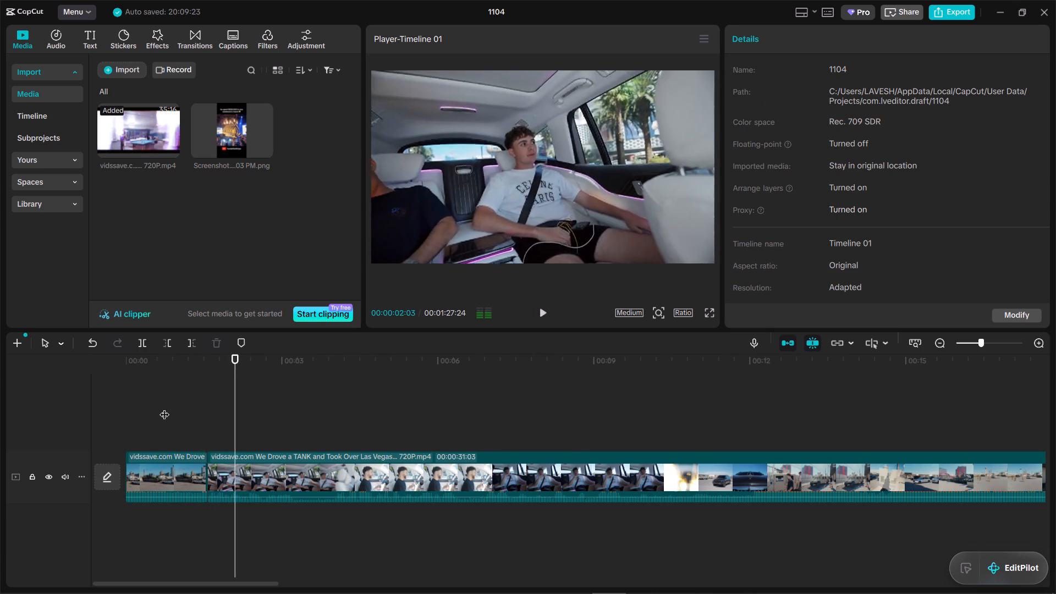
left_click_drag(164, 408, 0, 398)
key("space")
key("space")
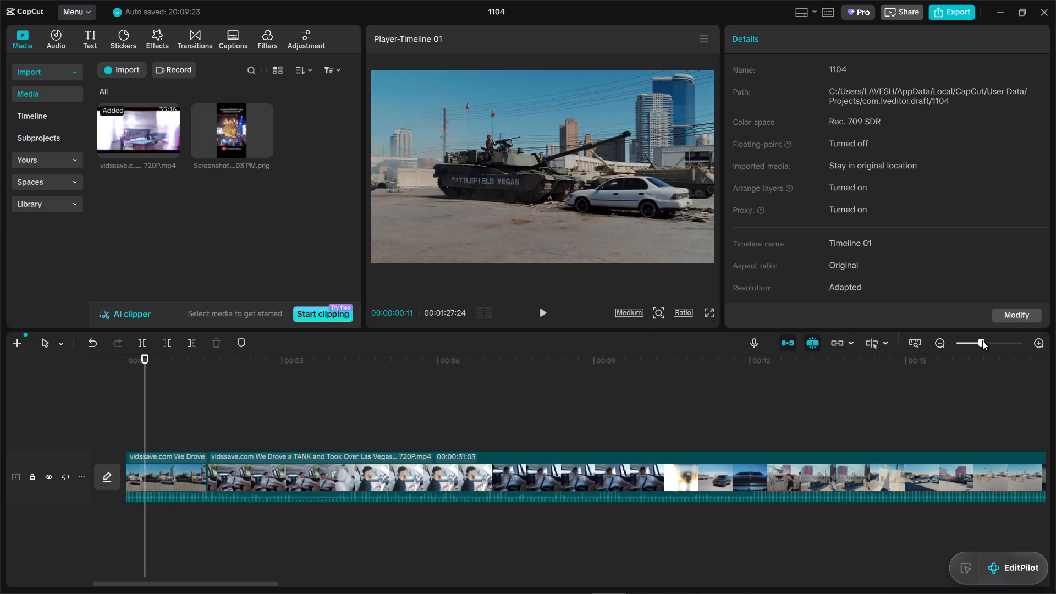
left_click(982, 340)
key("space")
key("space")
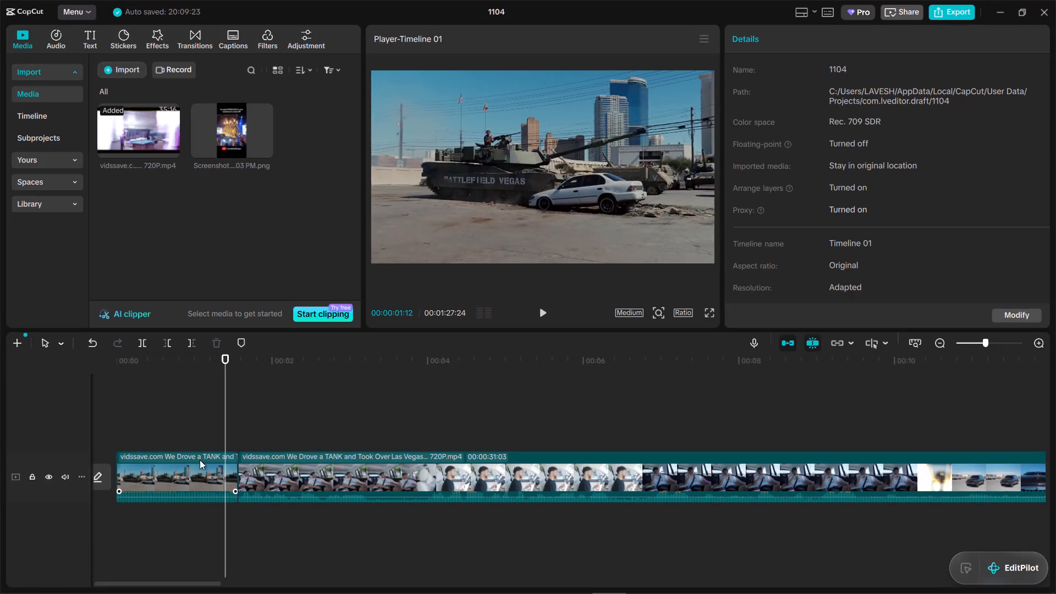
left_click(223, 478)
left_click_drag(237, 476, 226, 475)
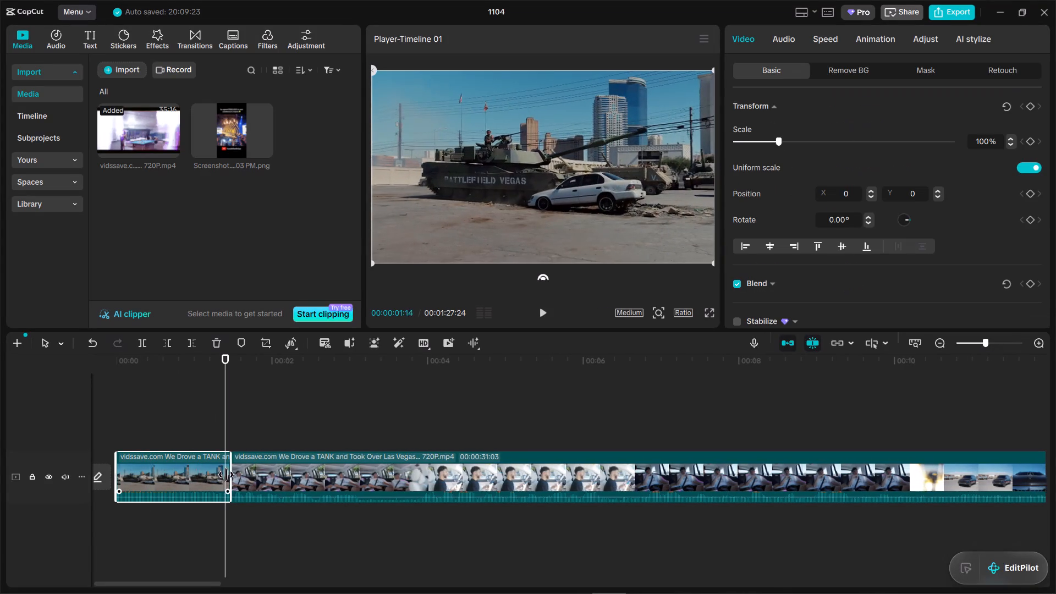
left_click_drag(226, 475, 226, 475)
Play the edit from the beginning and review the tank hook, the in-car conversation and the arrival at the tank yard.
left_click(213, 424)
left_click_drag(213, 424, 0, 403)
key("space")
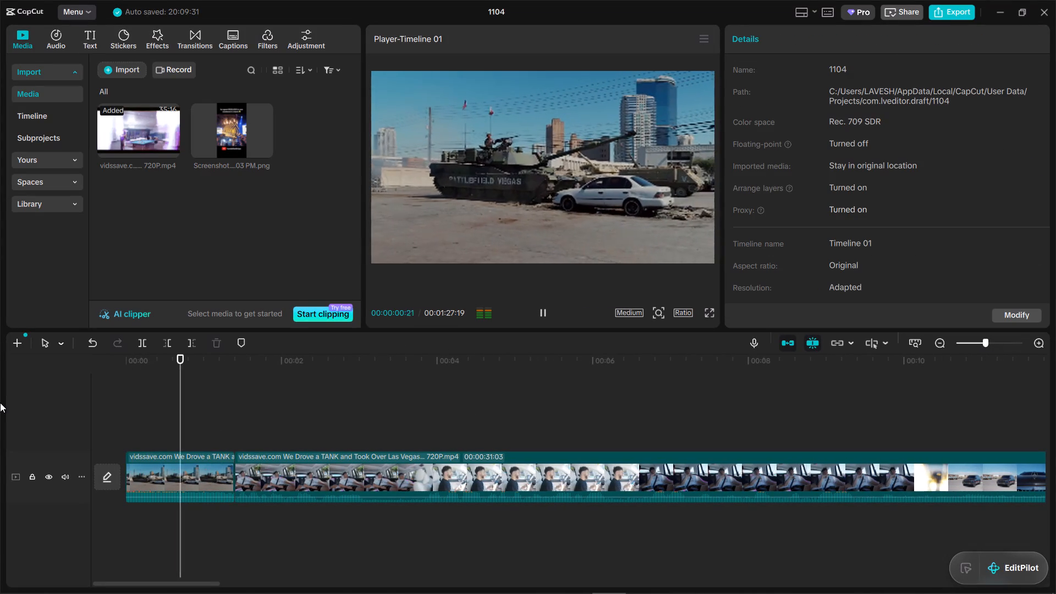
key("space")
key("space")
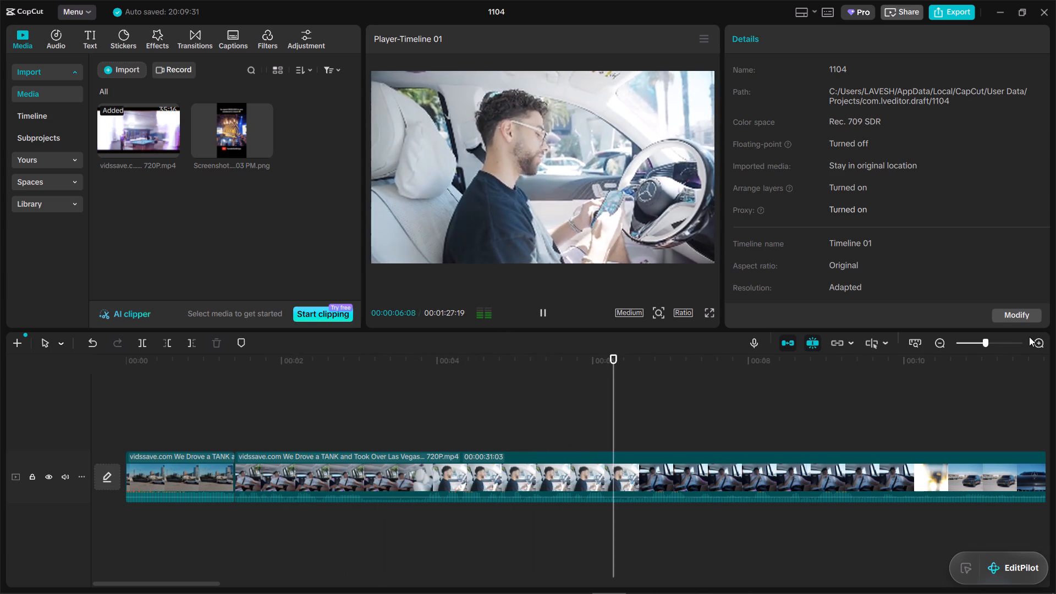
left_click(985, 342)
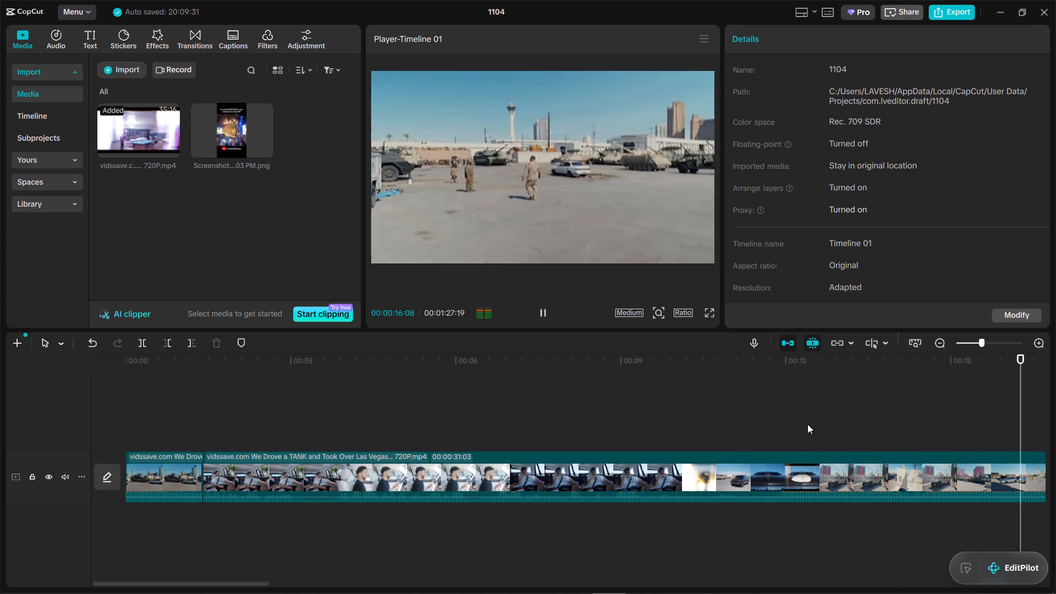
key("space")
Split the main clip at about 00:00:10:05, where the in-car conversation ends and the yard arrival begins.
left_click_drag(190, 421, 0, 392)
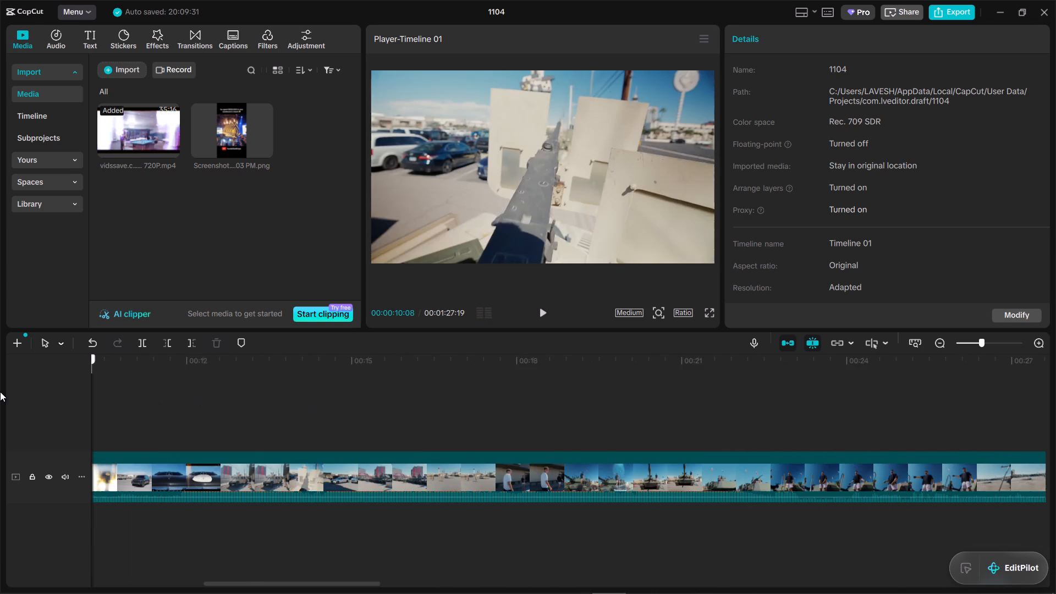
left_click_drag(0, 392, 607, 461)
key("space")
key("space")
left_click(628, 480)
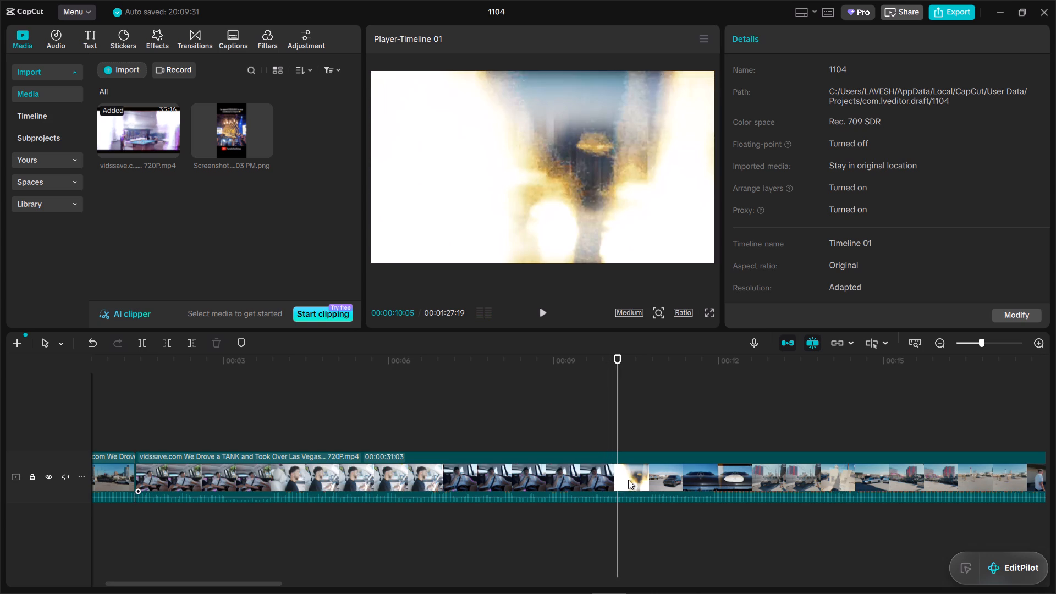
key("b")
Review the yard arrival footage and split it at about 00:00:22:17, at the start of the man-standing-on-the-tank shot.
key("space")
key("space")
left_click_drag(643, 423, 923, 457)
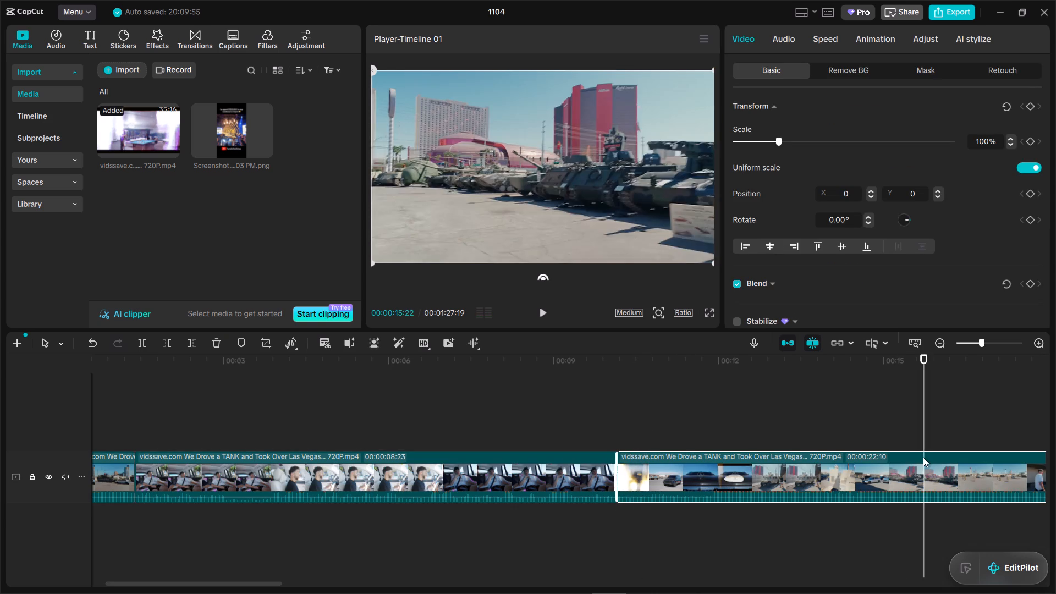
key("space")
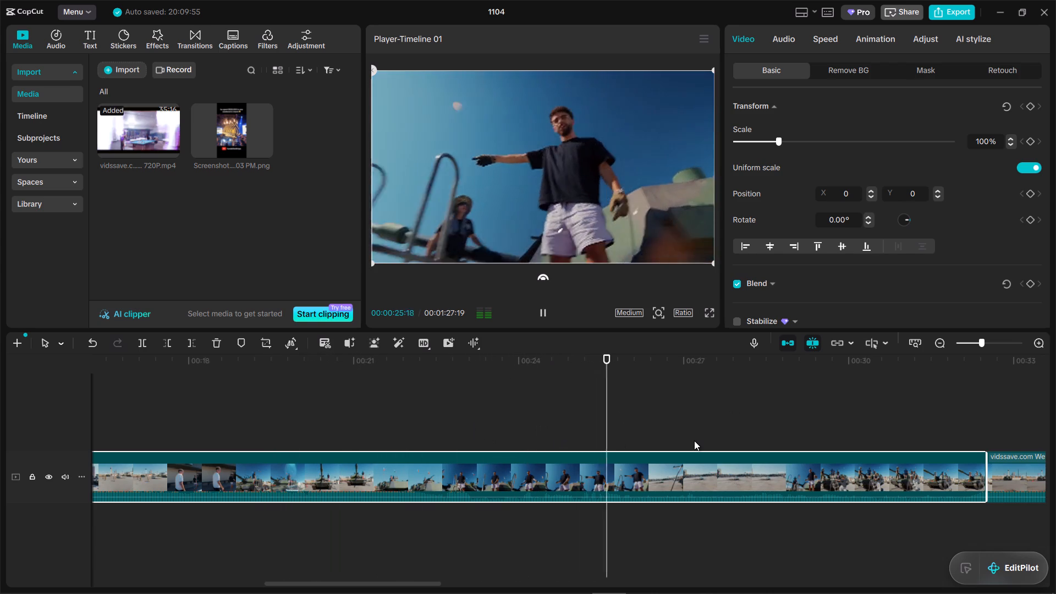
key("space")
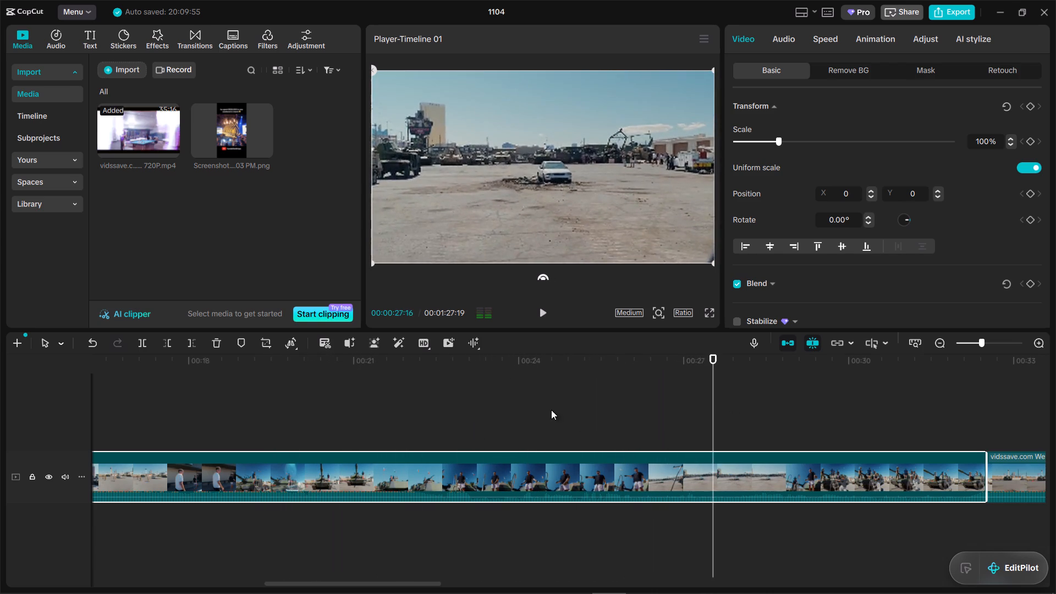
left_click(551, 410)
left_click_drag(551, 410, 475, 411)
key("space")
key("space")
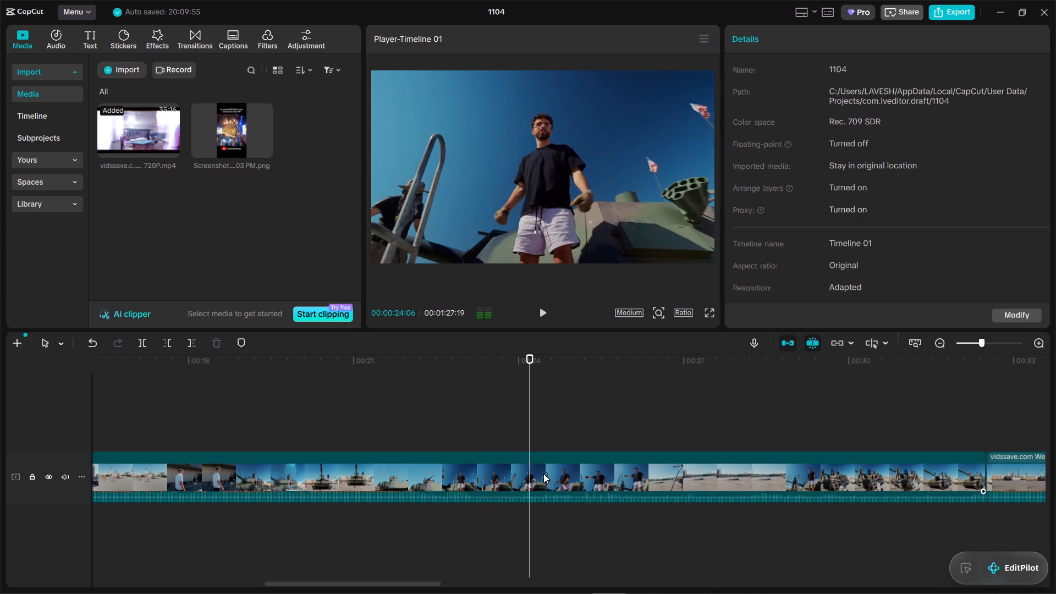
left_click(423, 403)
key("space")
key("space")
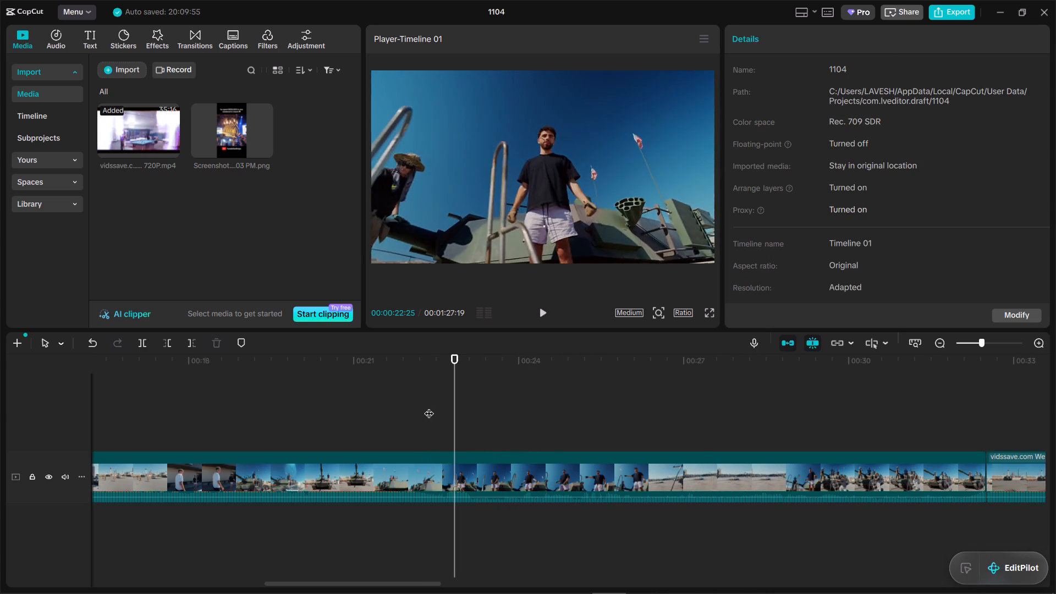
left_click(429, 406)
left_click_drag(429, 406, 440, 416)
left_click(438, 491)
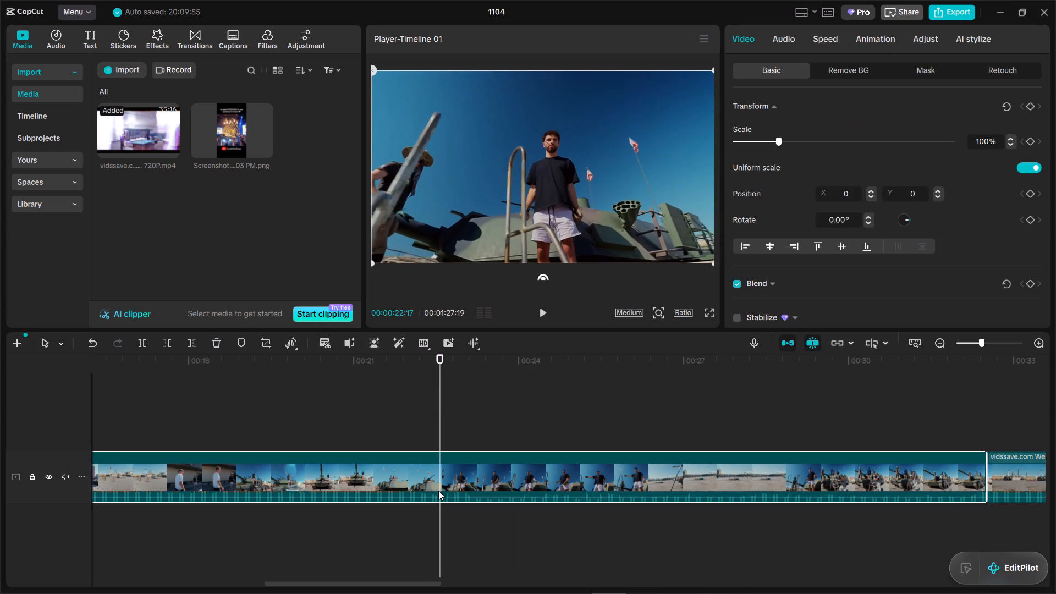
key("b")
Delete the yard arrival and in-car conversation clips so the man on the tank follows the opening hook.
left_click(401, 480)
key("d")
left_click(388, 438)
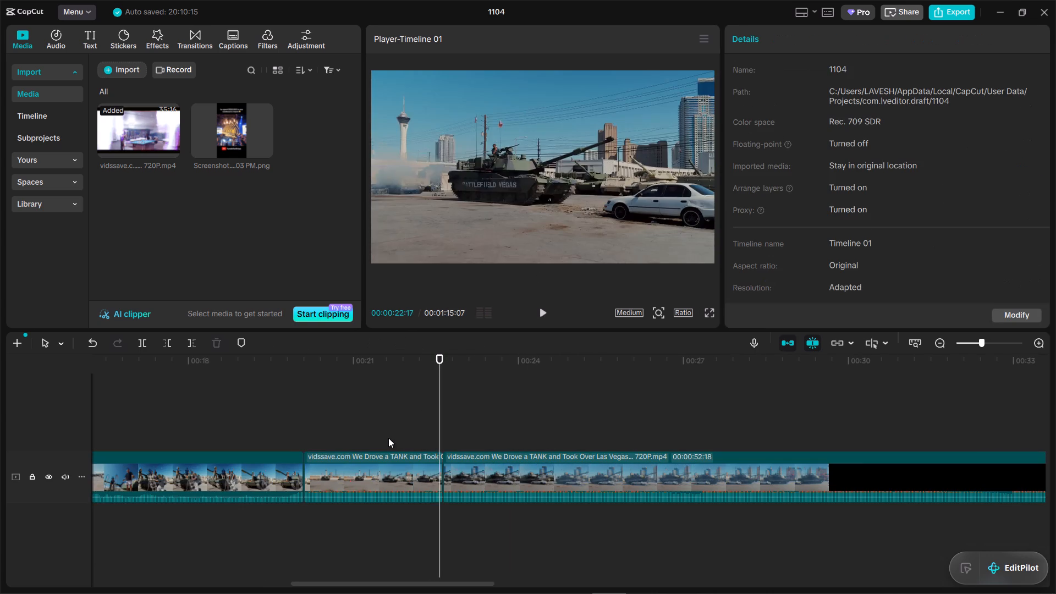
left_click_drag(388, 438, 58, 397)
left_click(303, 431)
left_click_drag(303, 431, 29, 431)
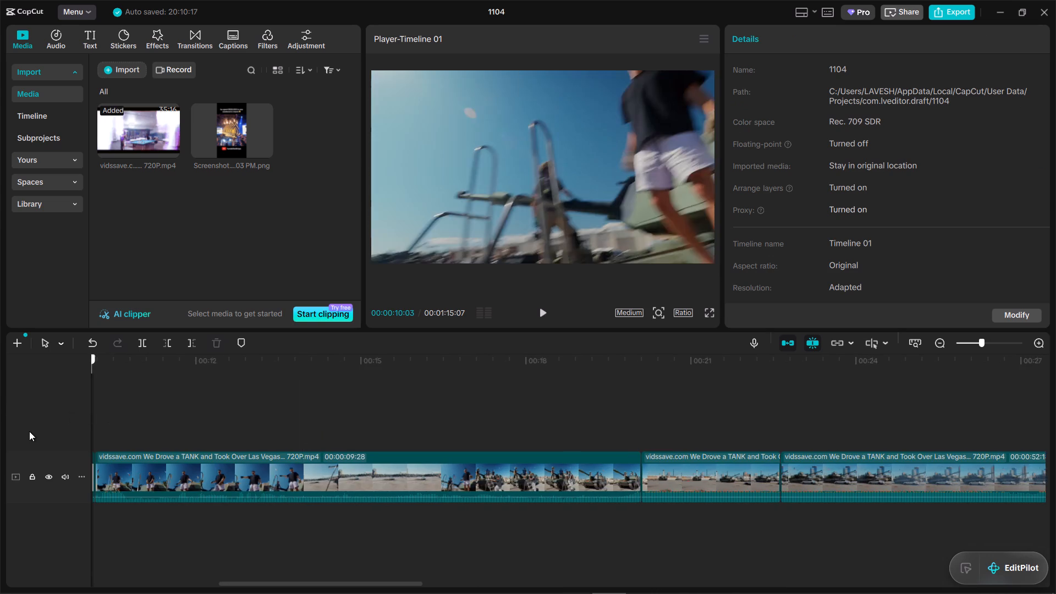
left_click_drag(29, 431, 278, 465)
left_click(296, 479)
key("d")
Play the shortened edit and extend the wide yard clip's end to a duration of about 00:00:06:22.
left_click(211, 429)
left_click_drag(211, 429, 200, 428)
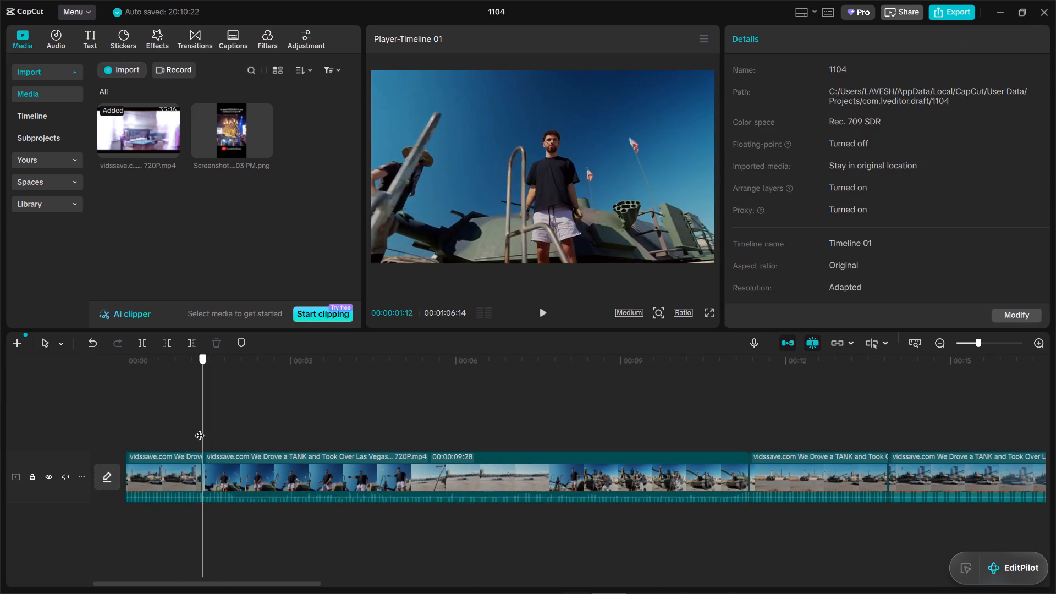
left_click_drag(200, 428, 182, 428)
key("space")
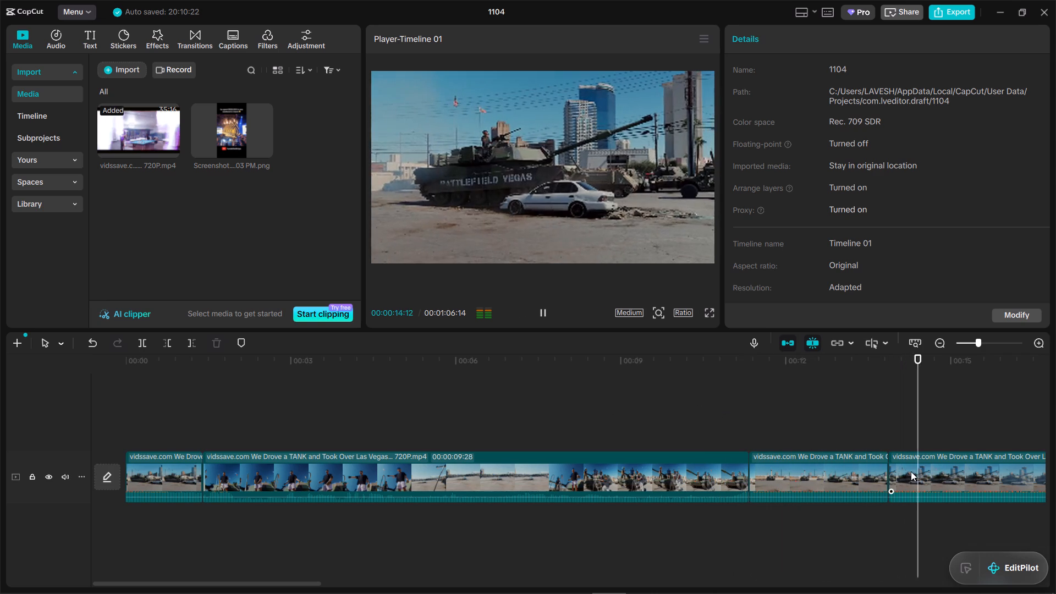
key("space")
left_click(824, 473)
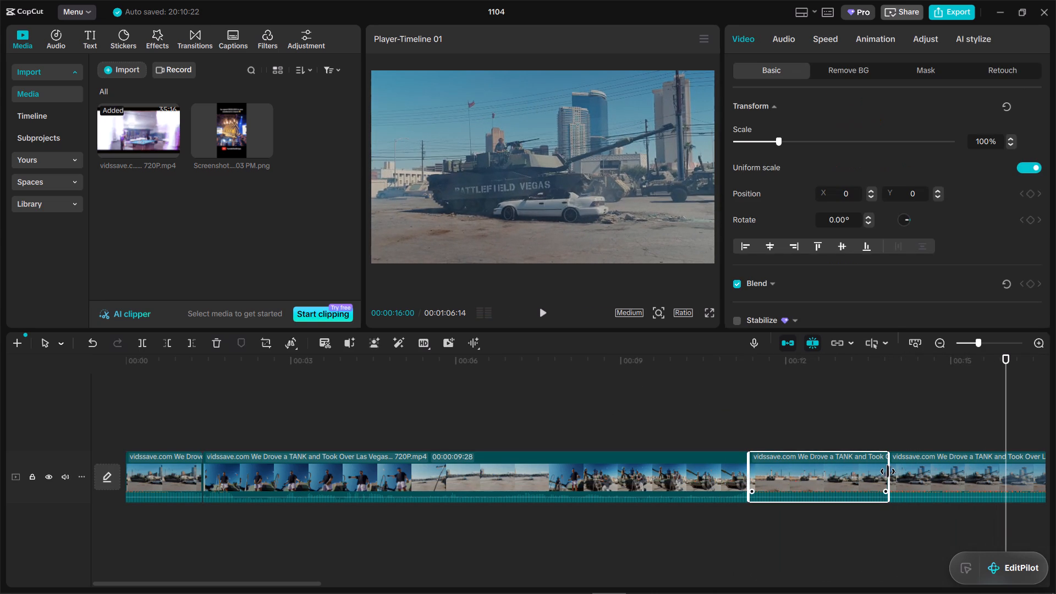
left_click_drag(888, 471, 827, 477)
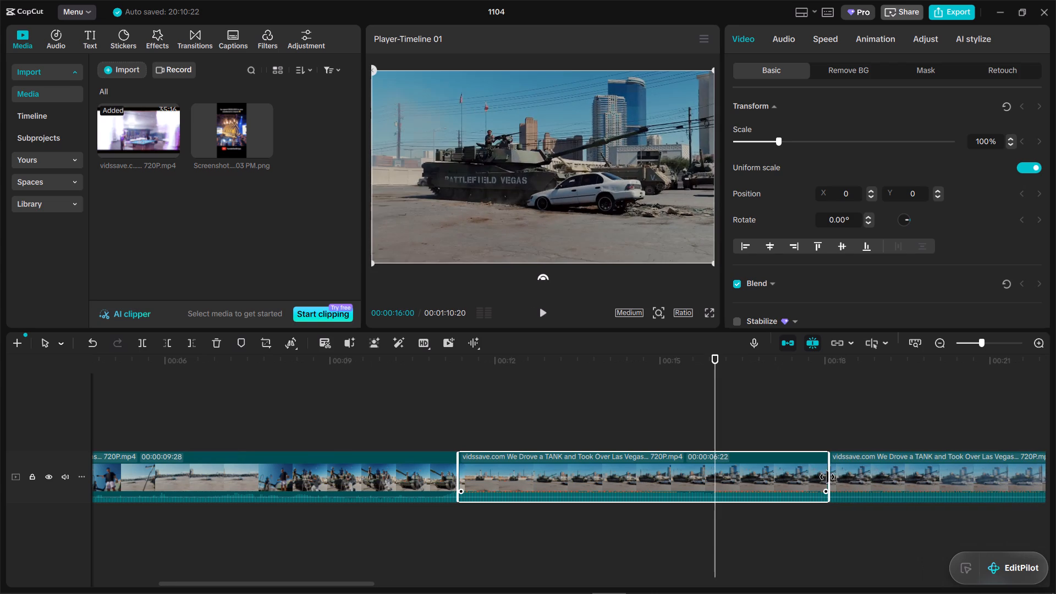
Move the final crush clip to a track above and extend its start back to the end of the man-on-tank clip.
left_click(885, 453)
left_click_drag(877, 463, 874, 457)
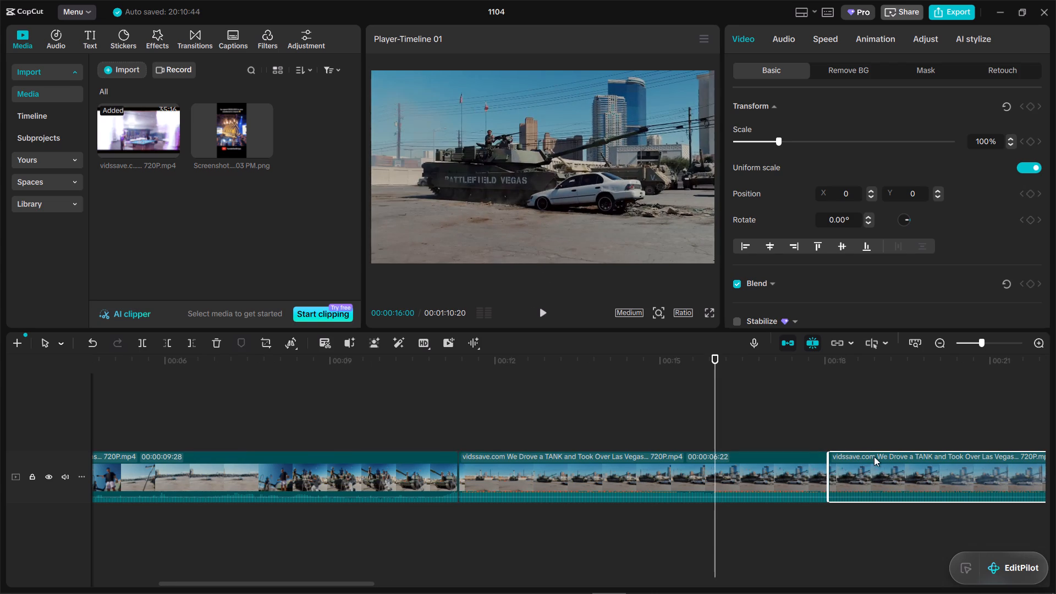
left_click_drag(874, 457, 877, 404)
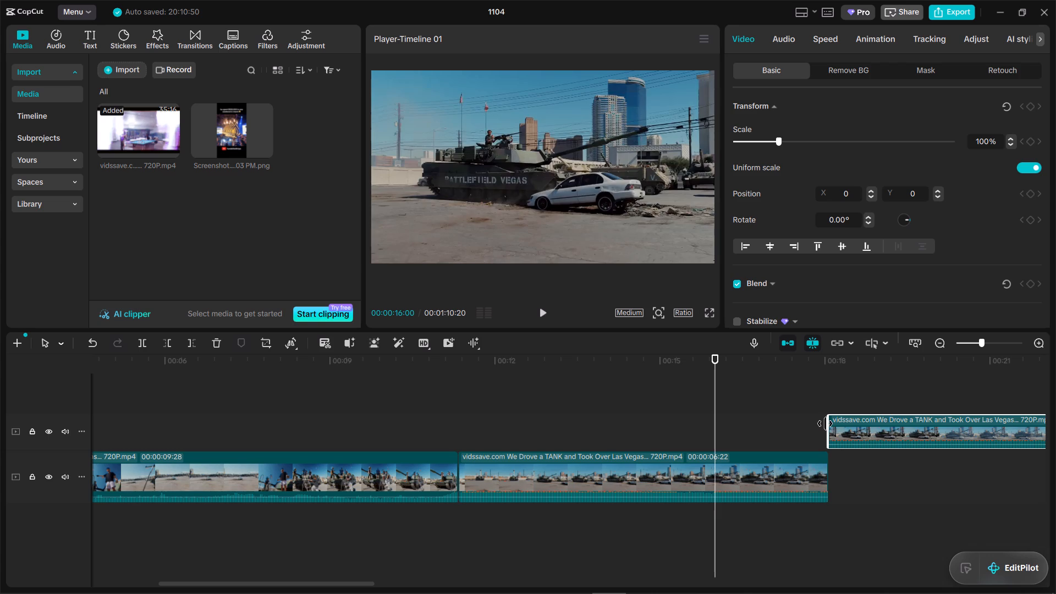
left_click_drag(825, 424, 452, 431)
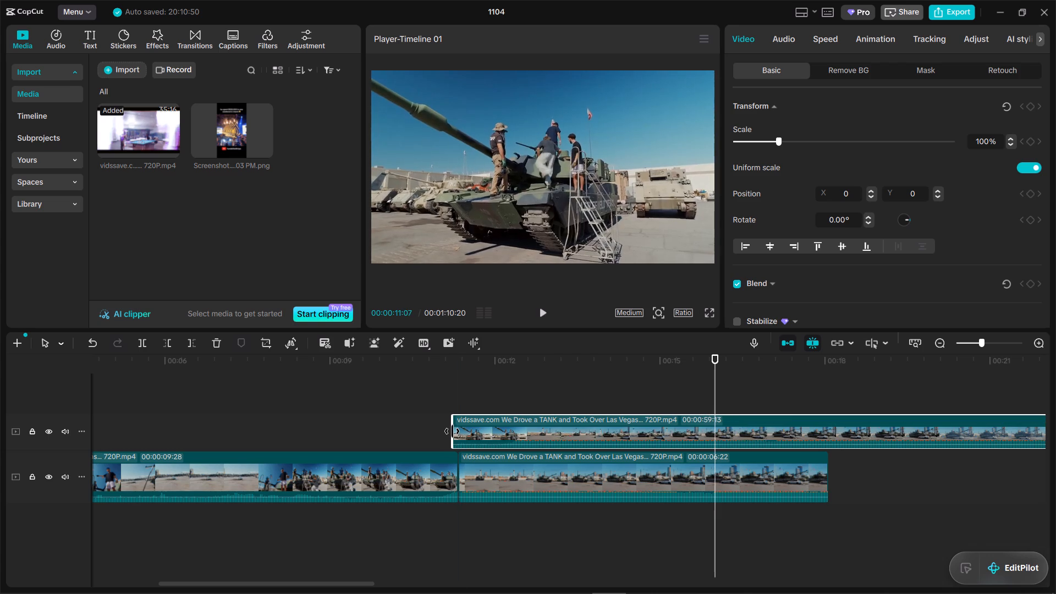
left_click_drag(452, 431, 459, 432)
Delete the wide yard clip on the main track and place the extended crush clip in its spot at 00:00:11:10.
left_click(417, 410)
left_click_drag(417, 410, 457, 416)
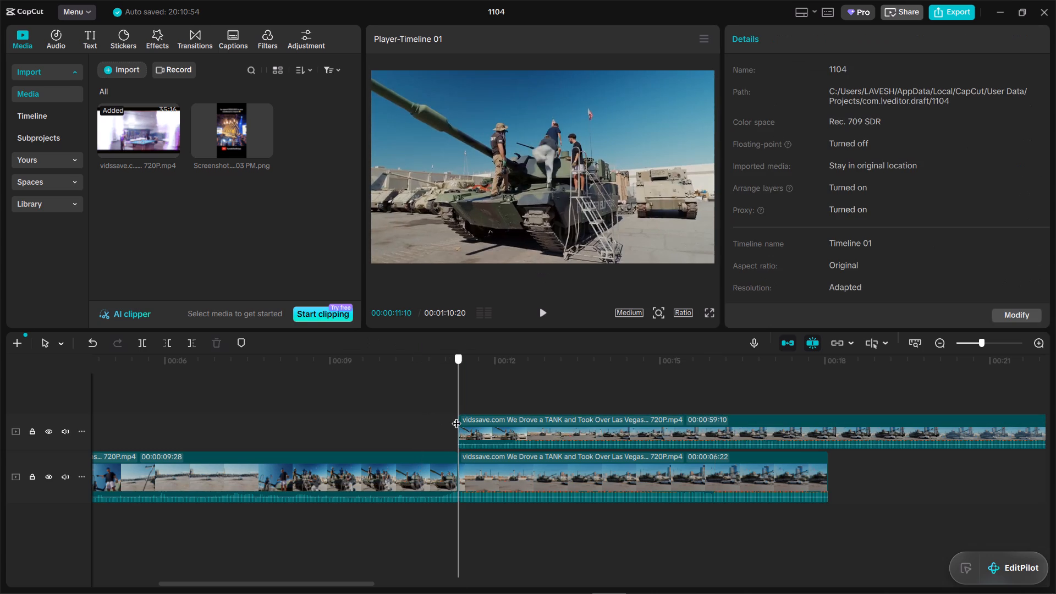
left_click_drag(457, 416, 568, 418)
left_click(582, 469)
key("d")
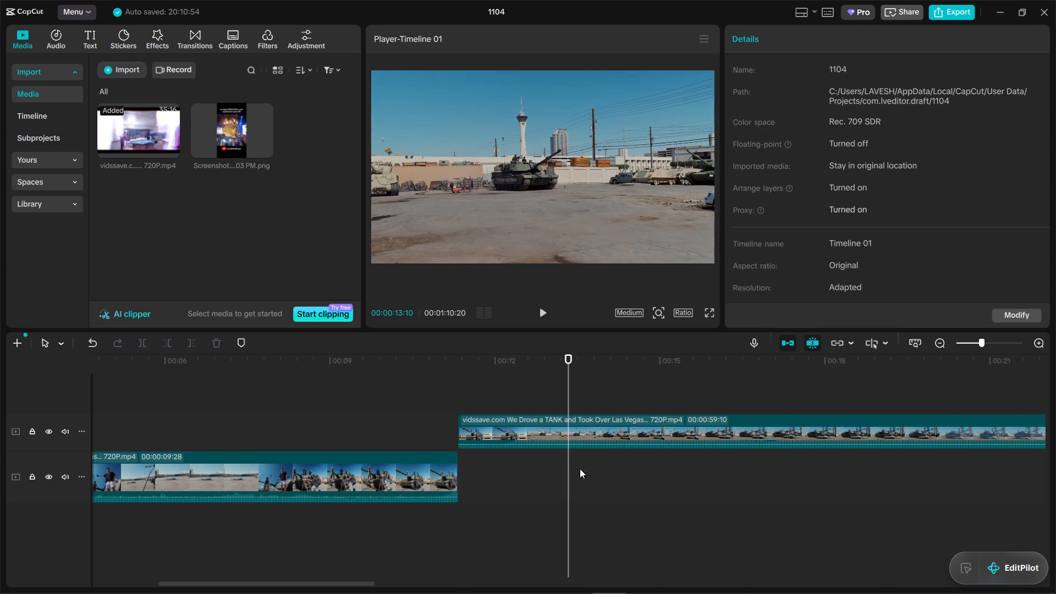
left_click_drag(546, 429, 547, 485)
left_click(462, 418)
left_click_drag(462, 418, 461, 417)
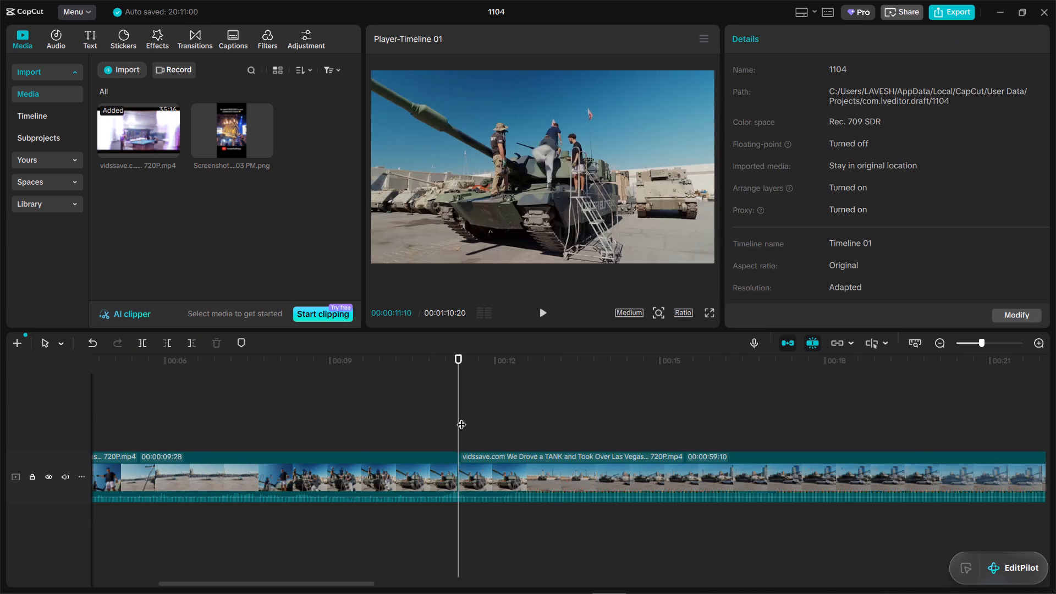
Replay the edit from the beginning, checking the tank hook, the man's lines on the tank and the white car shot.
left_click_drag(461, 417, 0, 410)
key("space")
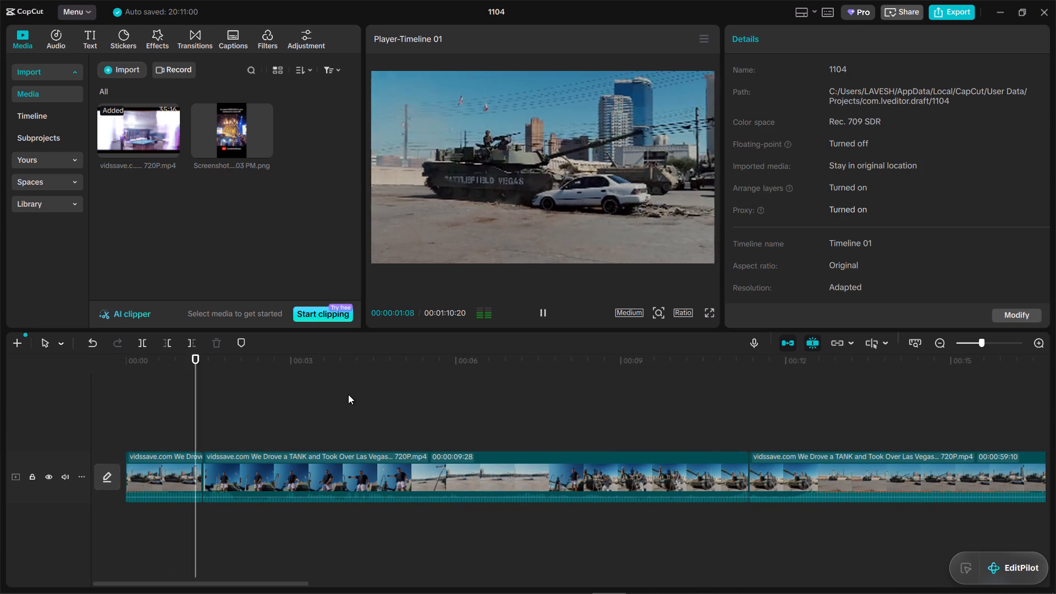
key("space")
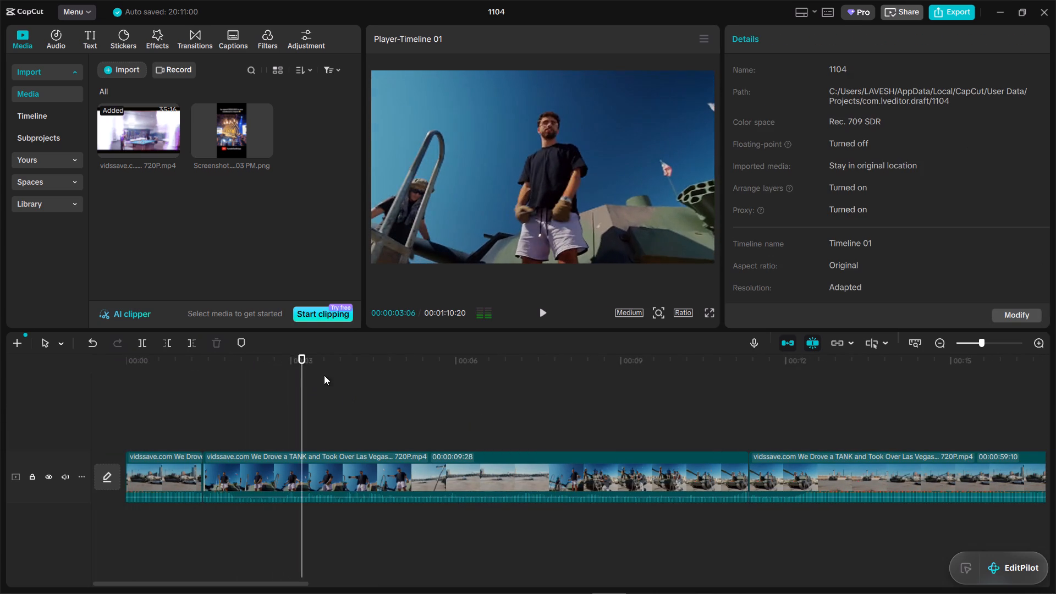
left_click(156, 410)
left_click_drag(156, 410, 0, 406)
key("space")
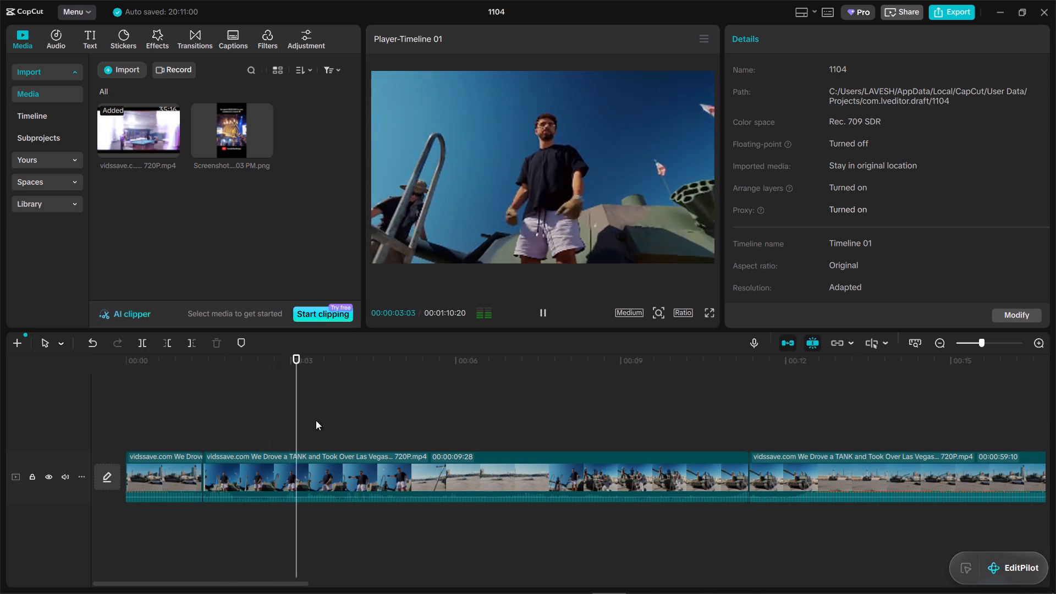
key("space")
key("space")
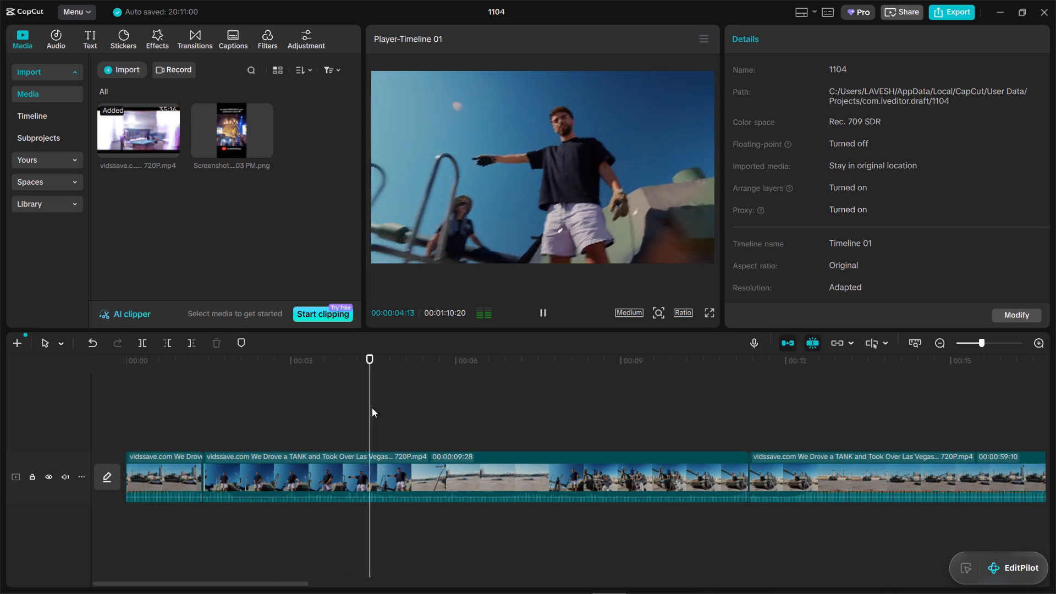
key("space")
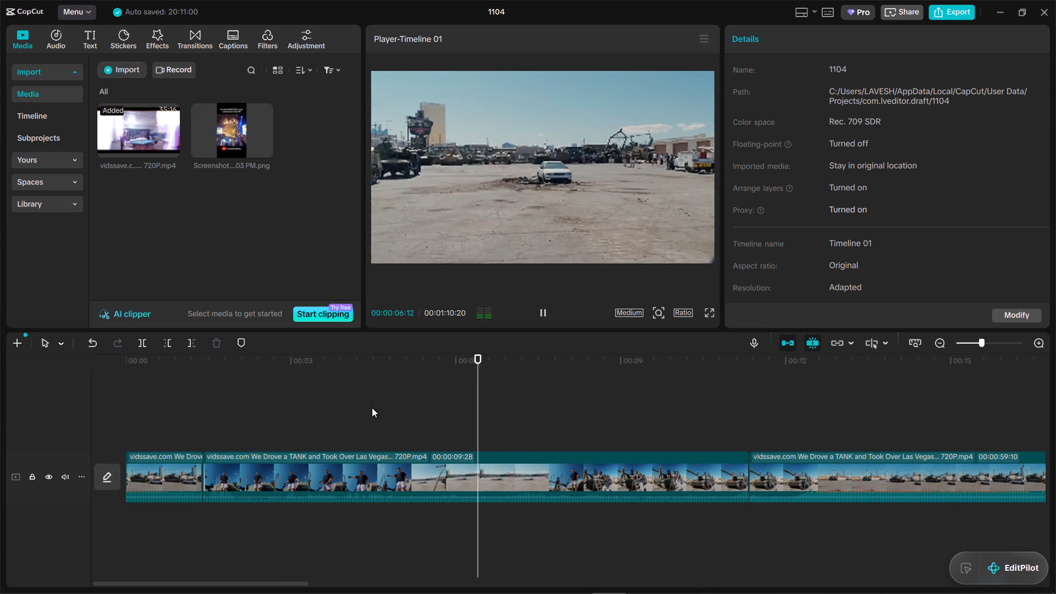
key("space")
key("space")
Replay the pan to the white car and split the man-on-tank clip at about 00:00:06:09.
left_click(439, 416)
left_click_drag(439, 416, 358, 415)
key("space")
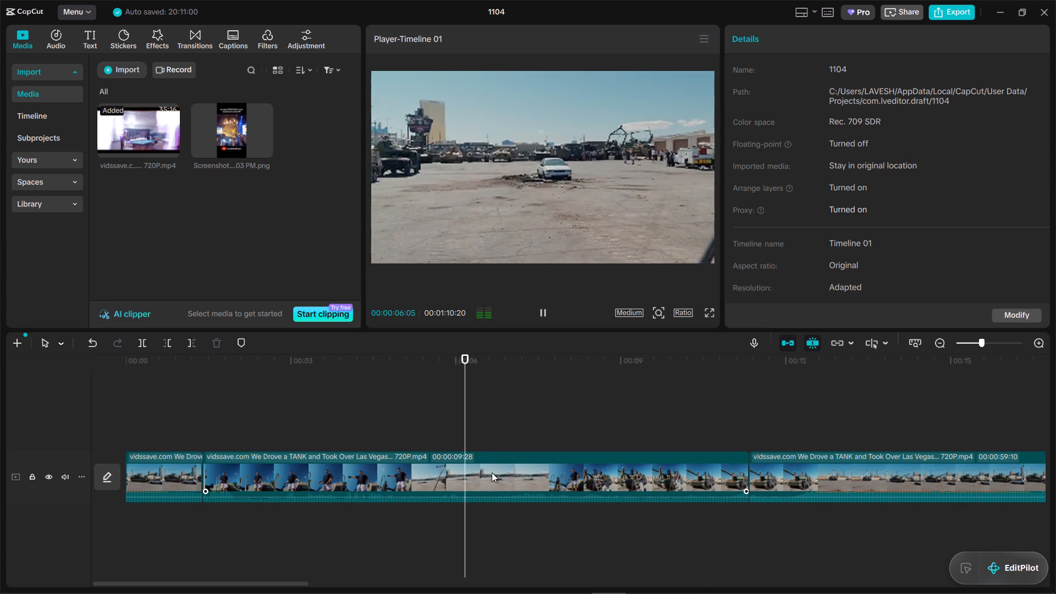
key("space")
left_click(496, 465)
type("b")
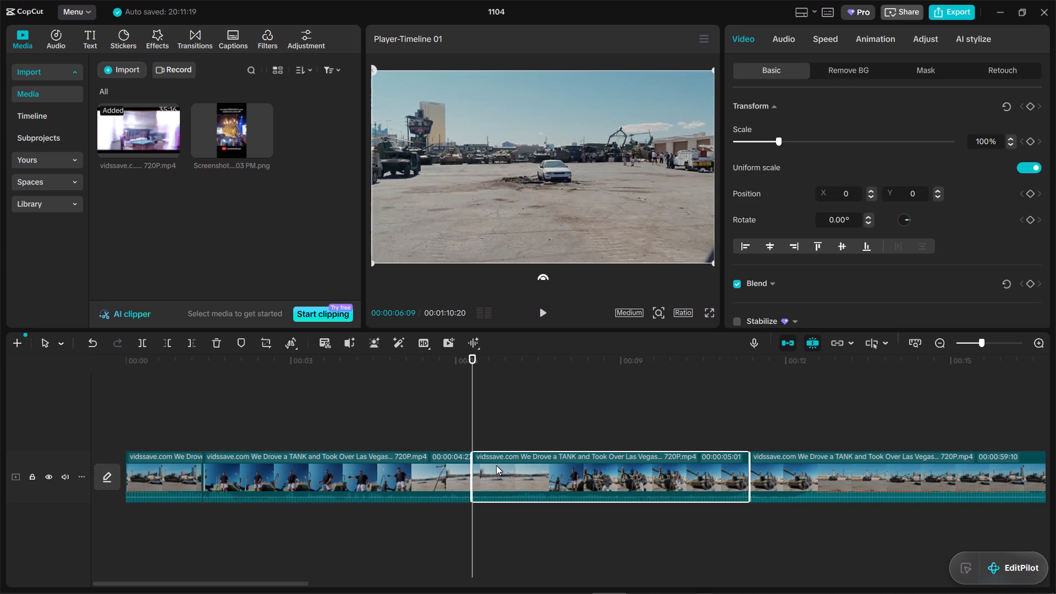
Preview the footage after the split and delete the middle clip between the white car shot and the final crush clip.
key("space")
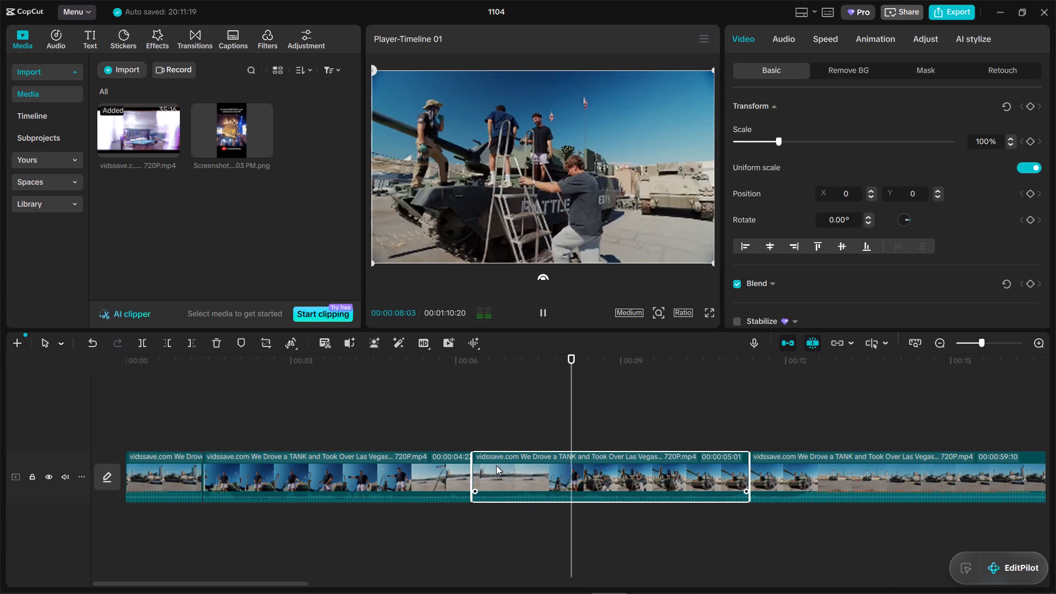
key("space")
key("space")
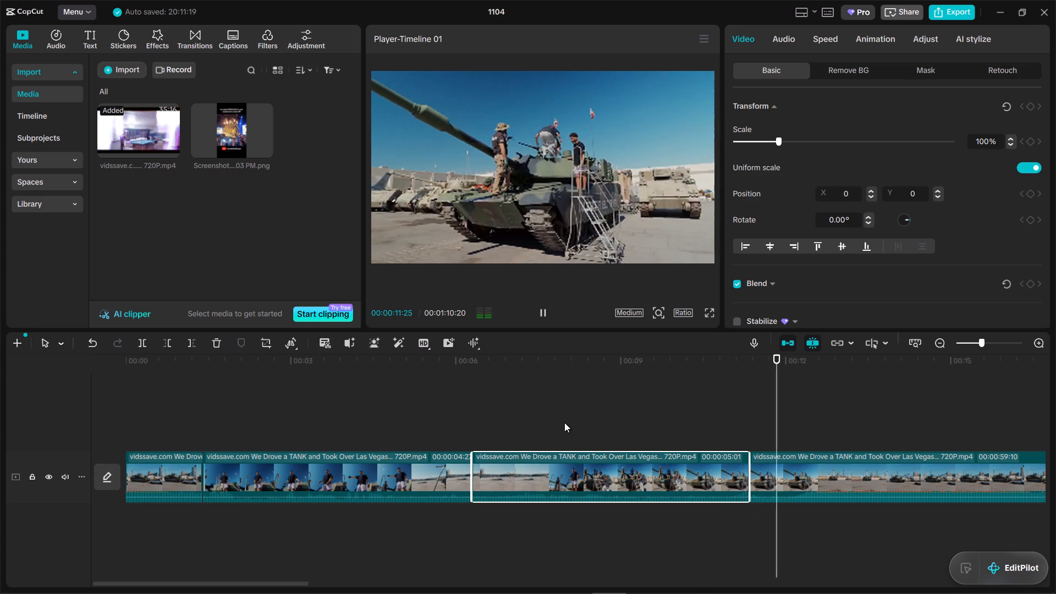
key("space")
left_click(610, 413)
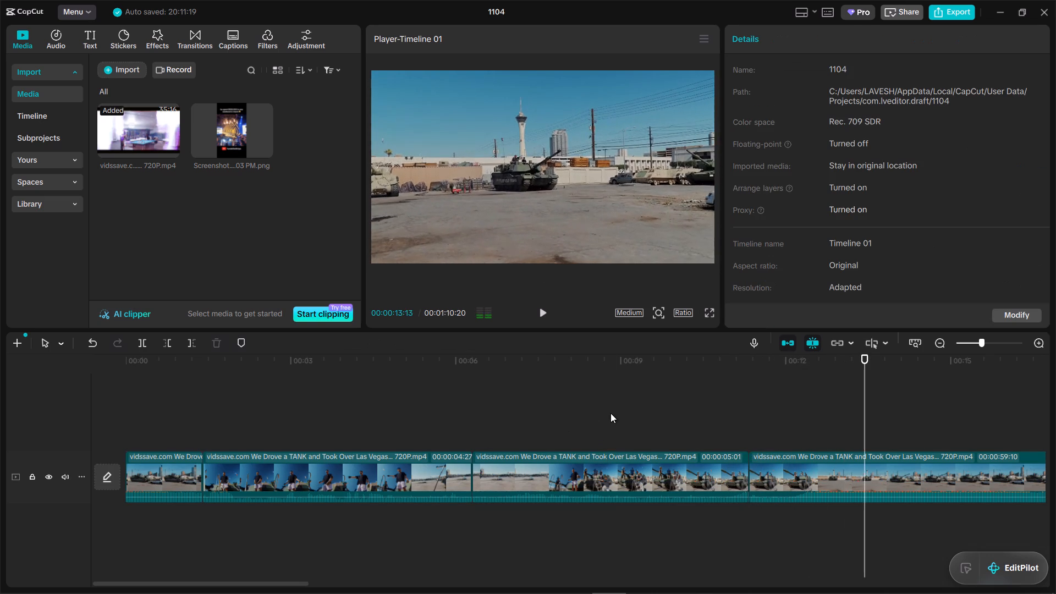
left_click_drag(610, 413, 351, 397)
key("space")
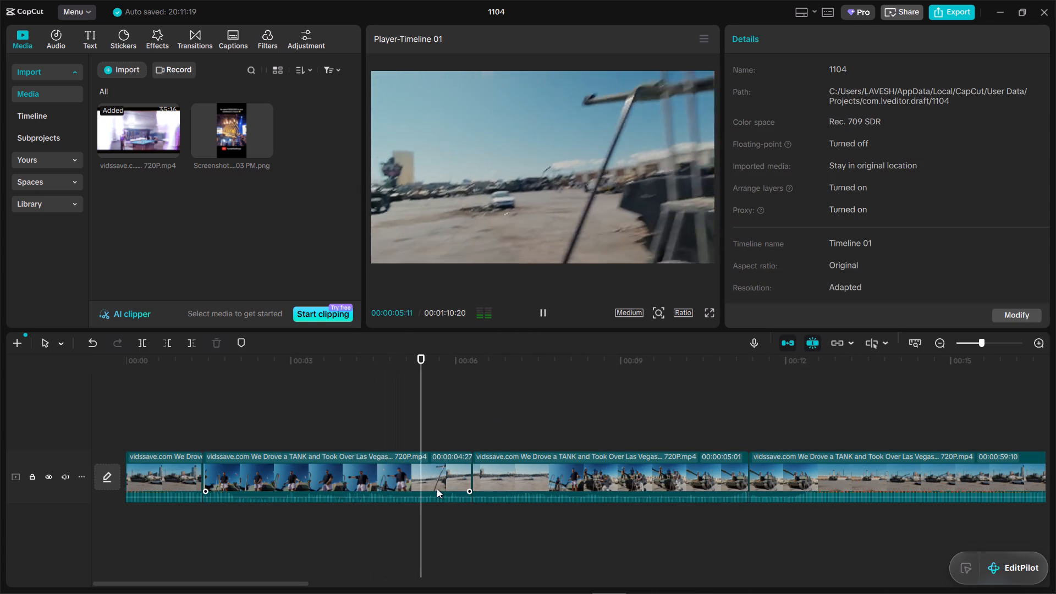
key("space")
left_click(502, 479)
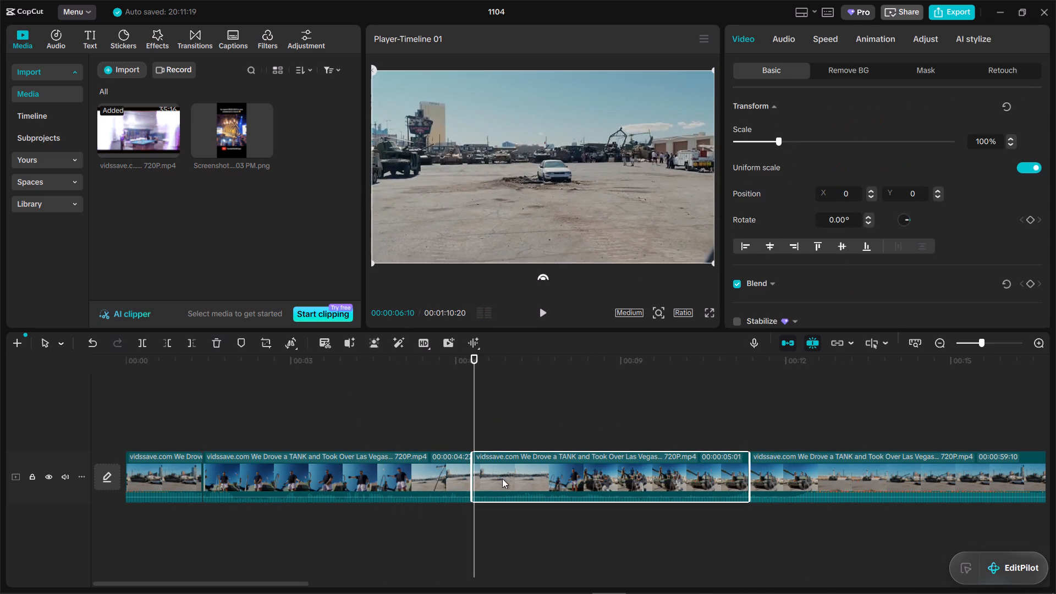
key("d")
Replay from the start, split the final tank clip at 00:00:07:16 and delete its opening section before the split.
left_click(371, 431)
left_click_drag(371, 431, 122, 405)
key("space")
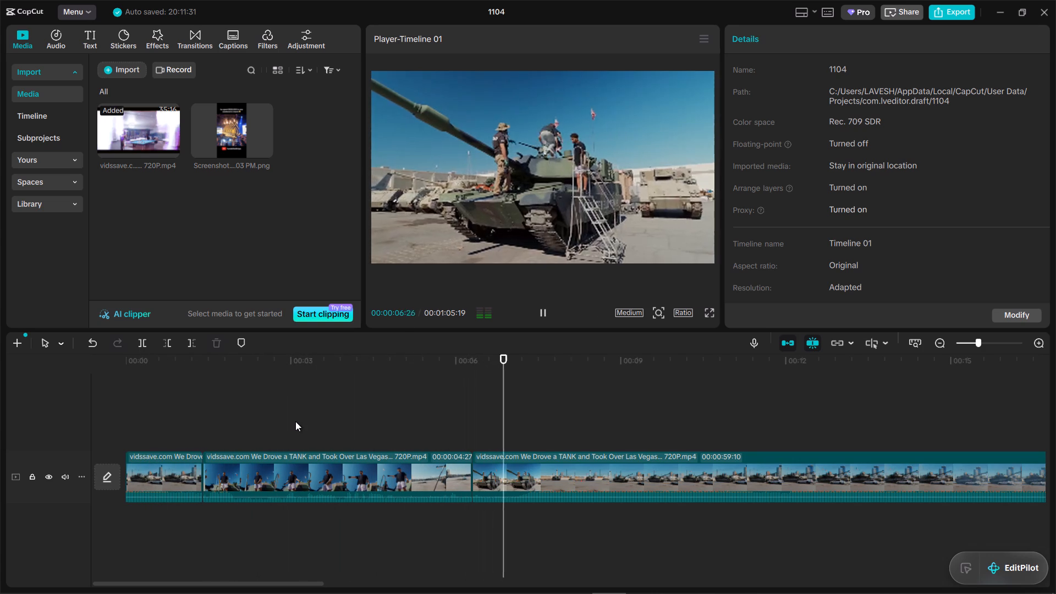
key("space")
left_click_drag(557, 433, 529, 426)
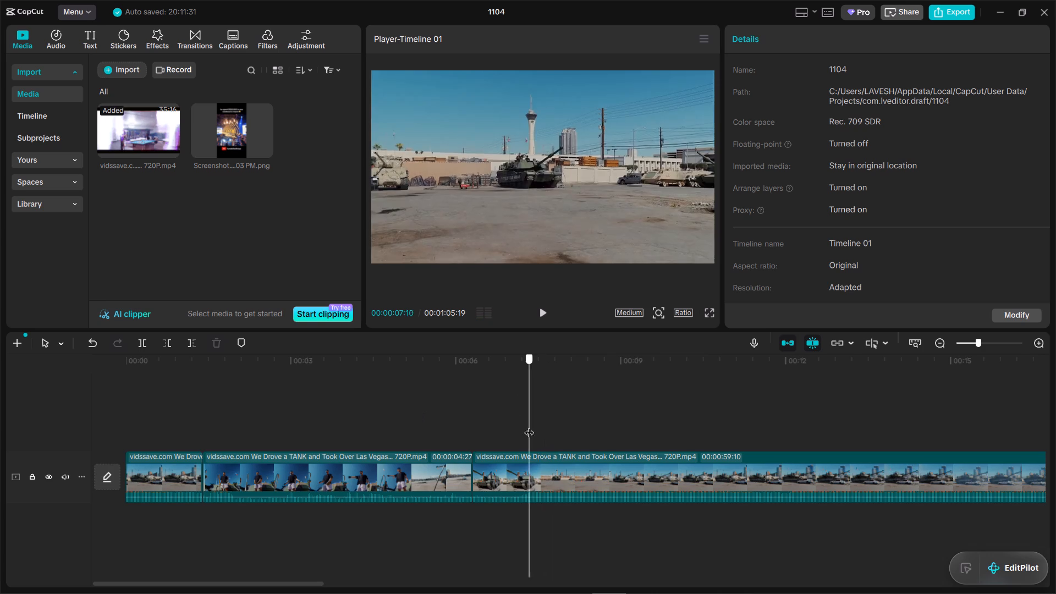
left_click_drag(529, 426, 540, 426)
left_click(541, 458)
left_click_drag(542, 420, 521, 416)
key("space")
key("space")
left_click(535, 454)
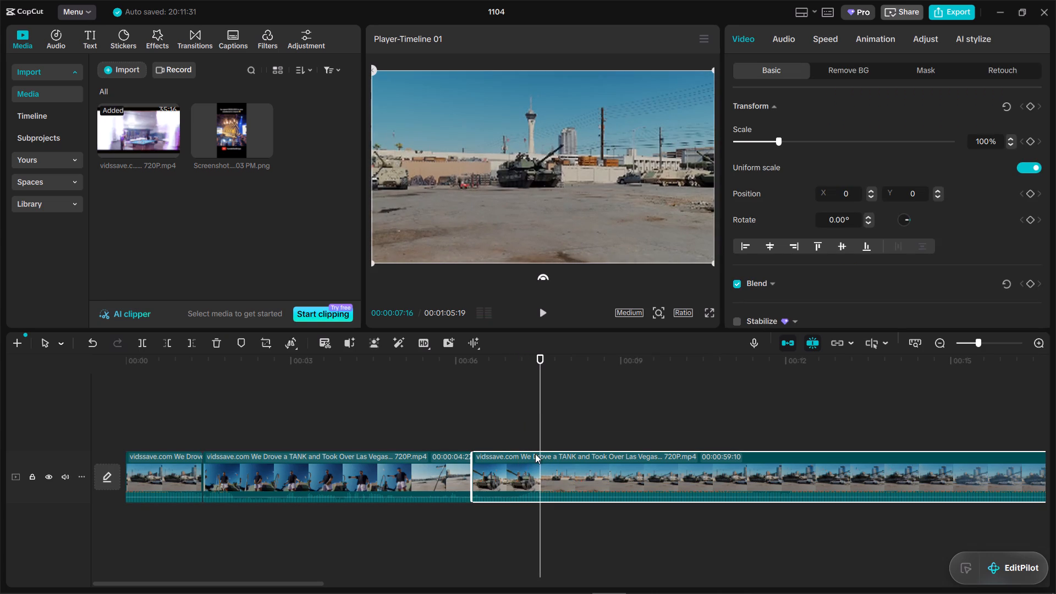
key("b")
left_click(516, 465)
key("d")
Replay the edit from the beginning through the man's lines and the white car shot to the tank reaching the car.
left_click(425, 416)
left_click_drag(425, 416, 0, 419)
key("space")
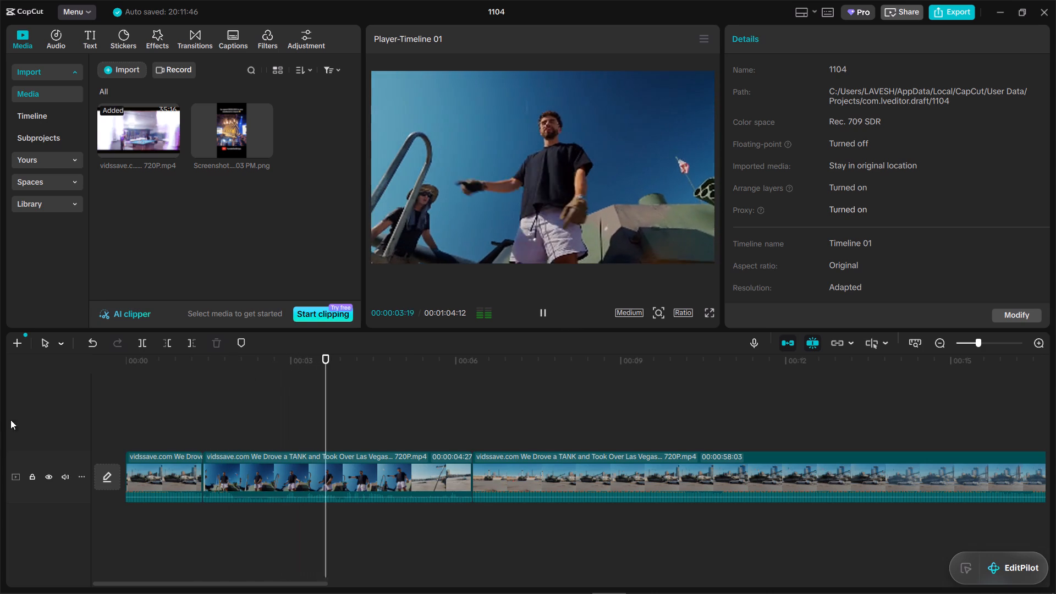
key("space")
left_click(277, 397)
left_click_drag(276, 397, 205, 413)
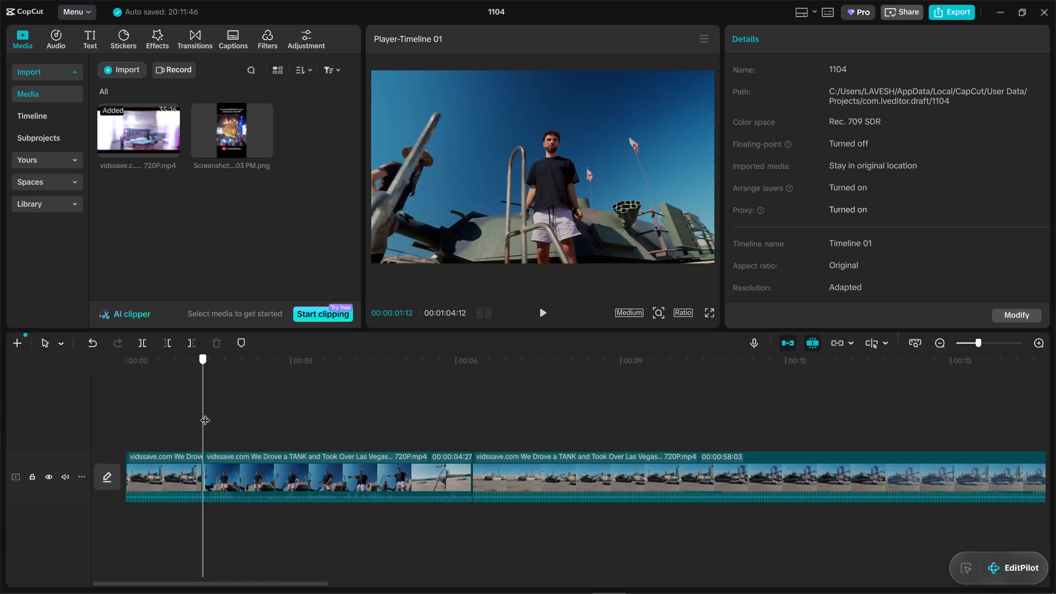
left_click_drag(205, 413, 0, 391)
key("space")
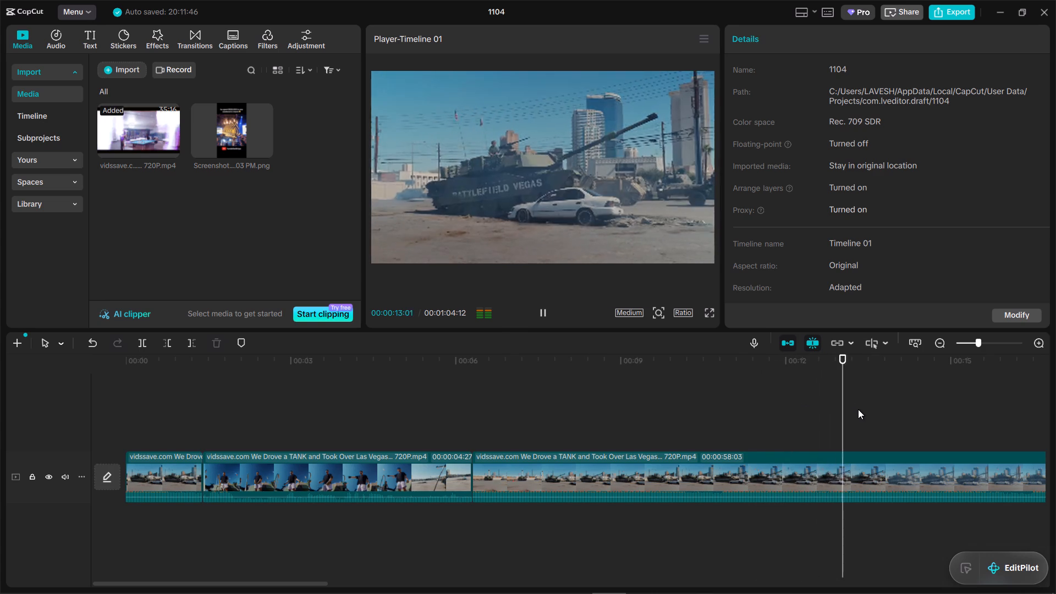
key("space")
key("space")
key("space")
Split the crush clip at about 00:00:12:05, as the tank climbs onto the white car.
left_click(829, 410)
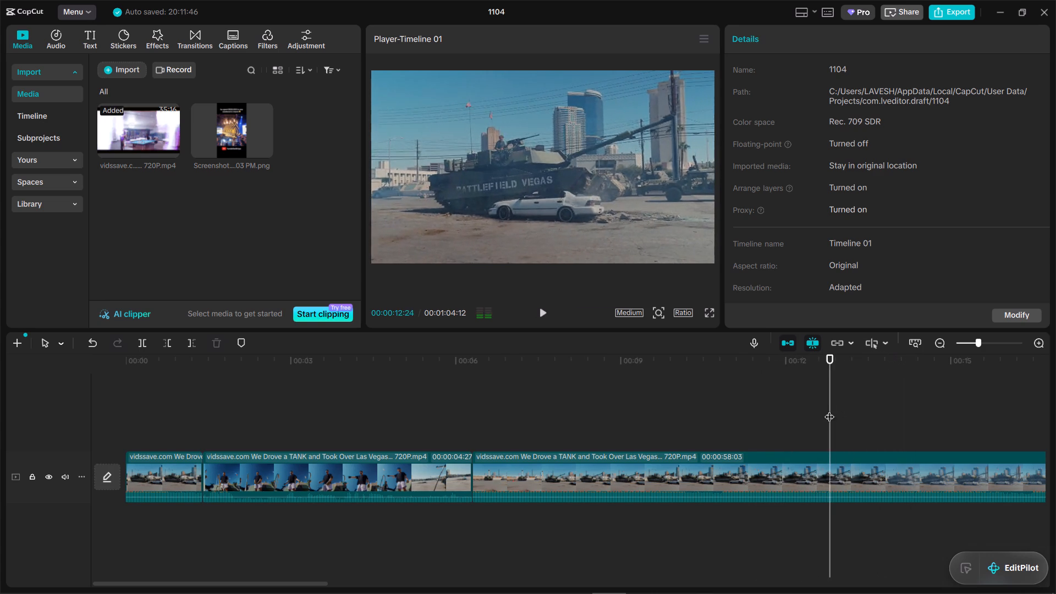
left_click_drag(829, 410, 699, 410)
key("space")
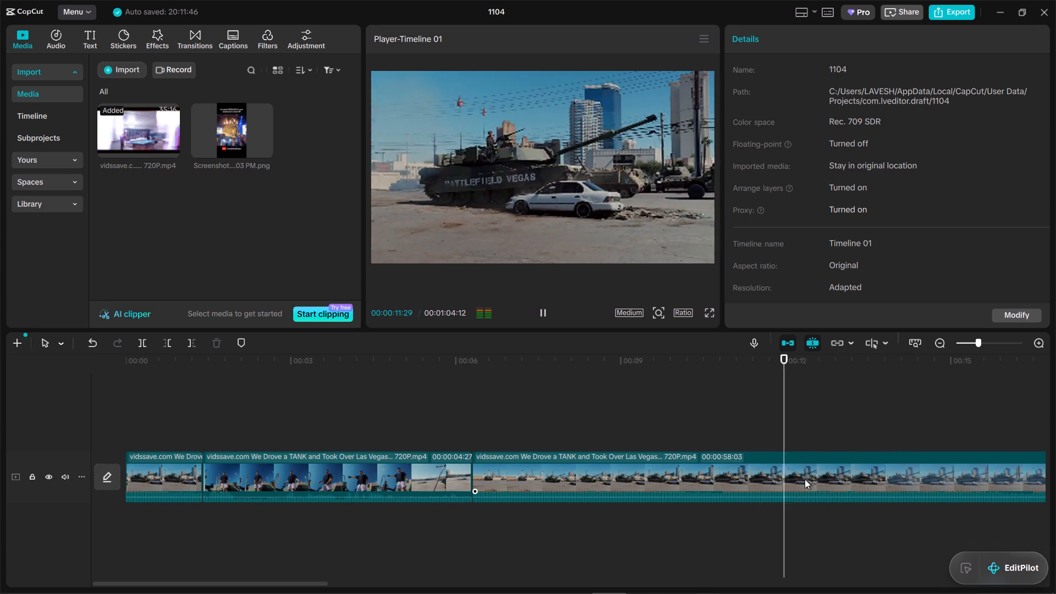
key("space")
left_click(802, 471)
type("b")
Split the crush clip again at 00:00:13:04 and delete the short section between the two cuts.
key("space")
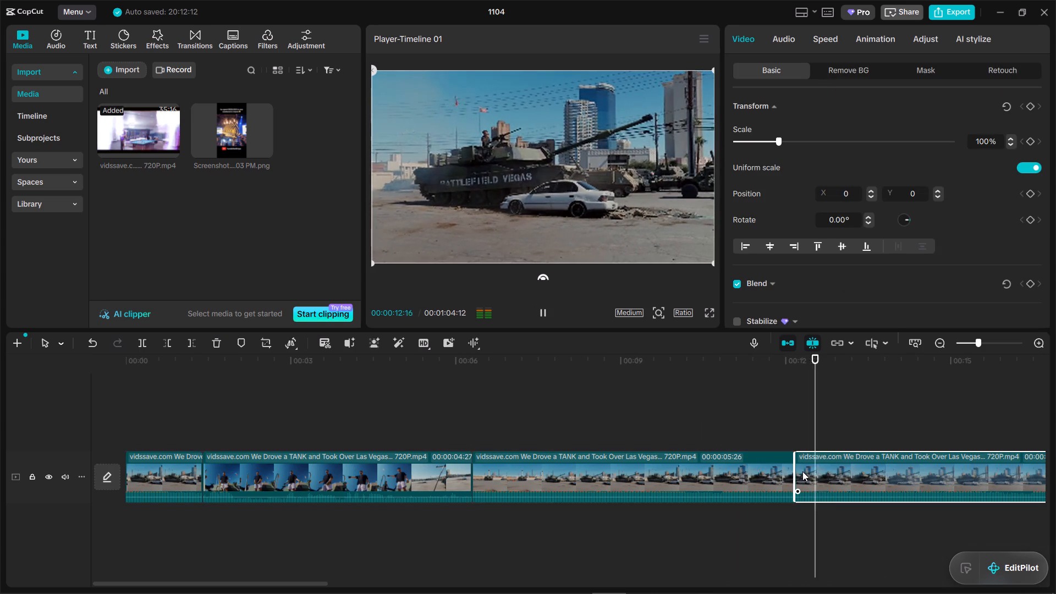
key("space")
key("space")
key("space")
key("space")
key("space")
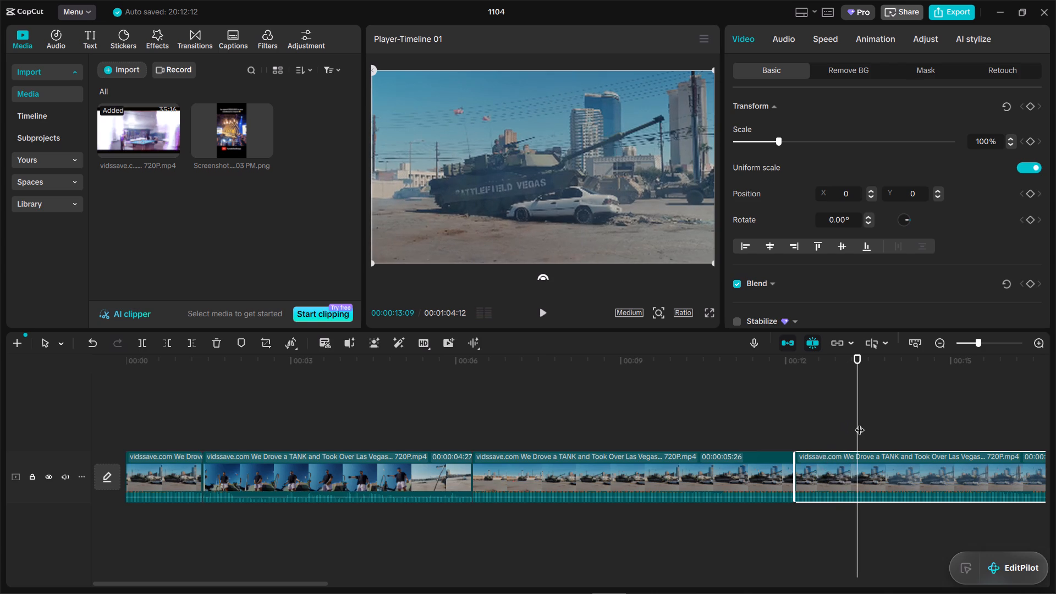
left_click_drag(860, 423, 848, 423)
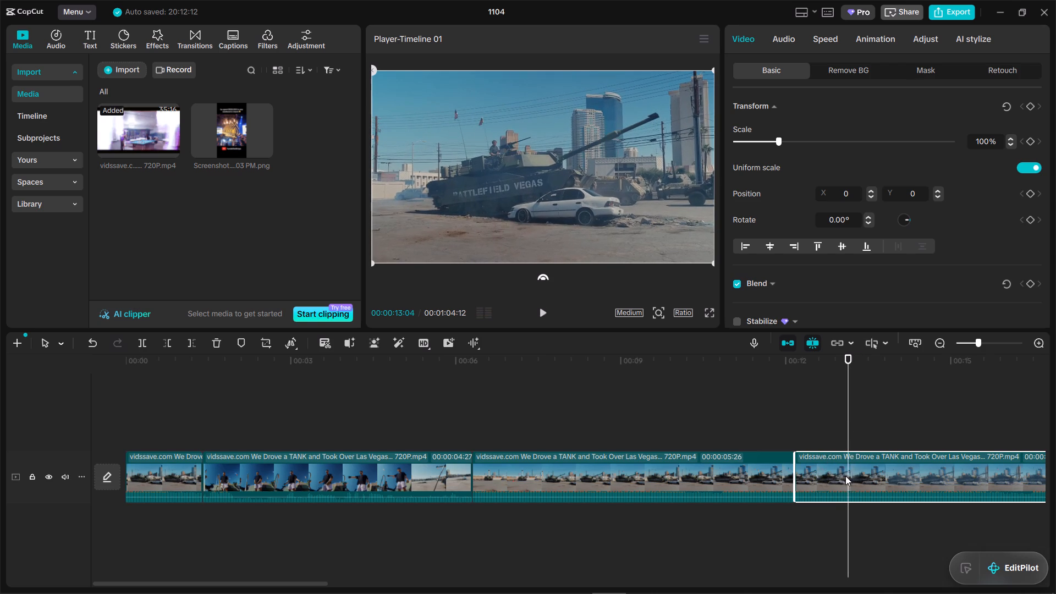
key("b")
left_click(825, 474)
key("d")
Preview the tank rolling over the car and split the crush clip at 00:00:17:03.
left_click(765, 427)
key("space")
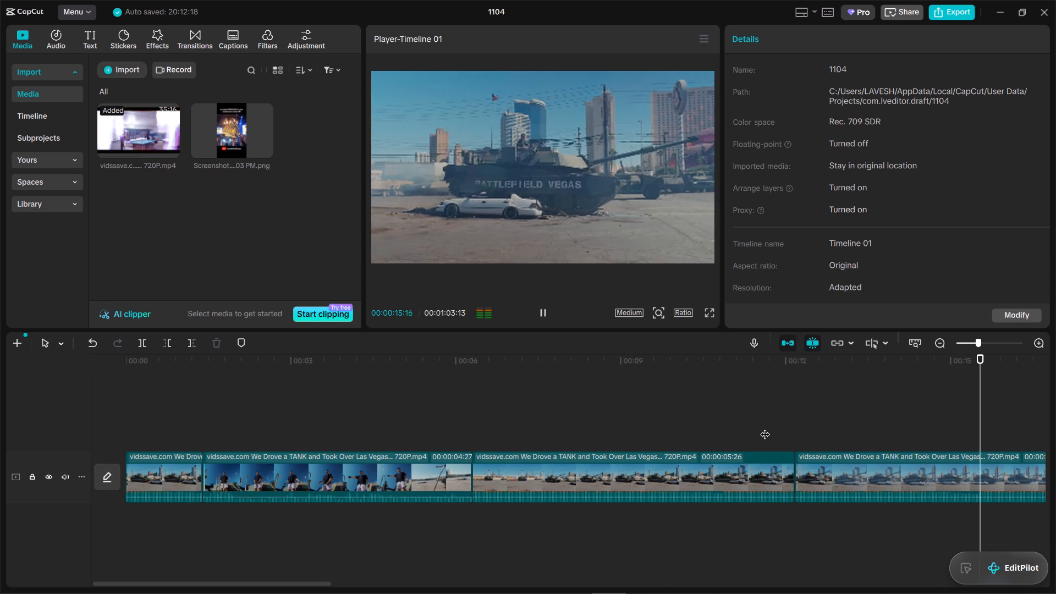
key("space")
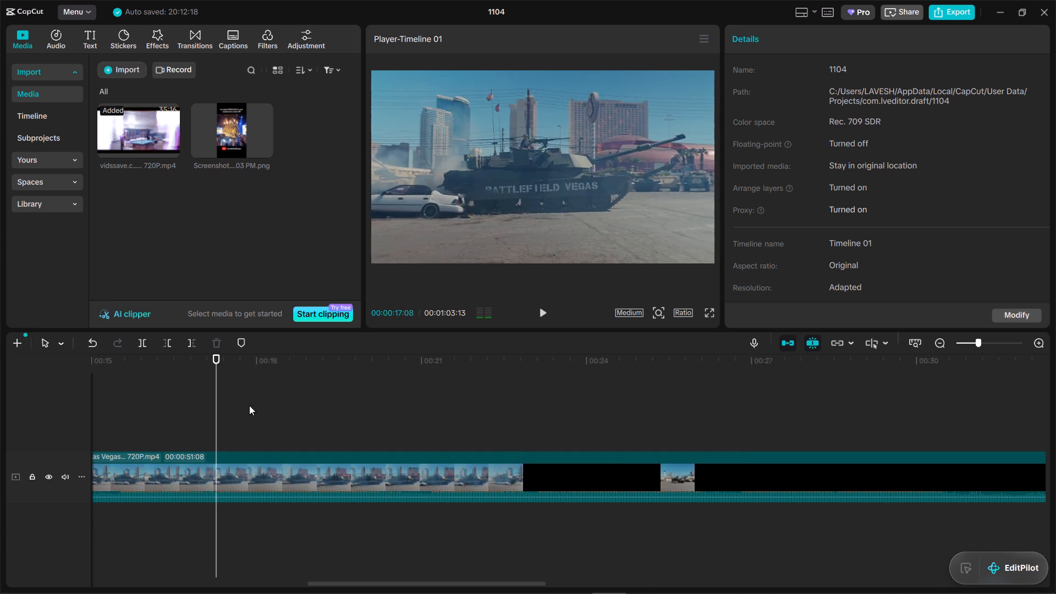
left_click_drag(215, 431, 170, 428)
key("space")
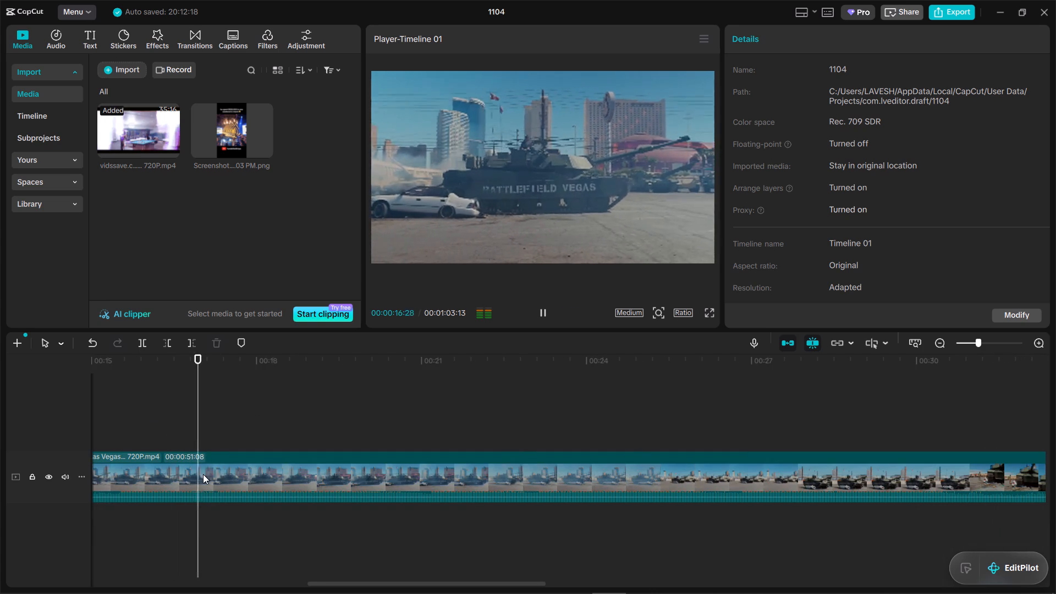
key("space")
left_click(203, 488)
key("b")
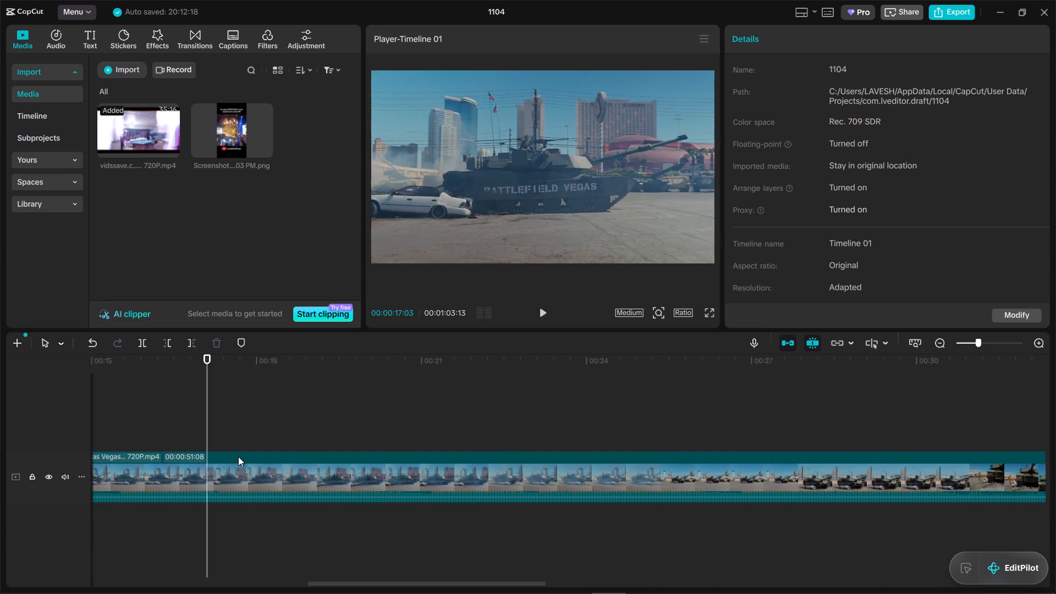
Split the remaining footage at 00:00:20:10 and delete the section between 00:00:17:03 and this cut.
key("space")
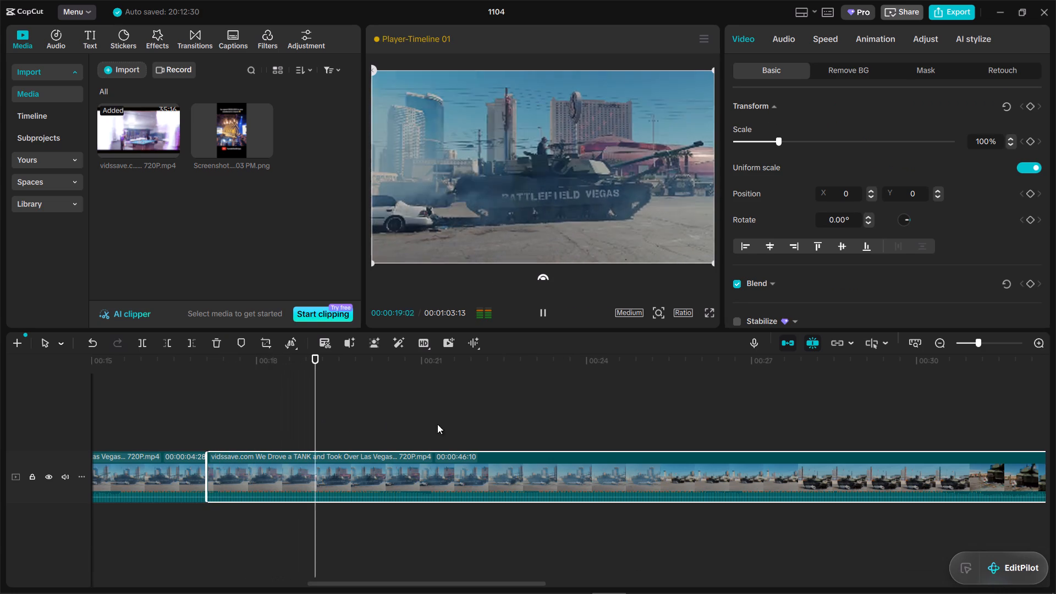
key("space")
key("space")
key("space")
key("space")
key("space")
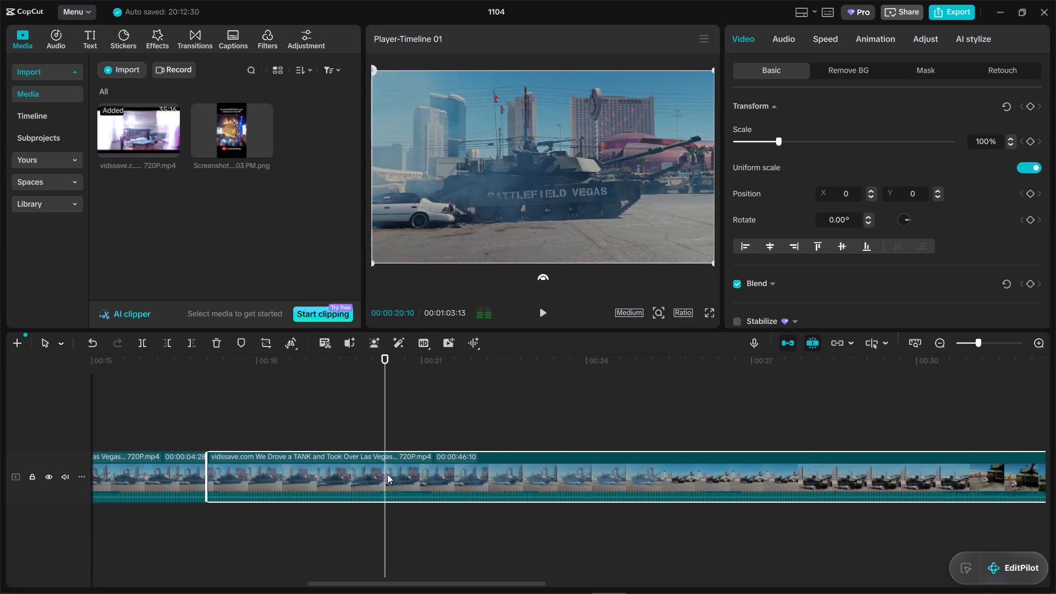
key("b")
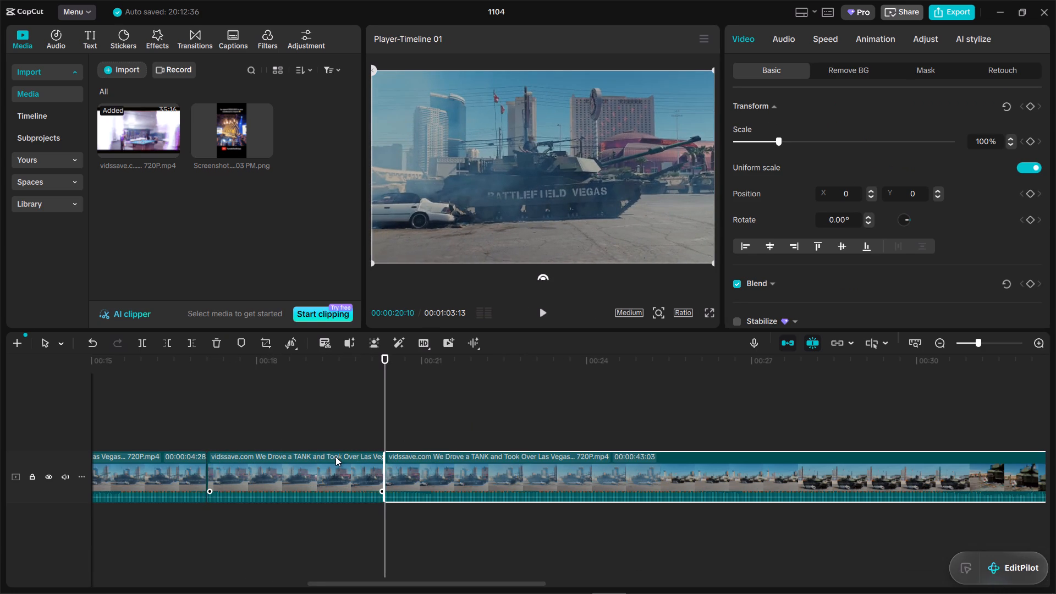
left_click(335, 457)
key("d")
Replay across the join at 00:00:17:03 to about 00:00:21:07, checking the tank's second pass over the car.
left_click(260, 416)
left_click_drag(260, 416, 145, 416)
key("space")
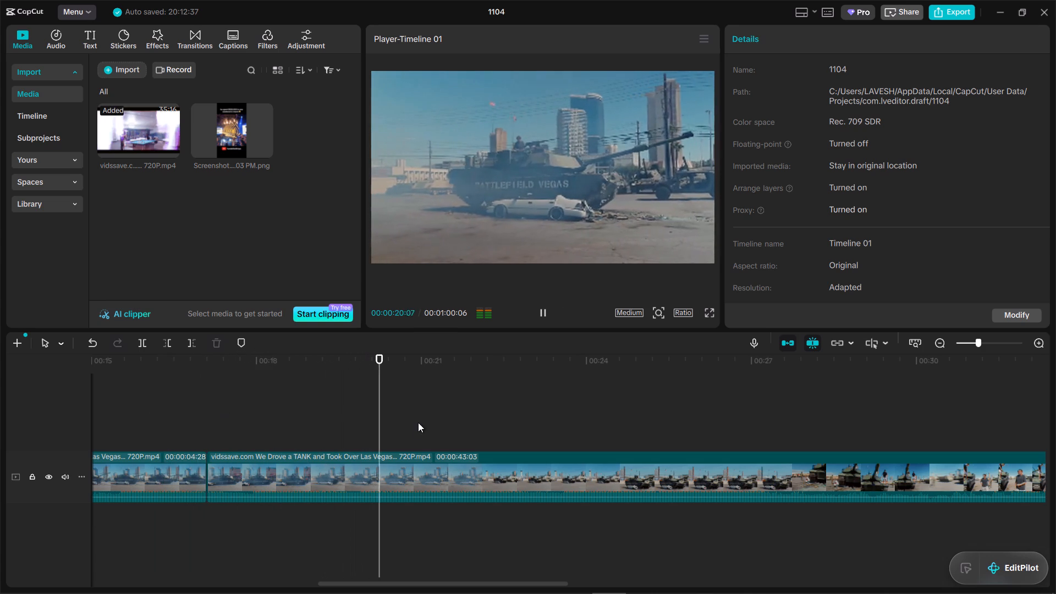
key("space")
key("space")
key("space")
key("space")
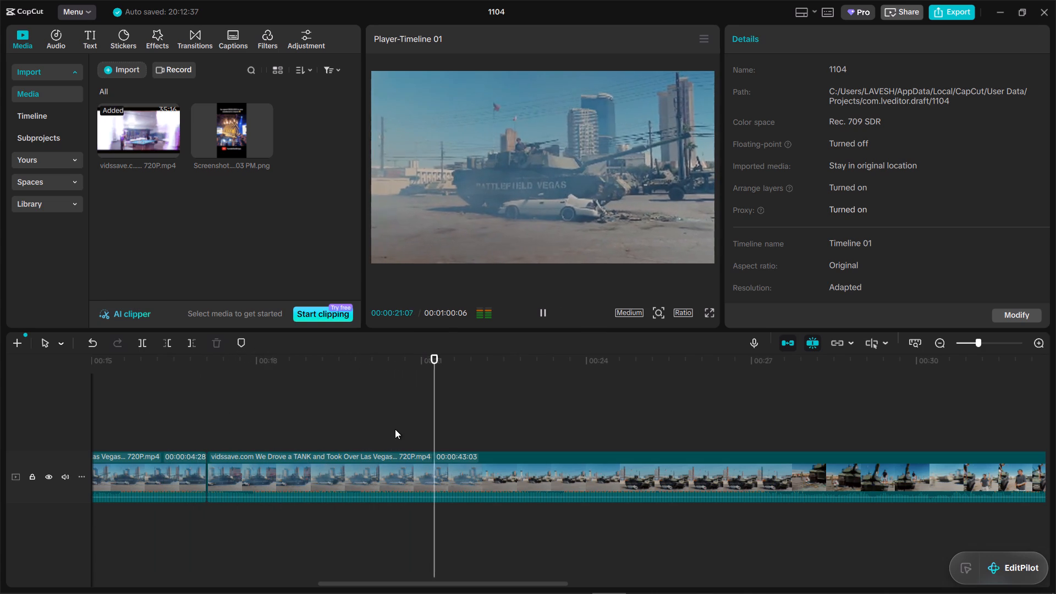
key("space")
Replay the crush from before the 00:00:17:03 join through the wide yard shot to the close shot of the tank on the car.
left_click(395, 429)
left_click_drag(395, 429, 268, 420)
key("space")
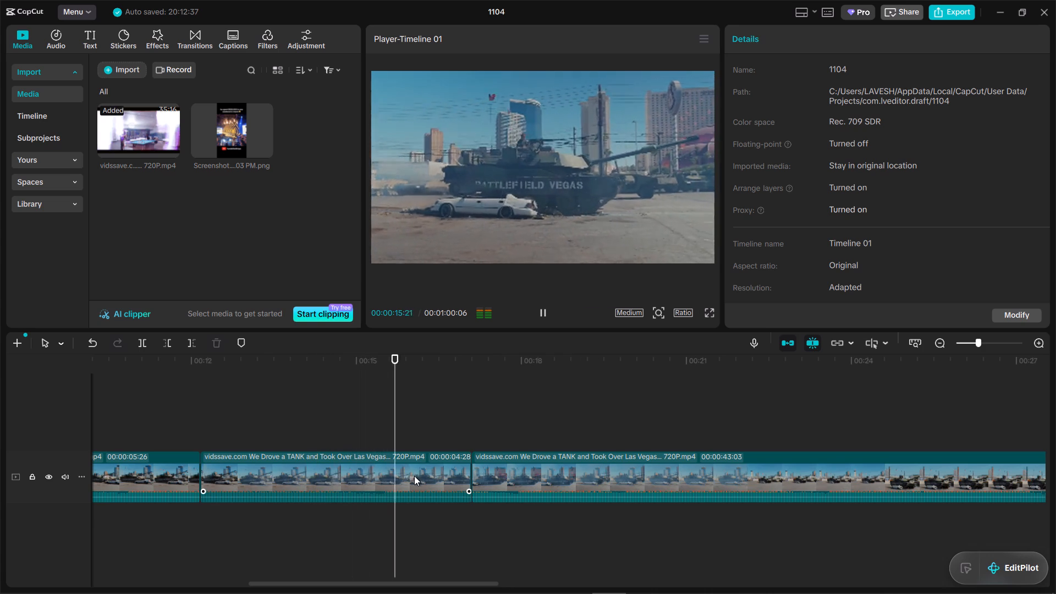
key("space")
key("space")
key("space")
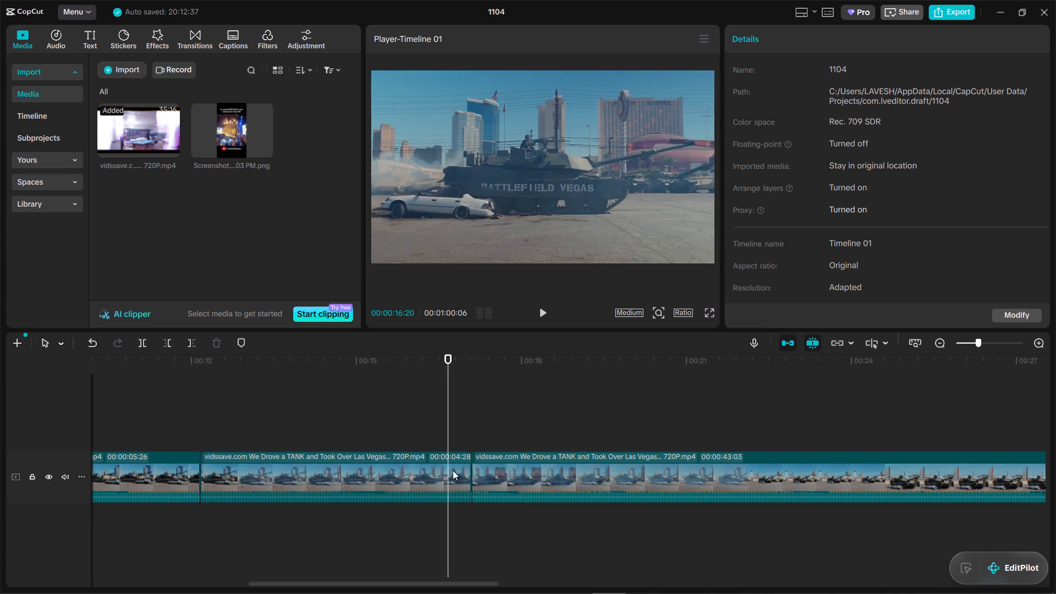
left_click(453, 470)
key("space")
key("space")
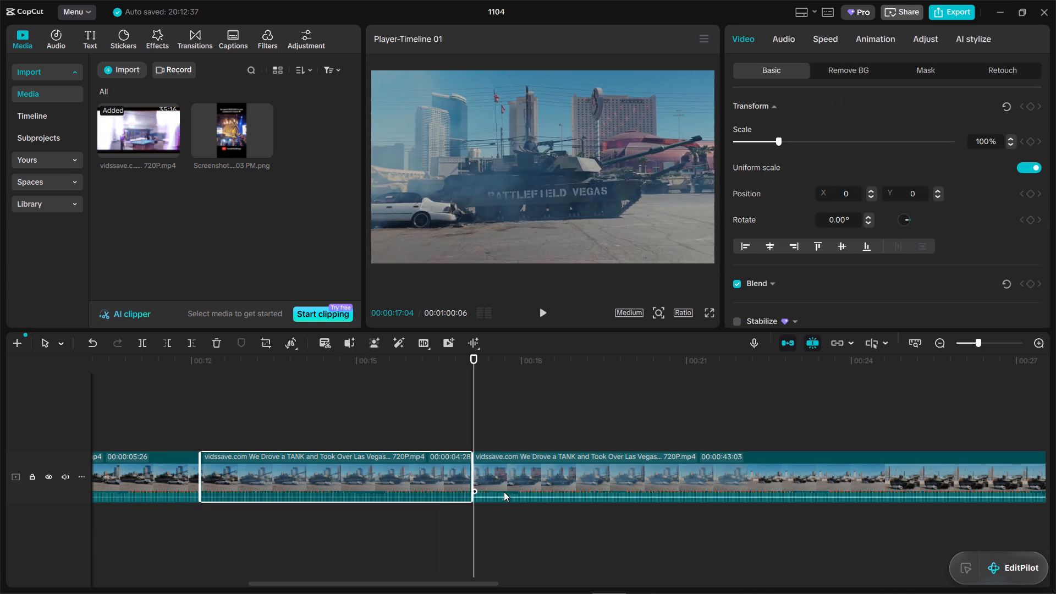
key("space")
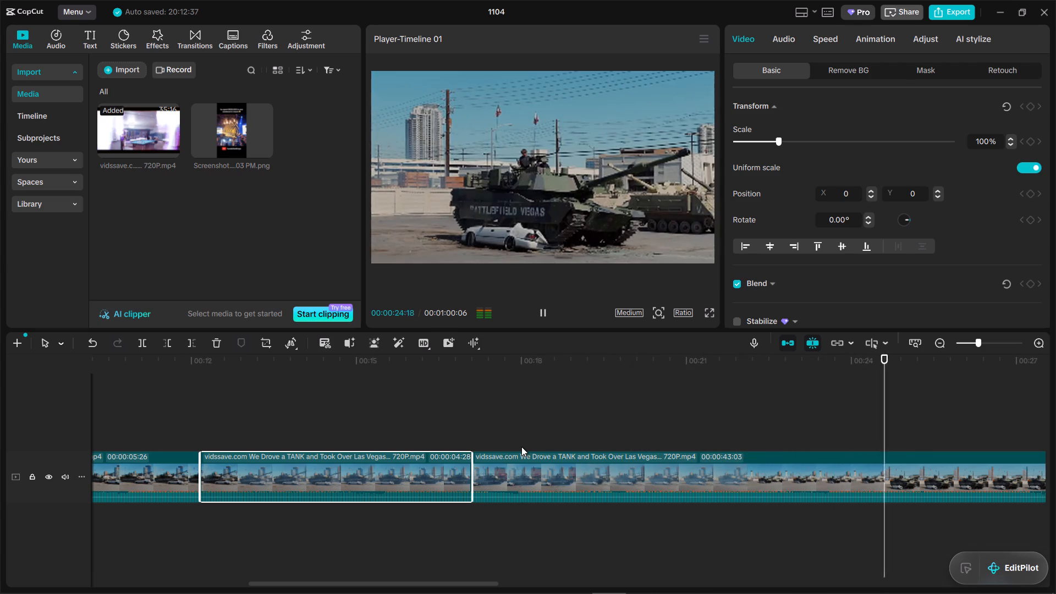
key("space")
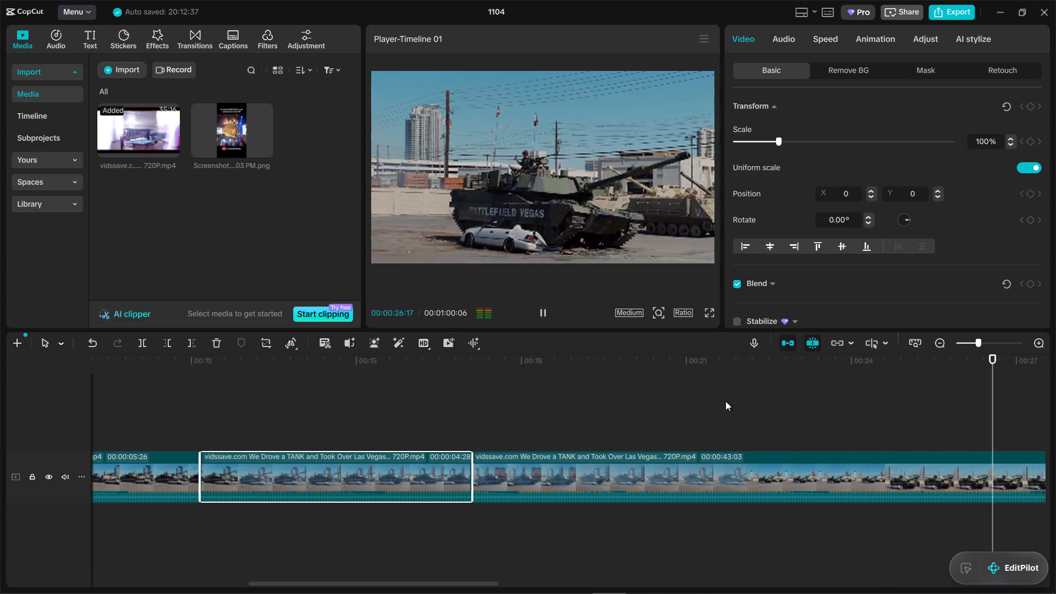
Split the last clip at 00:00:22:06, at the wide yard shot, and delete the repeated crush section before it.
left_click(712, 400)
left_click_drag(712, 400, 685, 397)
key("space")
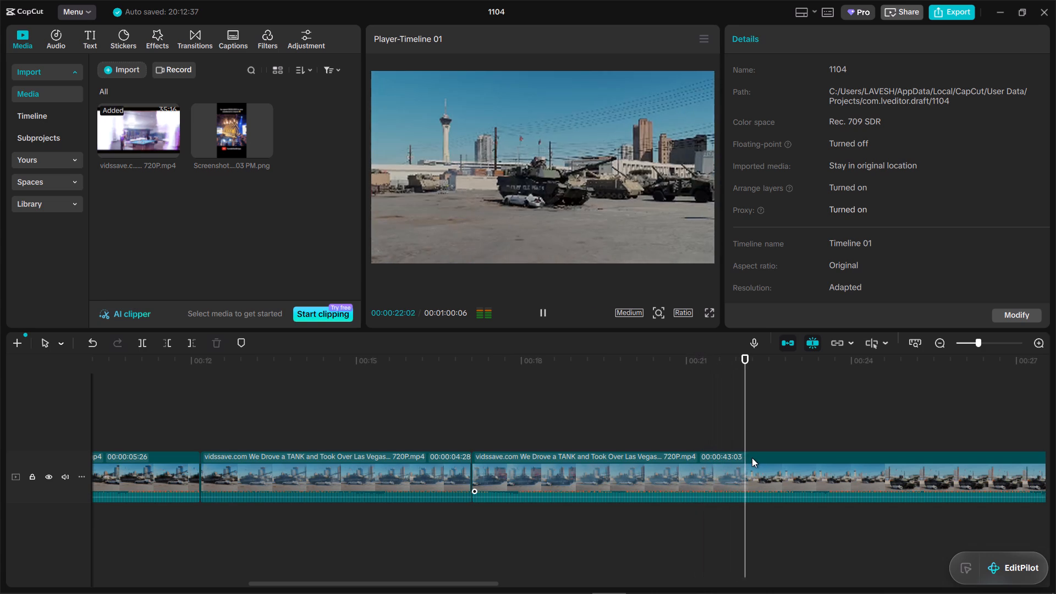
key("space")
left_click(752, 458)
key("b")
left_click(687, 468)
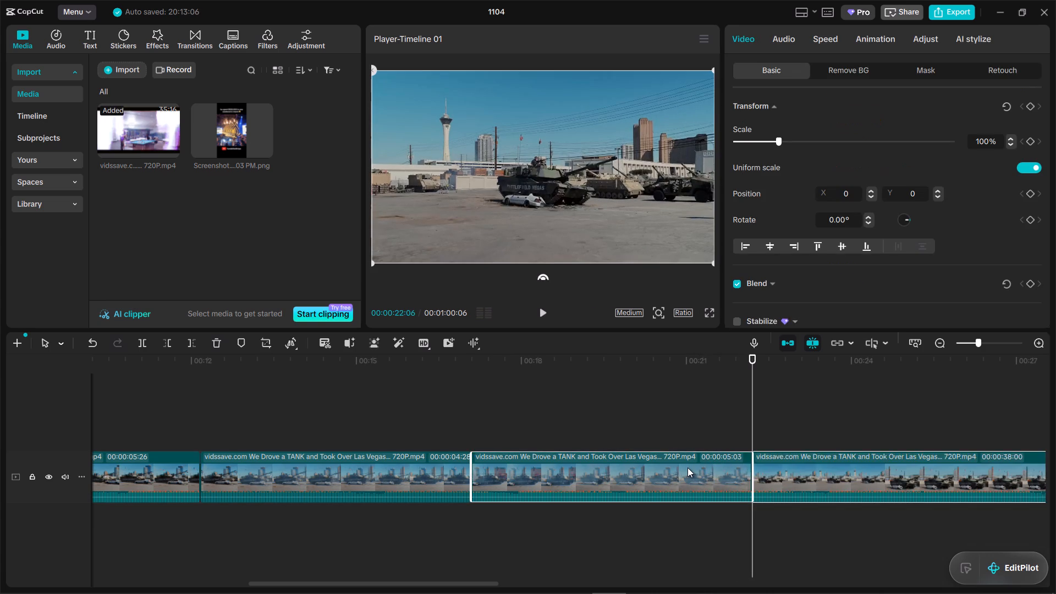
key("d")
Split the last clip at 00:00:19:12, at the close tank-on-car shot, and delete the wide yard section before it.
left_click(442, 417)
key("space")
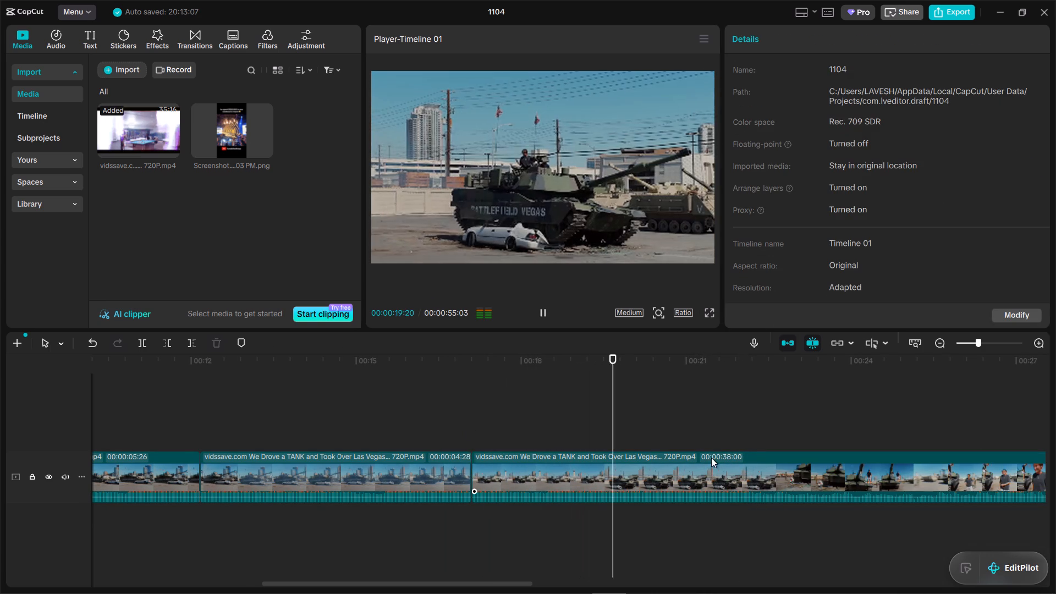
key("space")
left_click(569, 393)
left_click_drag(569, 393, 599, 399)
left_click(614, 455)
key("b")
left_click(546, 475)
key("d")
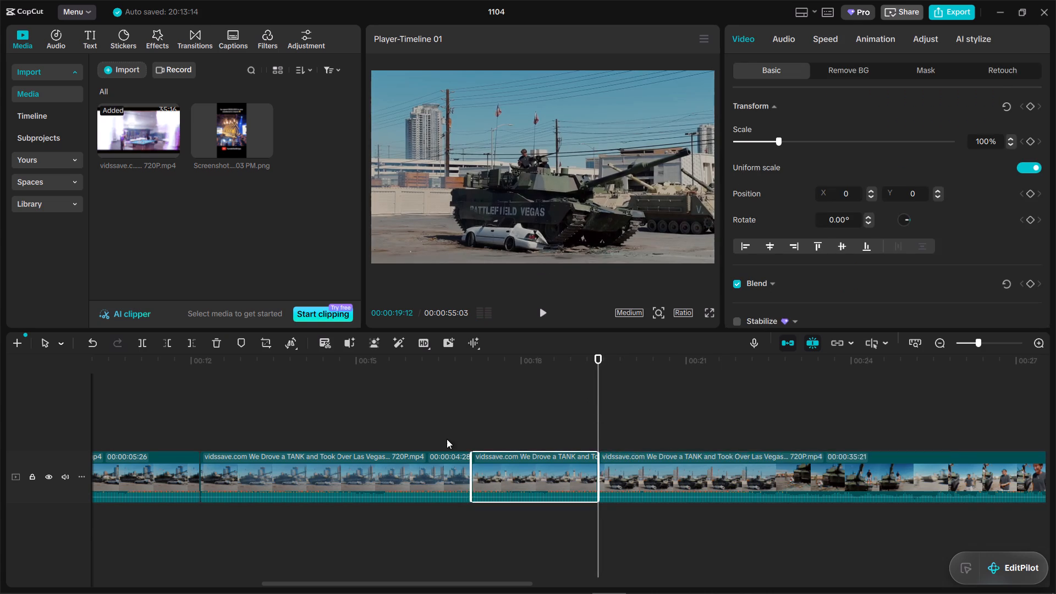
Preview the reaction footage after the crush, split it at 00:00:36:09 and delete everything after that cut.
left_click(431, 435)
key("space")
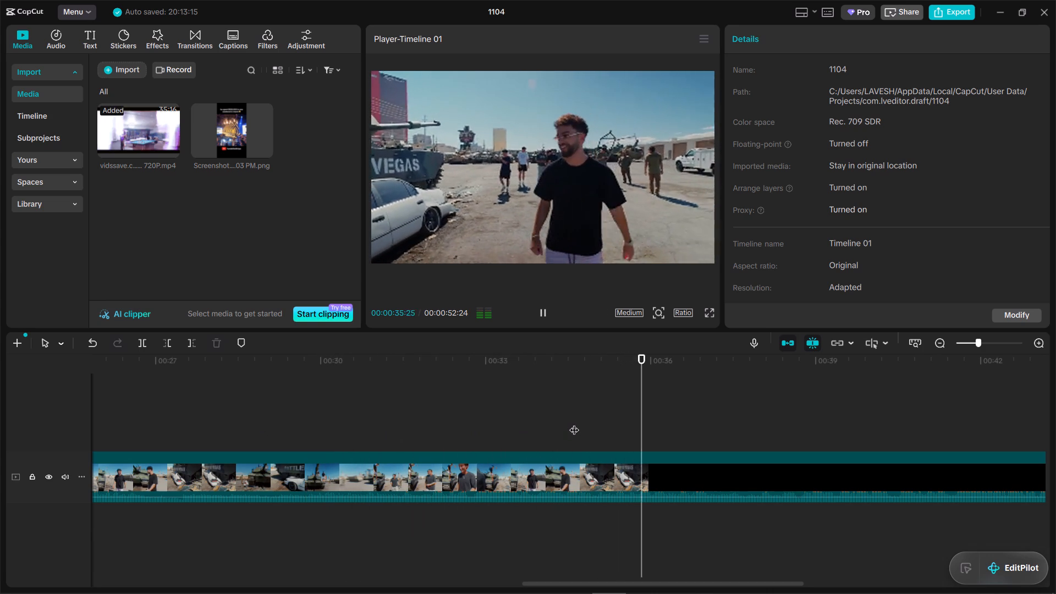
key("space")
key("space")
key("space")
left_click(642, 422)
key("space")
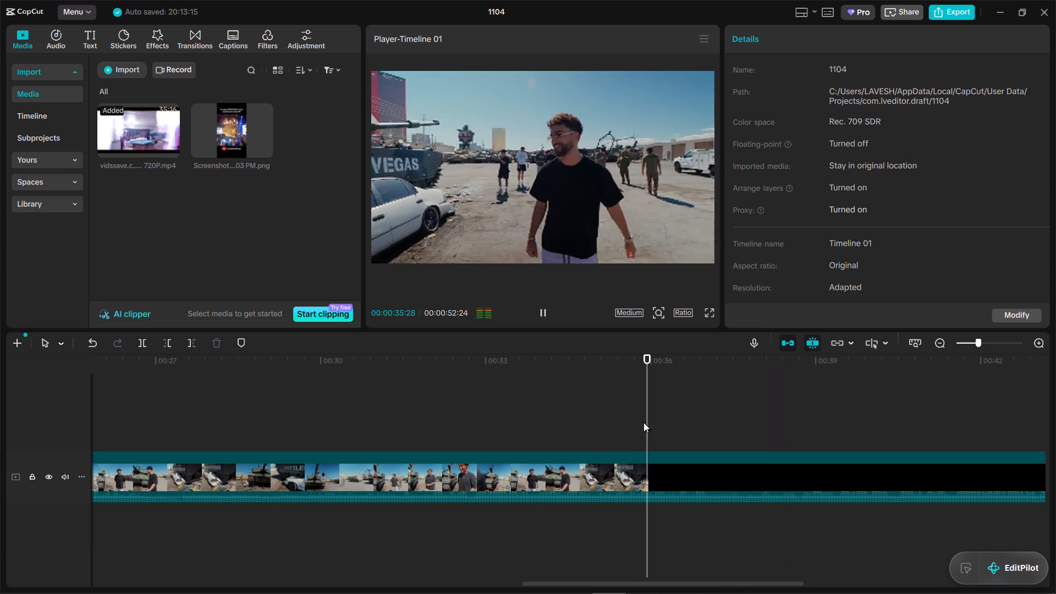
key("space")
left_click(653, 475)
key("b")
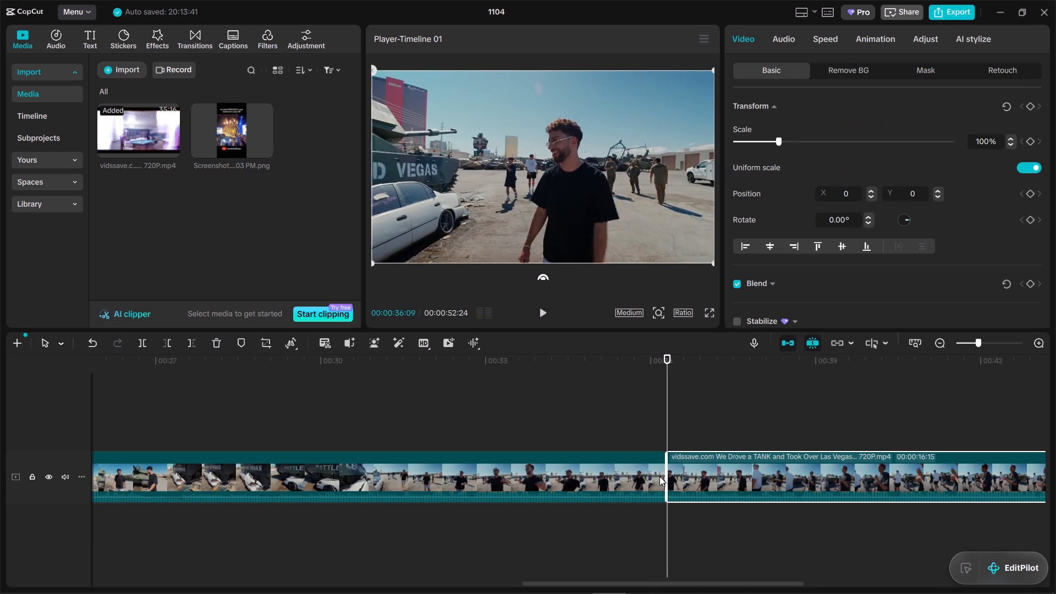
key("d")
Replay the crush section through the join to the close tank-on-car shot, stopping at about 00:00:17:17.
left_click(608, 425)
left_click_drag(608, 425, 135, 420)
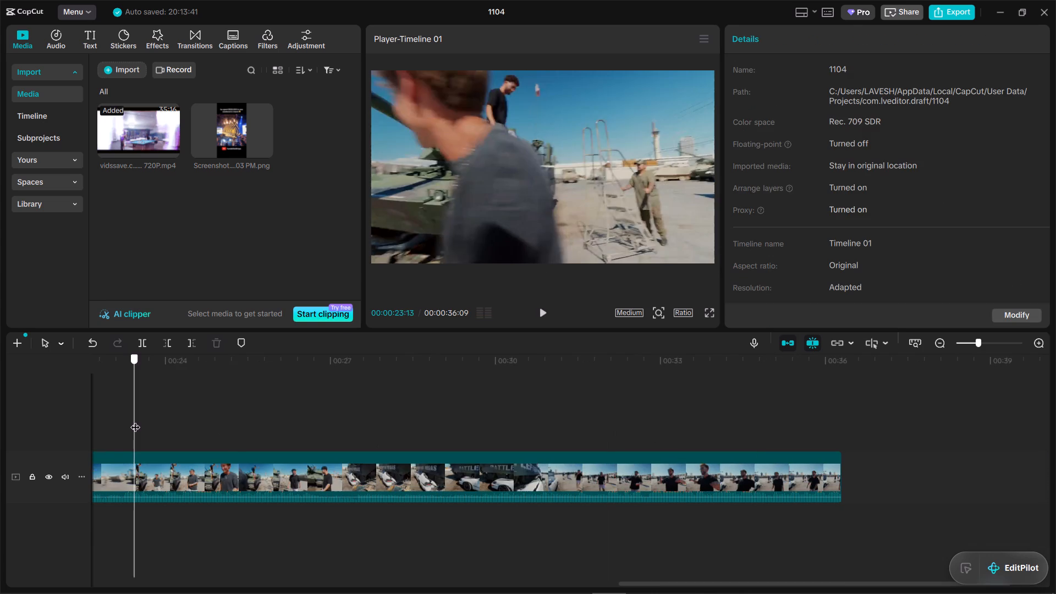
left_click_drag(135, 420, 254, 458)
key("space")
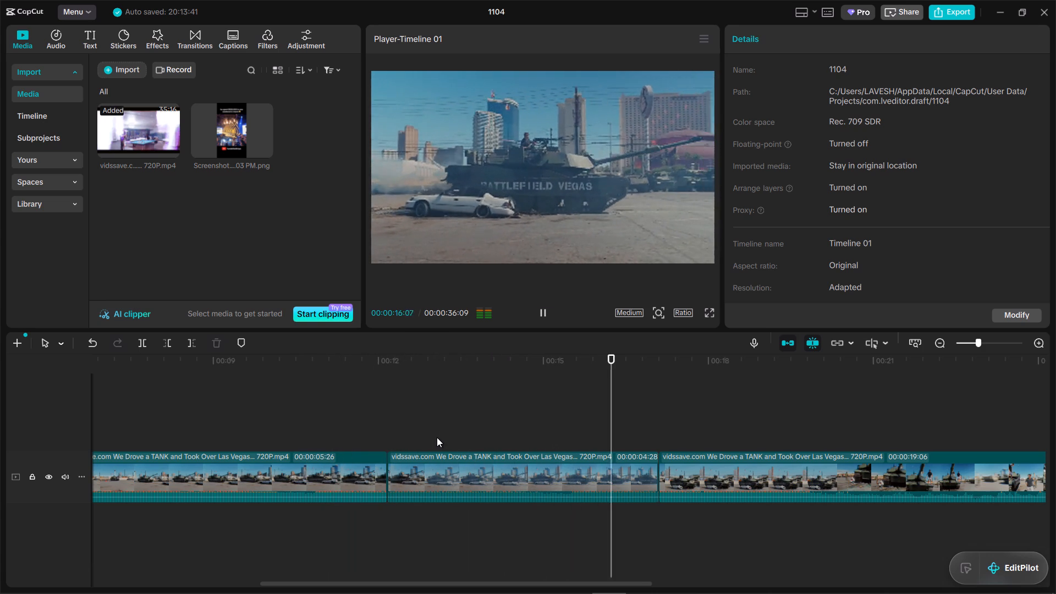
key("space")
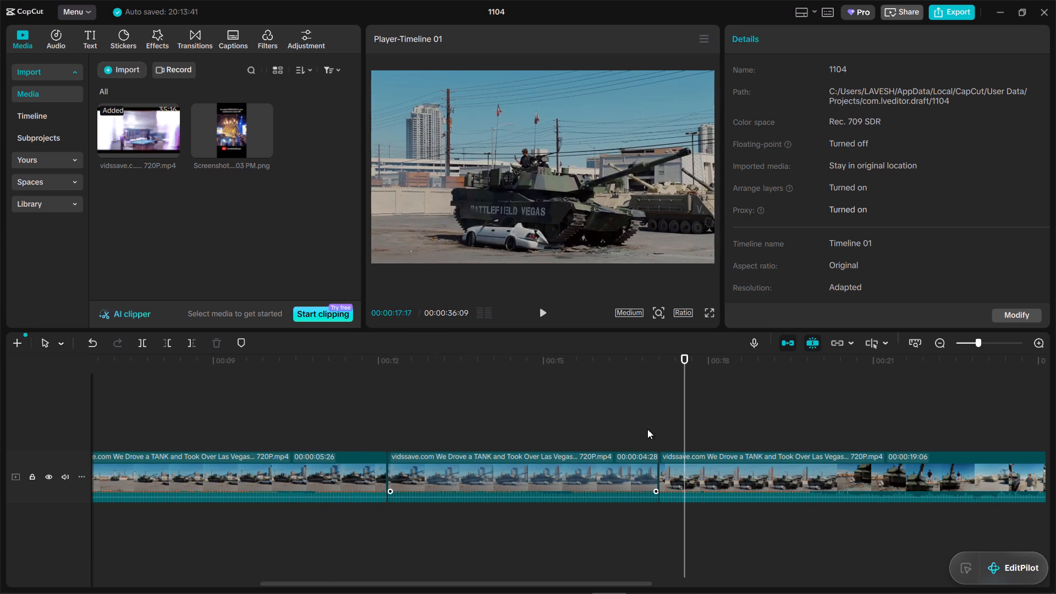
Split the last clip at 00:00:19:26, where the close view of the tank on the car begins, and delete the wide yard section before it.
left_click(648, 428)
key("space")
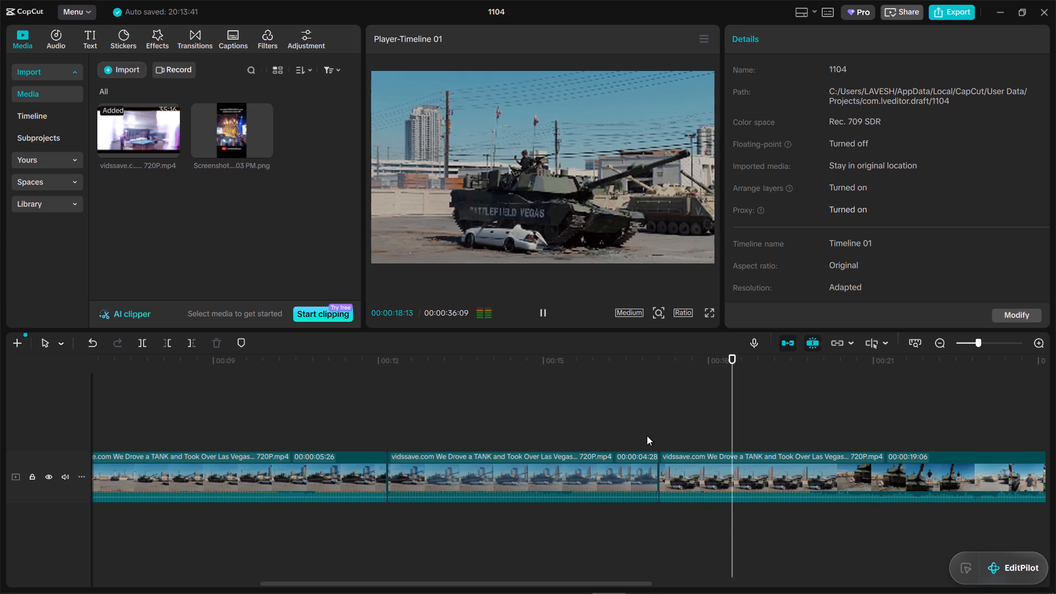
key("space")
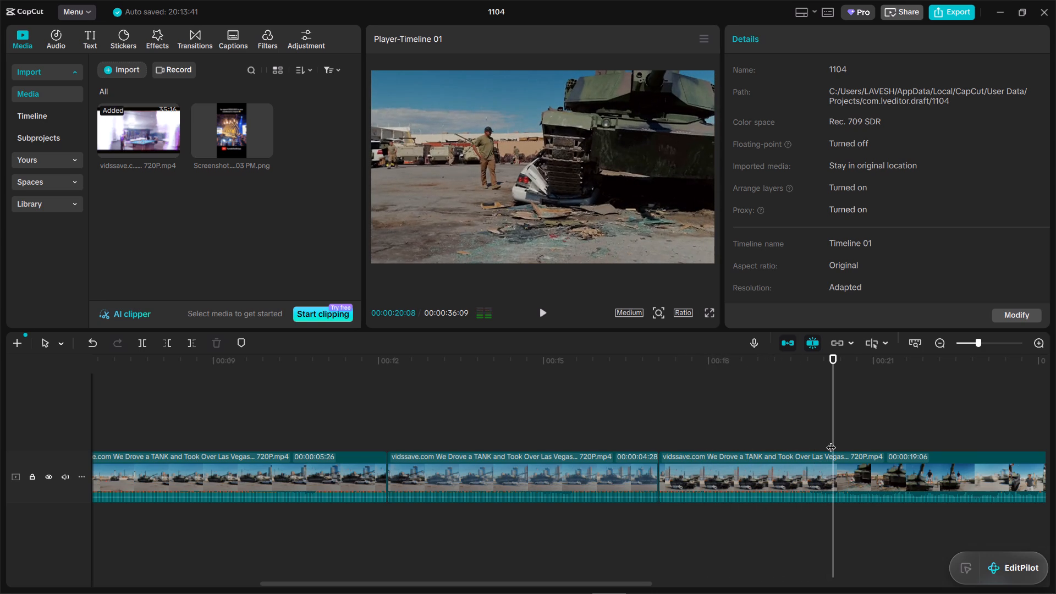
left_click_drag(835, 425, 802, 414)
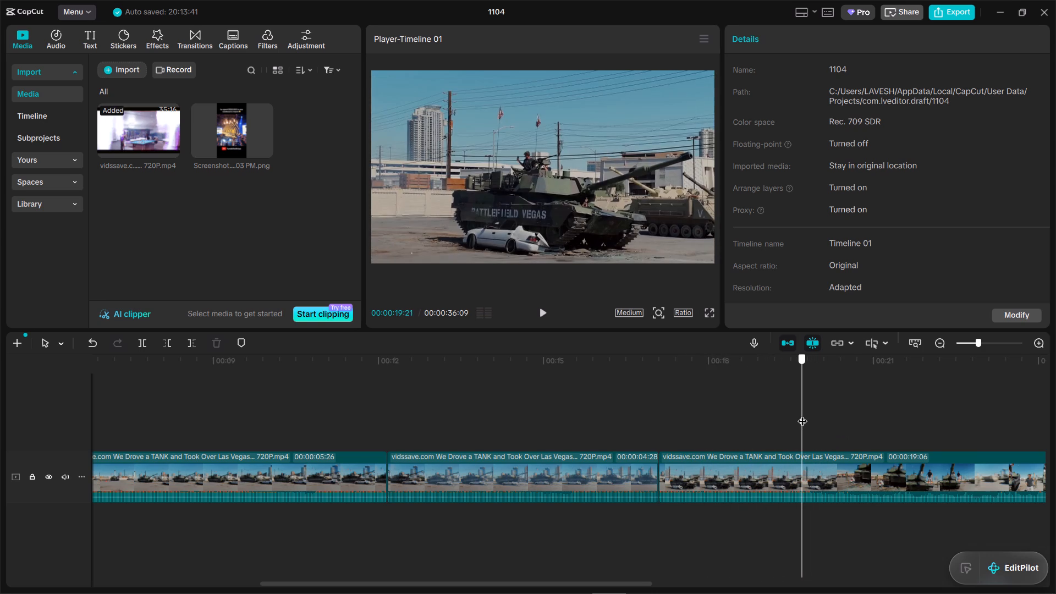
left_click_drag(802, 414, 507, 409)
key("space")
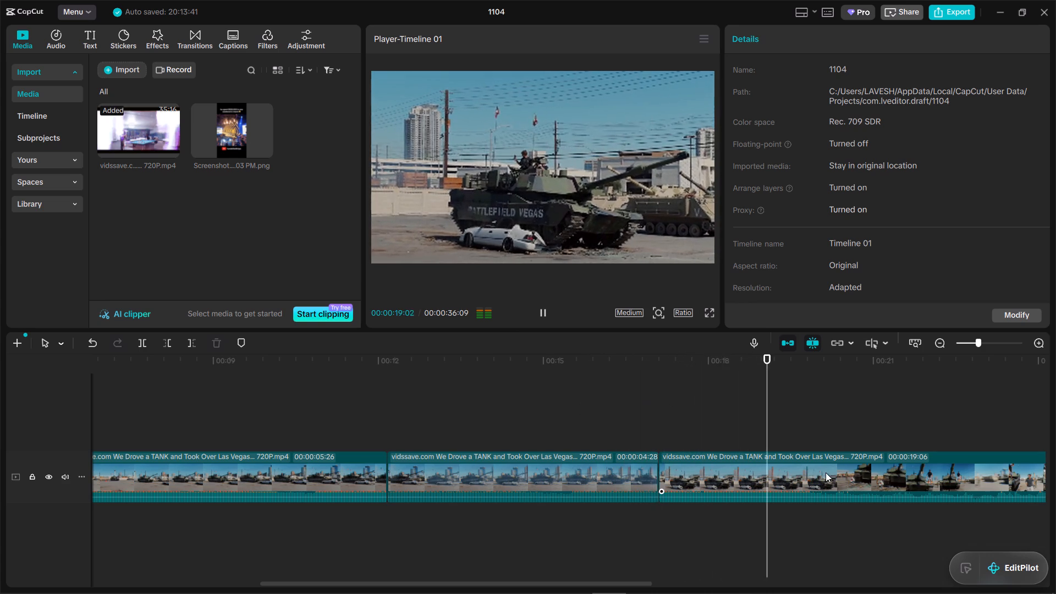
key("space")
left_click_drag(826, 426, 811, 421)
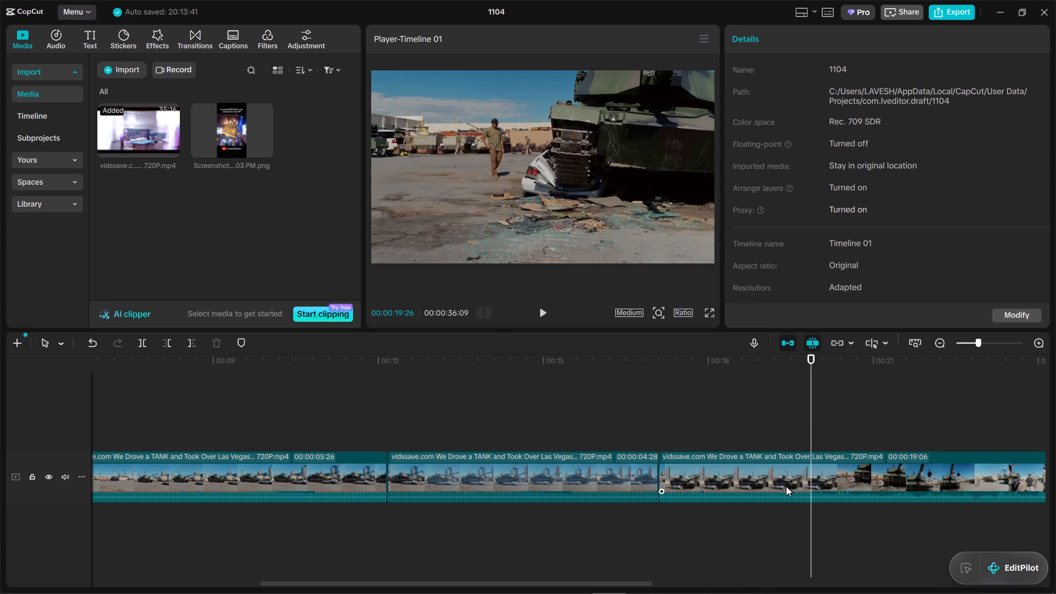
left_click(786, 486)
key("b")
left_click(769, 484)
key("d")
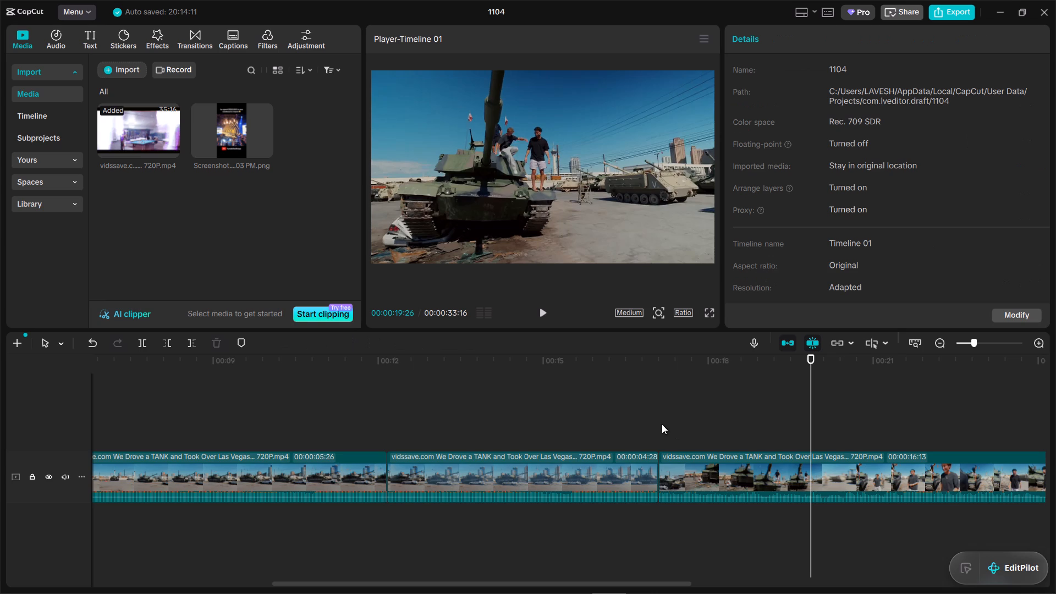
Replay the join into the close tank-on-car shot and split the last clip at 00:00:18:07, as the camera starts moving along the tank.
left_click_drag(662, 424, 625, 417)
left_click(625, 417)
key("space")
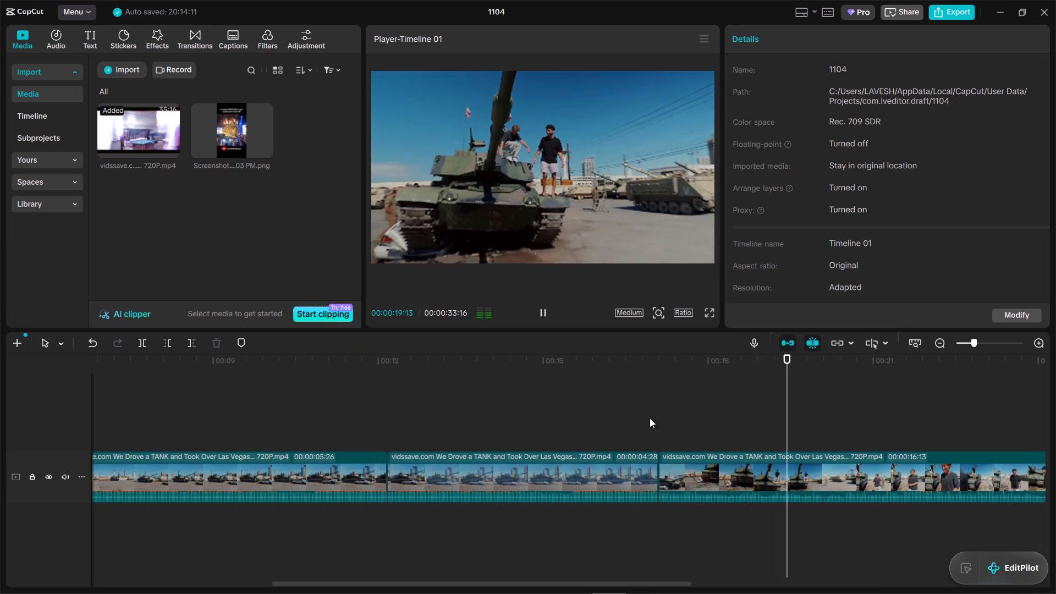
key("space")
left_click(767, 408)
left_click_drag(767, 408, 685, 397)
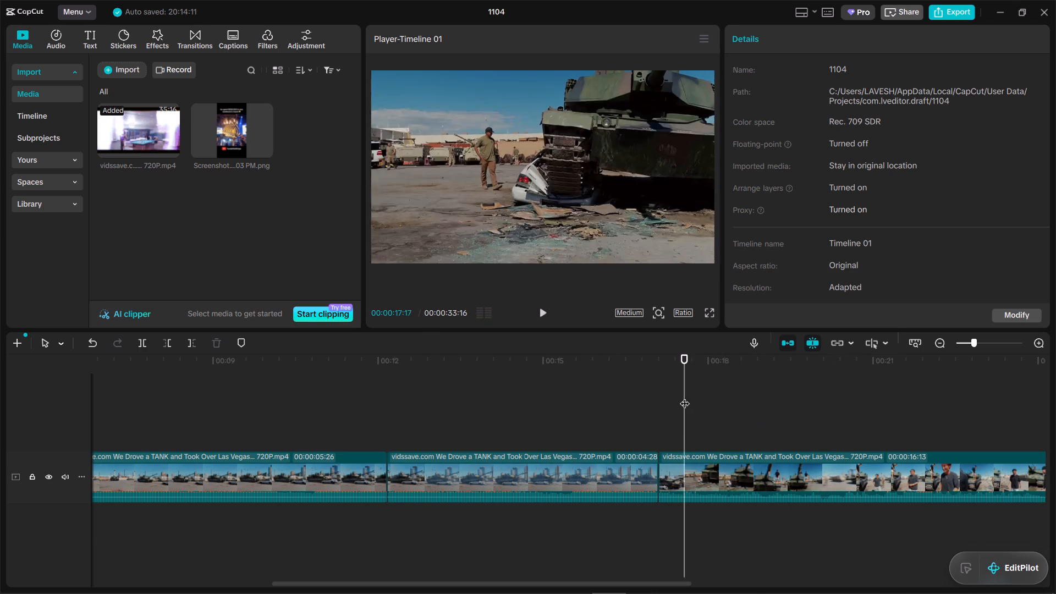
key("space")
key("space")
left_click(685, 392)
left_click_drag(685, 392, 675, 392)
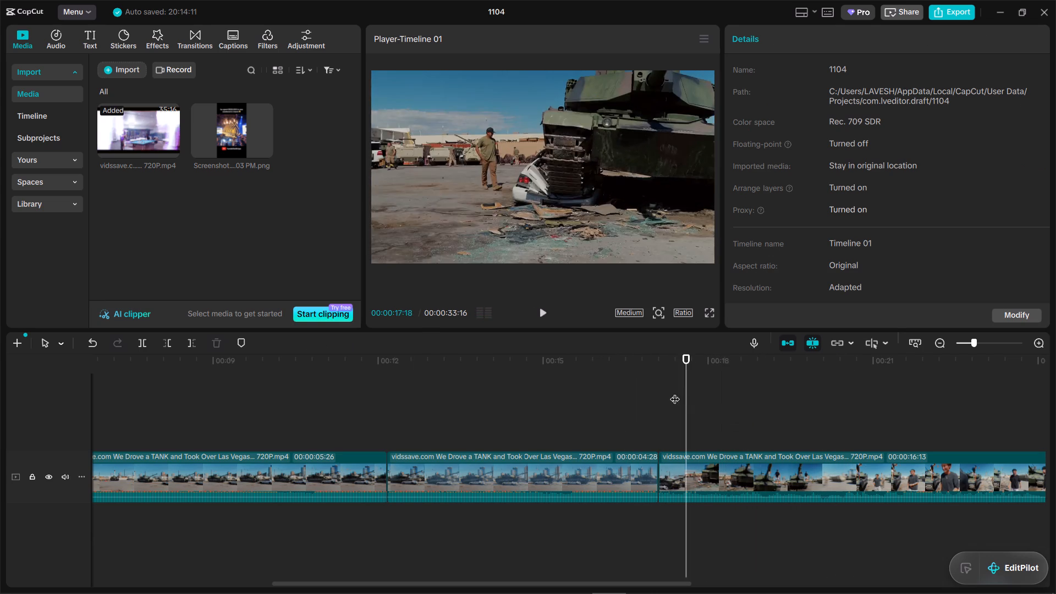
left_click_drag(675, 392, 640, 389)
key("space")
key("space")
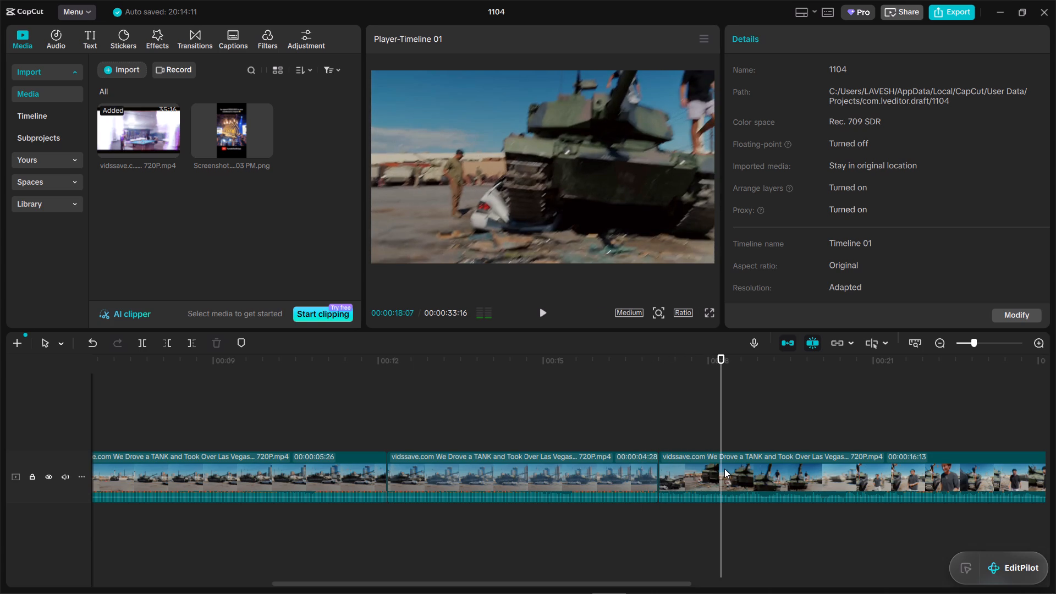
left_click(724, 469)
type("b")
Preview the footage after the new split up to about 00:00:20:07, where the man walks away from the tank.
key("space")
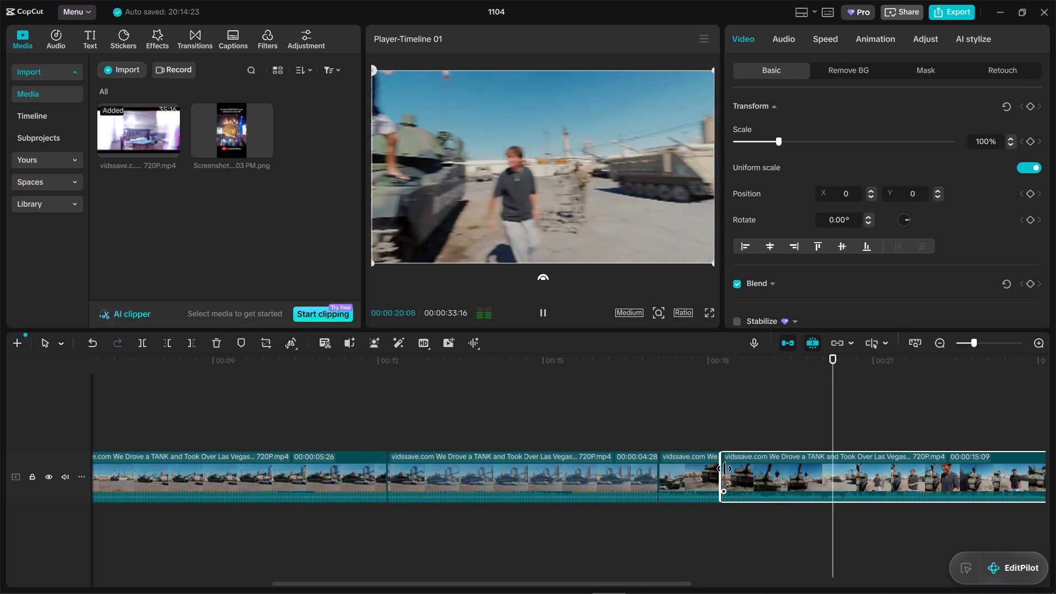
key("space")
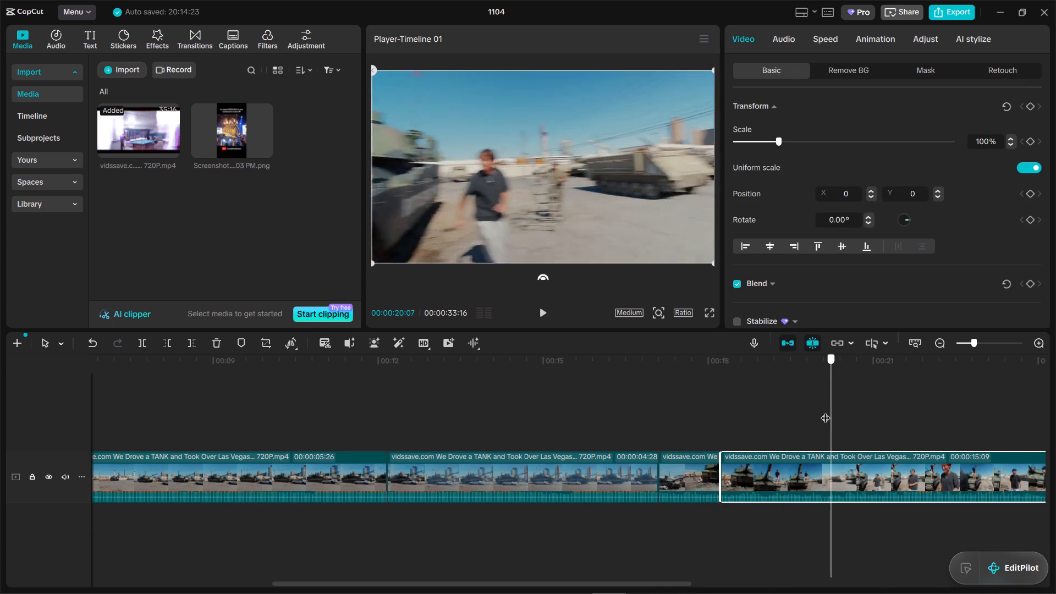
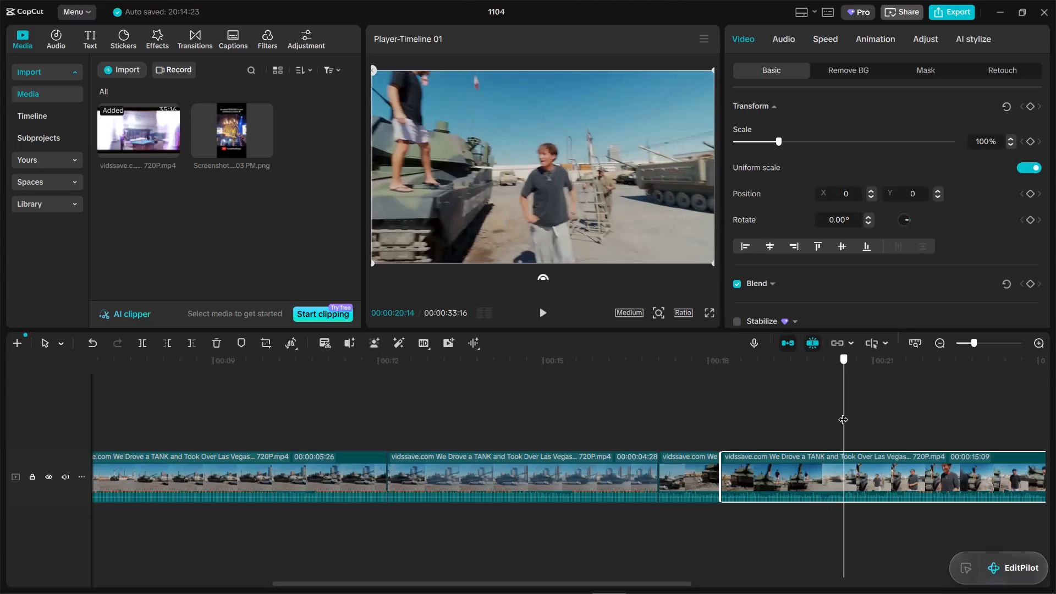
Split the last clip at 00:00:20:11, where the man walks away beside the tank.
left_click(839, 478)
type("b")
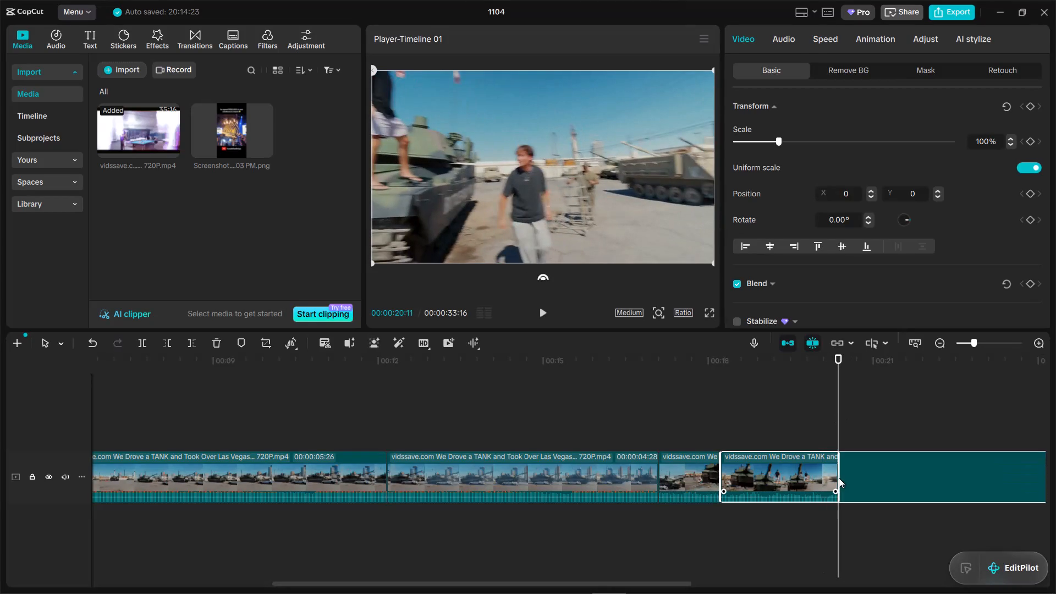
Preview the remaining footage up to about 00:00:31:05, then replay the edit from the start through the tank crush to about 00:00:16:18.
key("space")
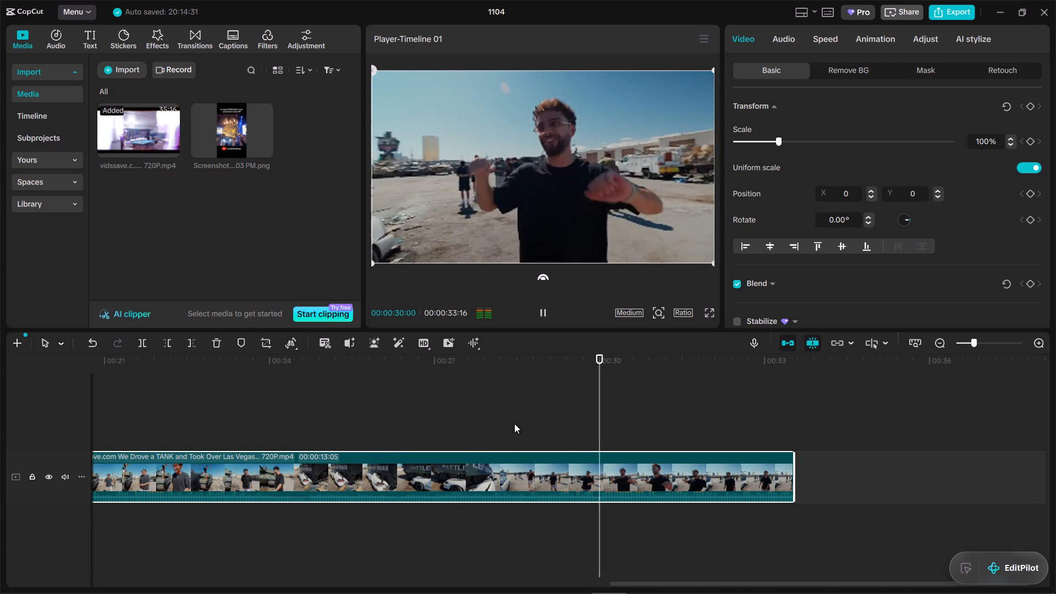
key("space")
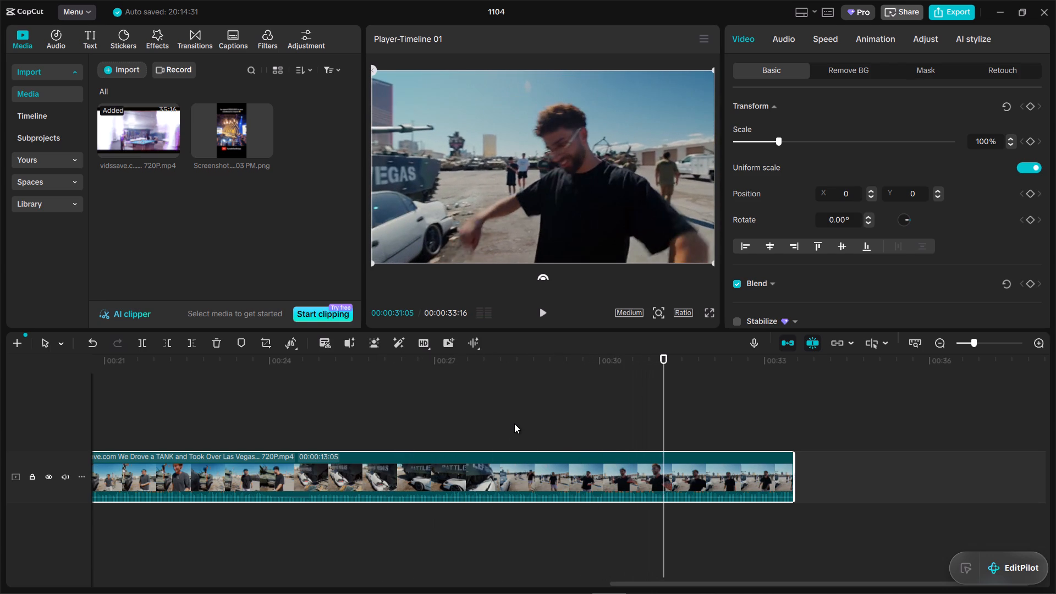
left_click(514, 423)
left_click_drag(514, 423, 454, 417)
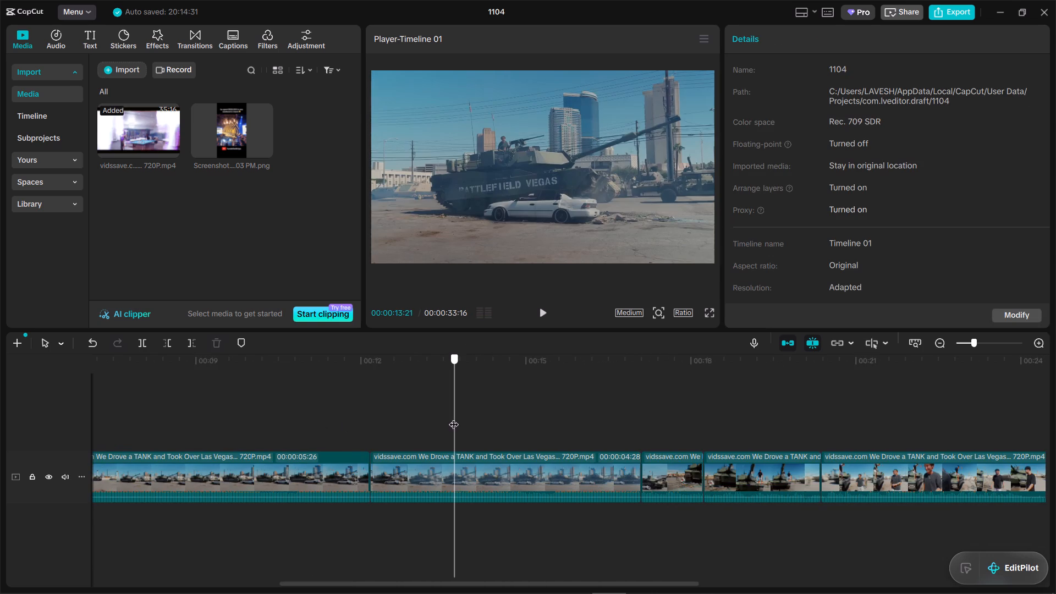
left_click_drag(454, 417, 353, 393)
key("space")
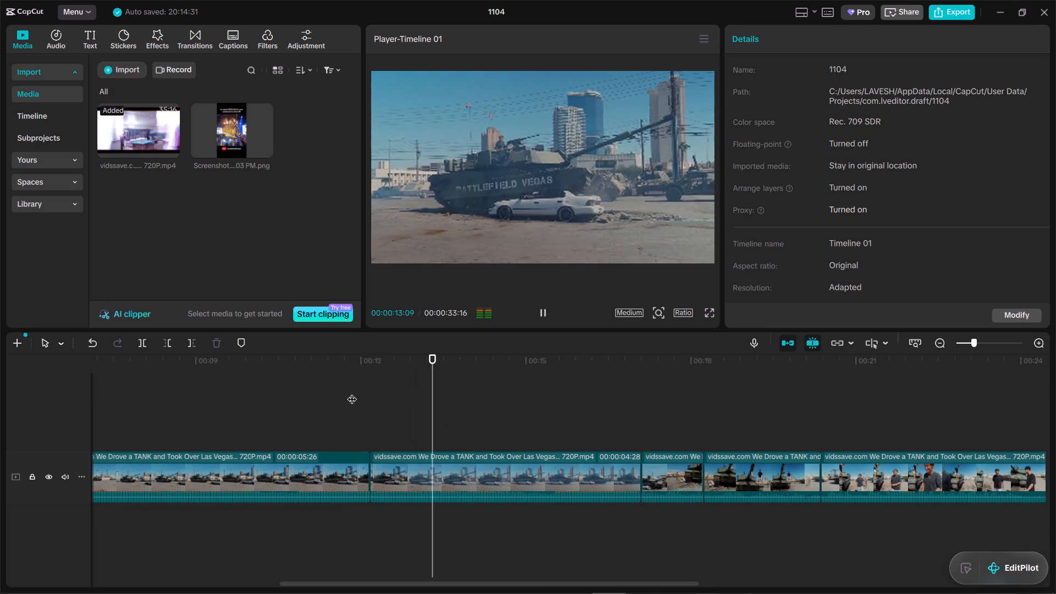
key("space")
left_click(329, 391)
left_click_drag(329, 391, 0, 419)
key("space")
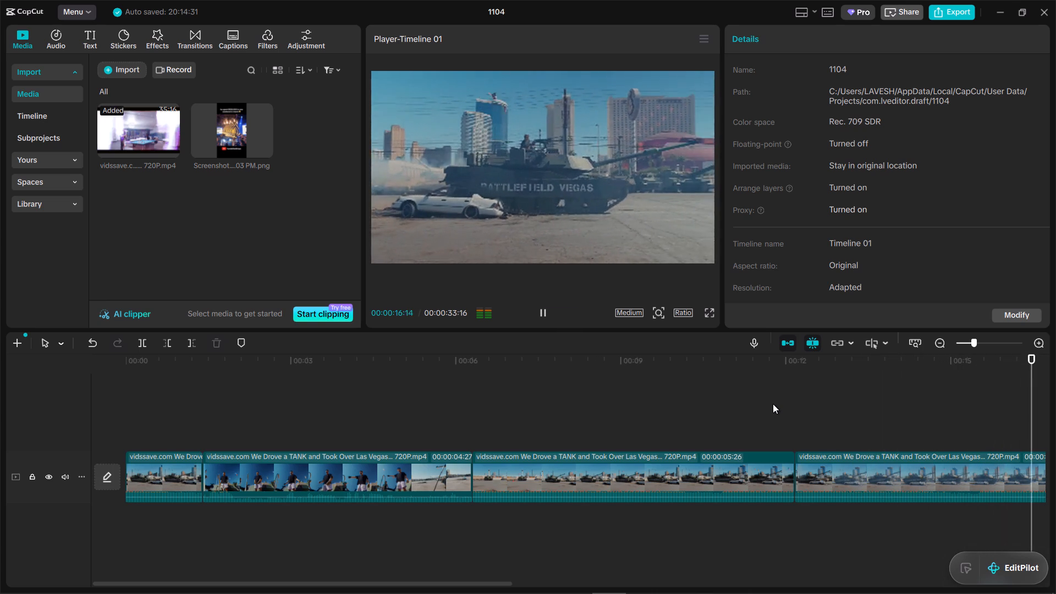
key("space")
Replay the close tank shots after the crush and delete the tank walk-around segment between 00:00:18:07 and 00:00:20:11.
left_click(185, 416)
left_click_drag(182, 416, 153, 417)
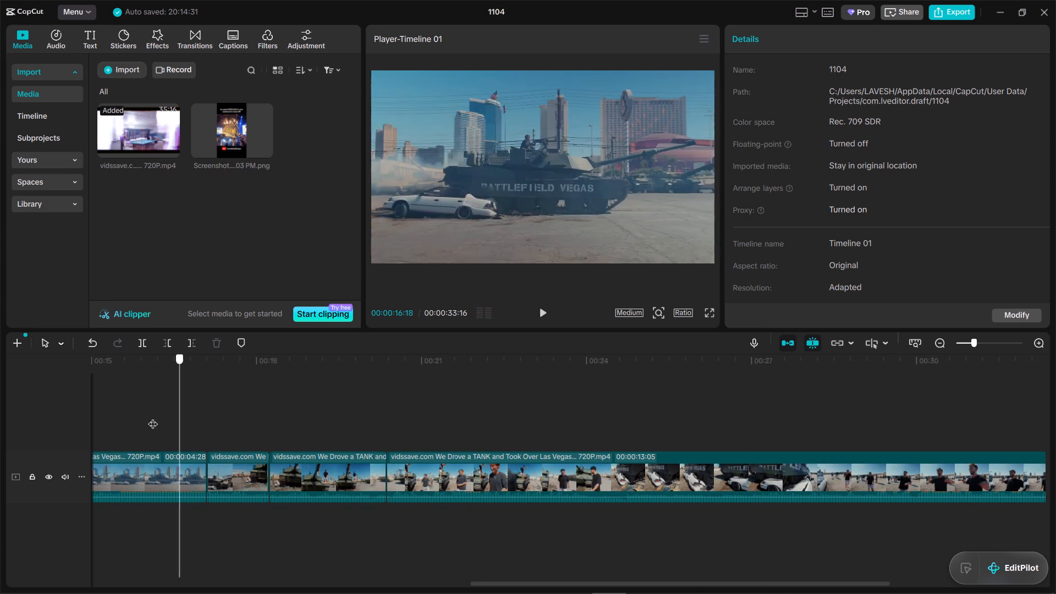
left_click_drag(153, 417, 114, 416)
key("space")
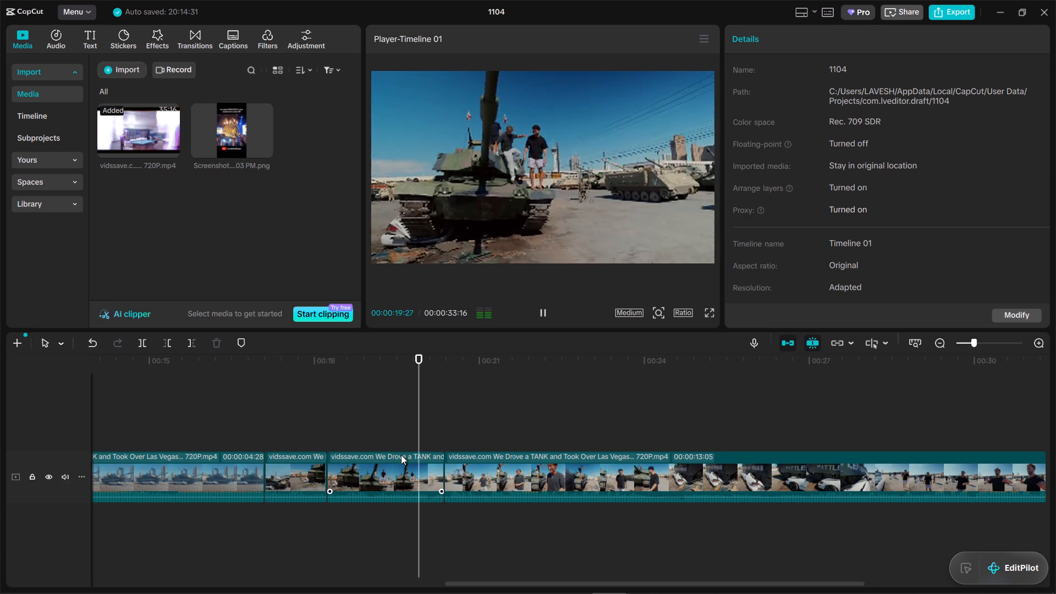
key("space")
left_click(382, 421)
left_click_drag(382, 421, 314, 411)
key("space")
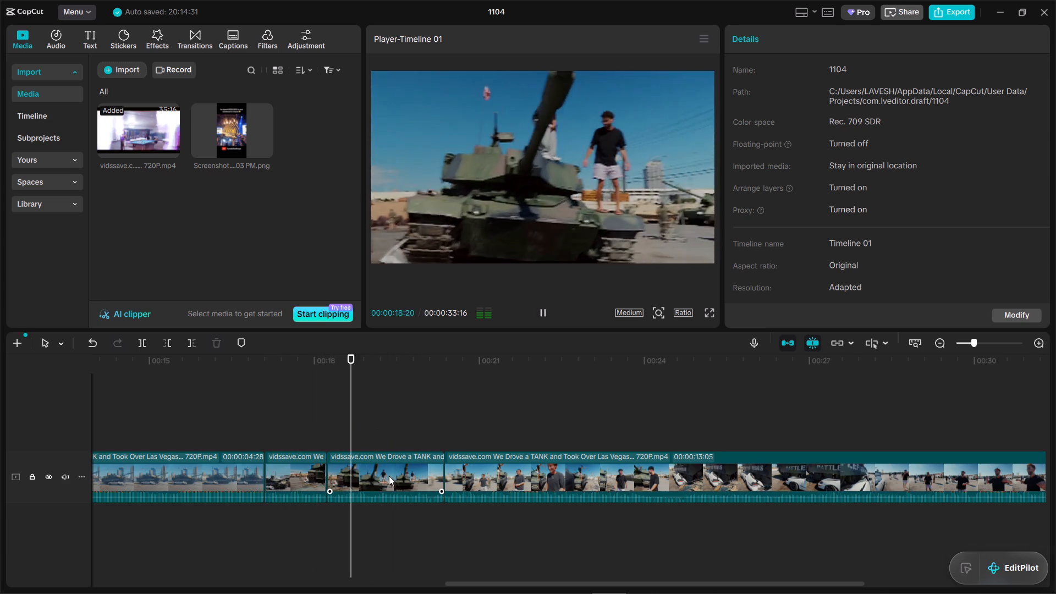
key("space")
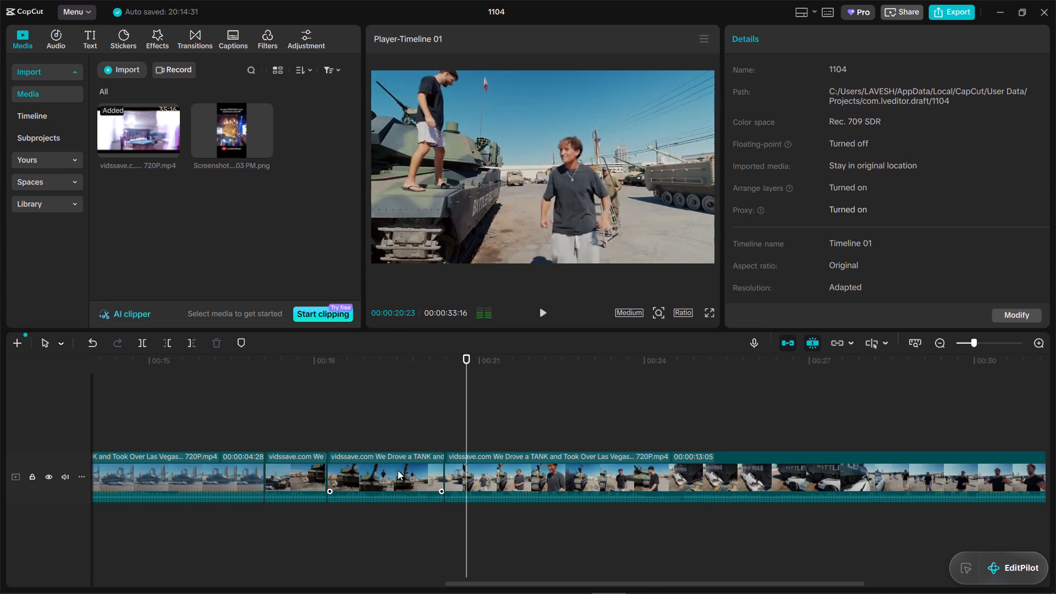
left_click(398, 470)
key("d")
Review the new join and the man walking past the camera, continuing into the crushed-car close-up to about 00:00:24:13.
double_click(300, 413)
key("space")
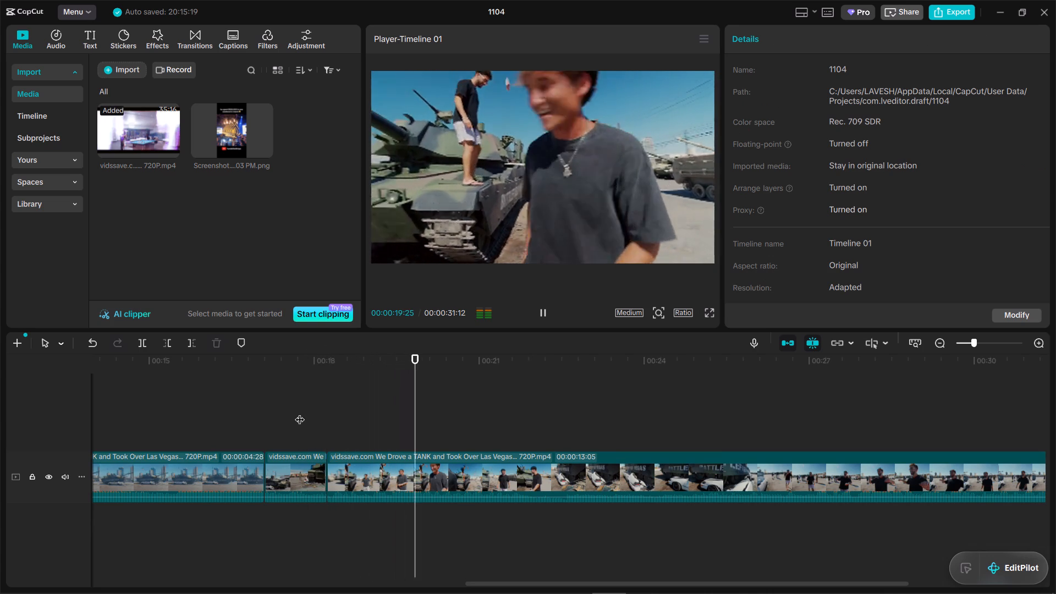
key("space")
left_click(444, 433)
left_click_drag(444, 433, 426, 430)
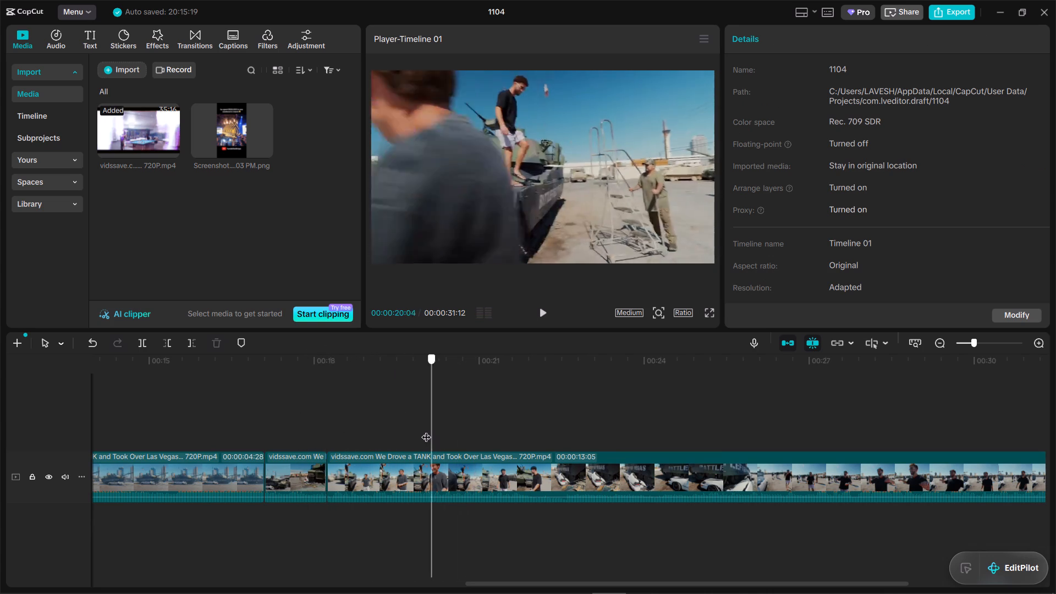
left_click_drag(426, 430, 424, 429)
left_click_drag(424, 429, 384, 426)
key("space")
key("space")
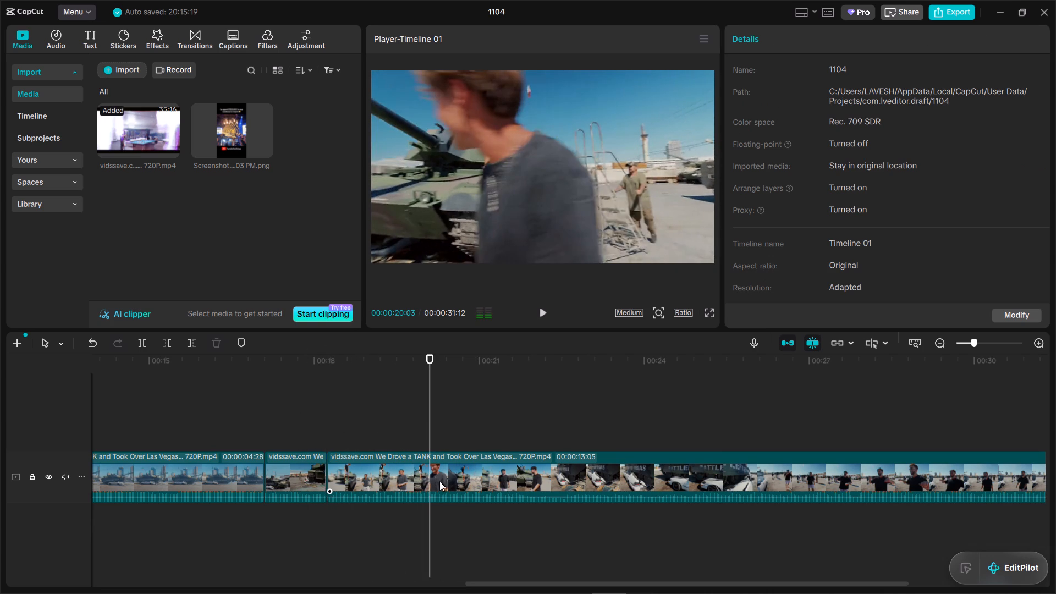
left_click(412, 427)
key("space")
key("space")
key("space")
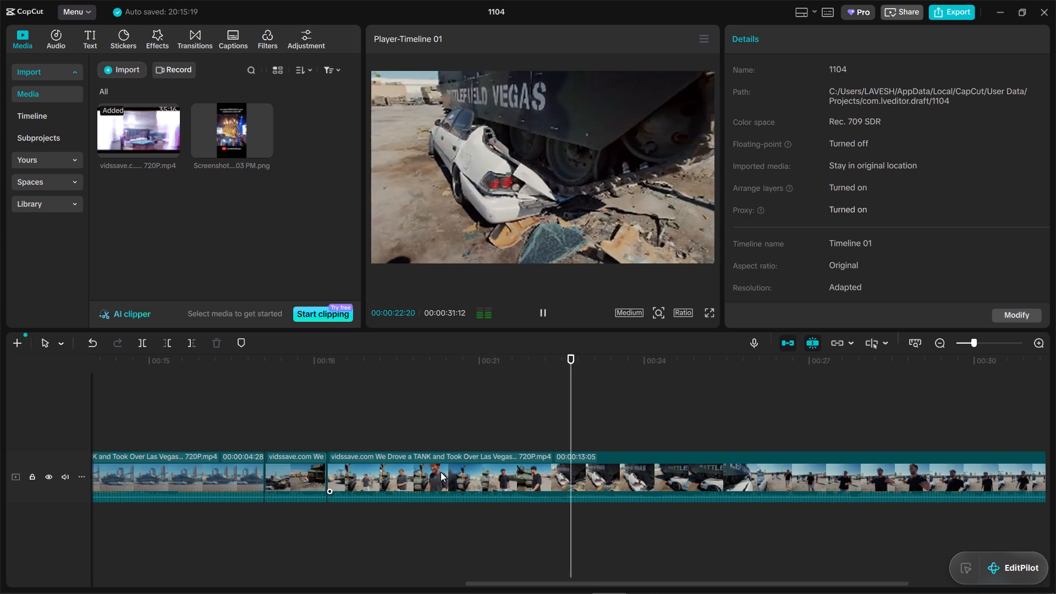
key("space")
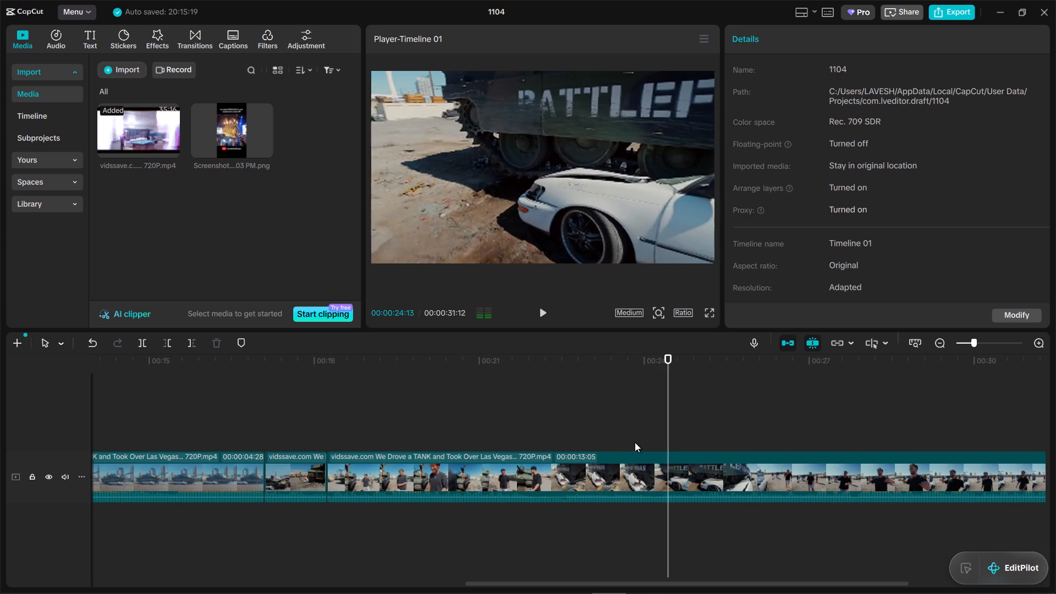
Replay the crushed-car close-up in short passes up to about 00:00:25:25, where the camera swings away from the car.
left_click(635, 442)
left_click_drag(635, 442, 559, 436)
key("space")
key("space")
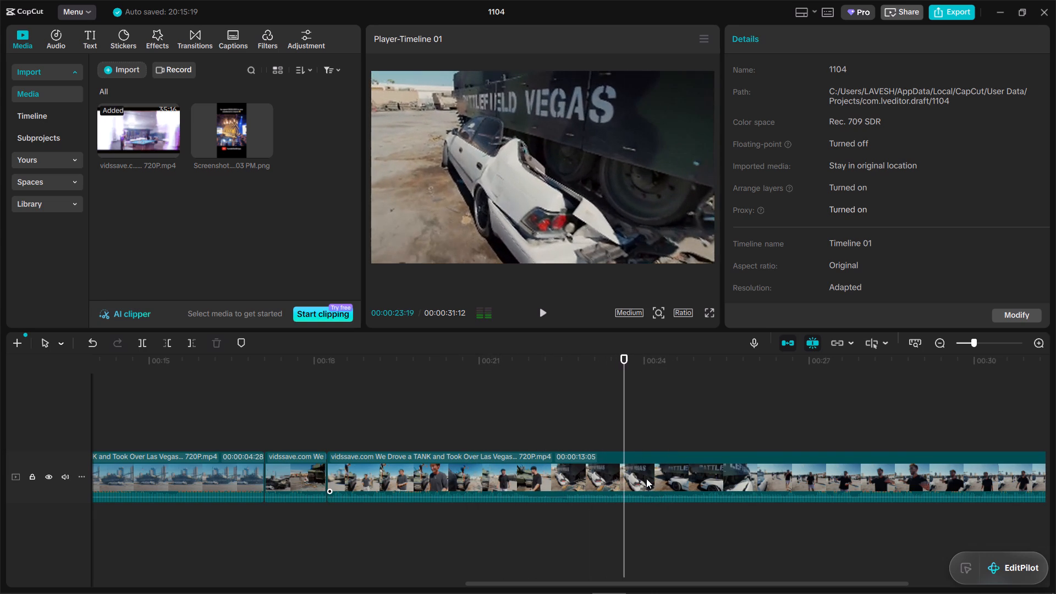
key("space")
key("space")
key("space")
key("space")
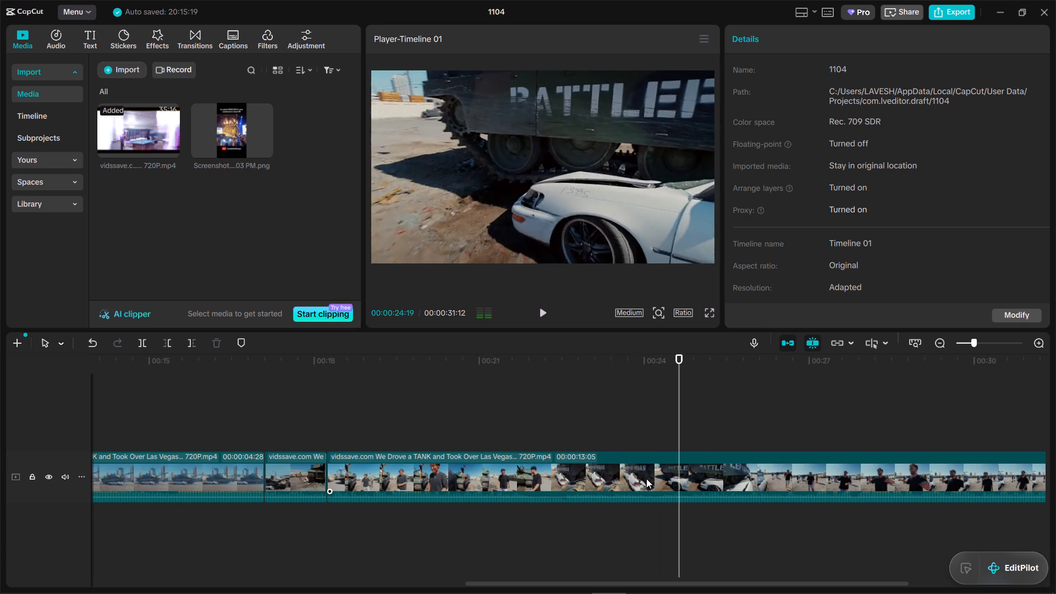
key("space")
key("space")
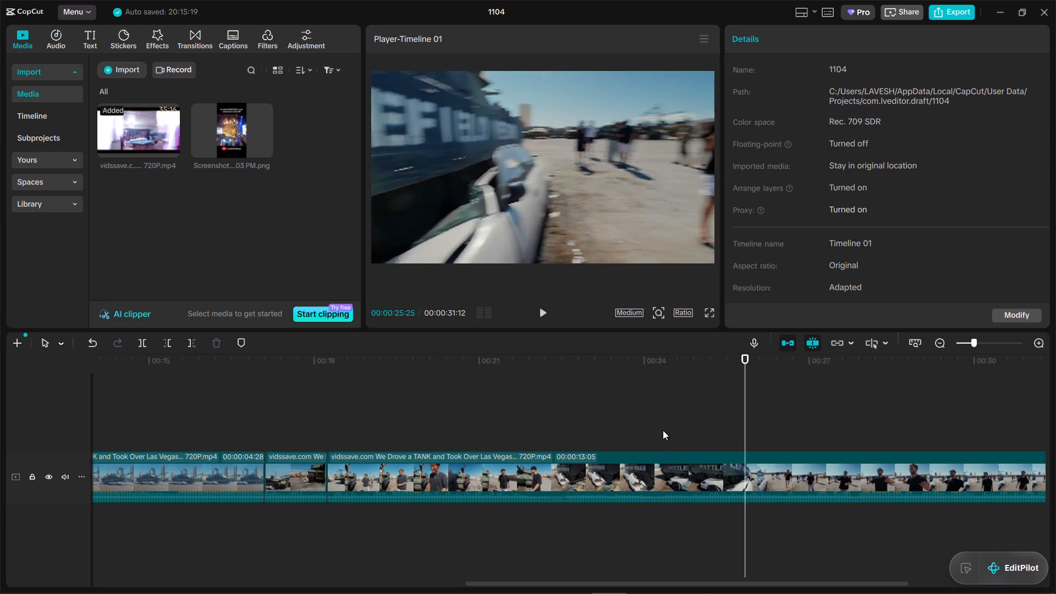
Replay the crushed-car close-up again and split the last clip at 00:00:25:04, before the camera swings away from the wreck.
left_click(663, 430)
key("space")
key("space")
left_click(613, 408)
key("space")
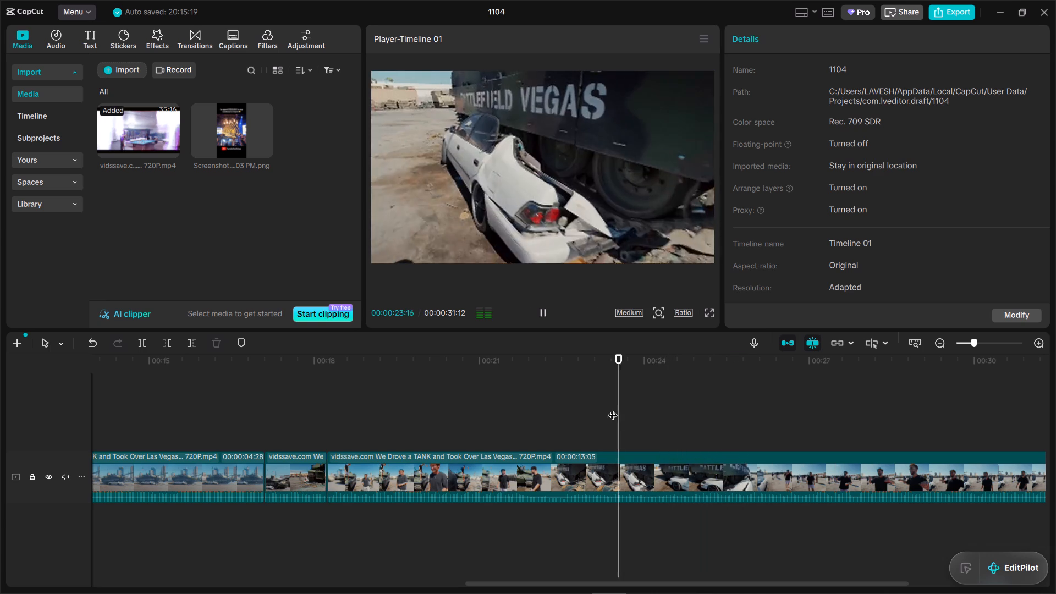
key("space")
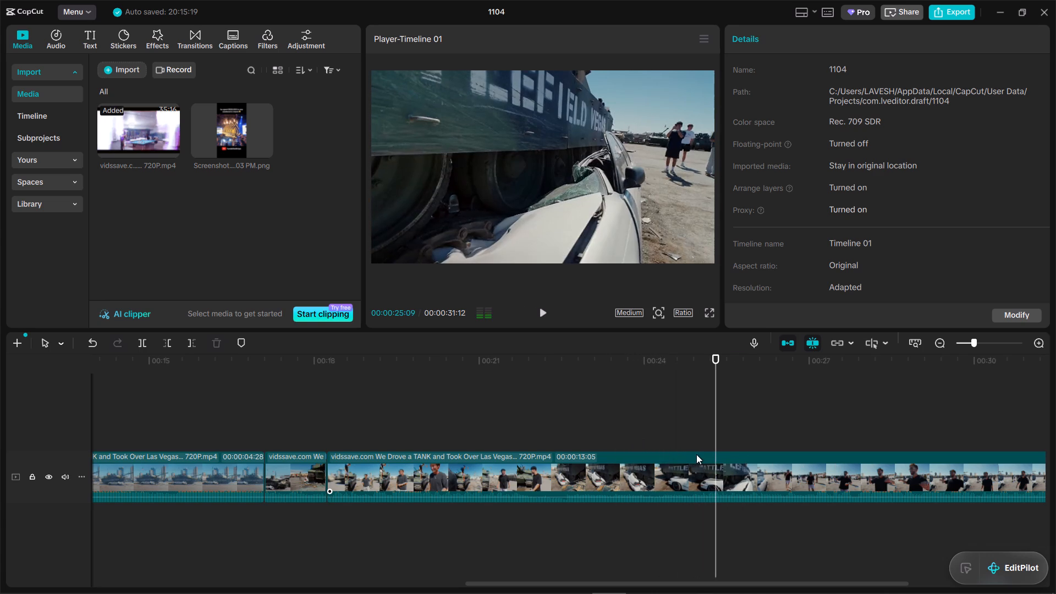
left_click_drag(717, 432, 707, 429)
left_click(714, 470)
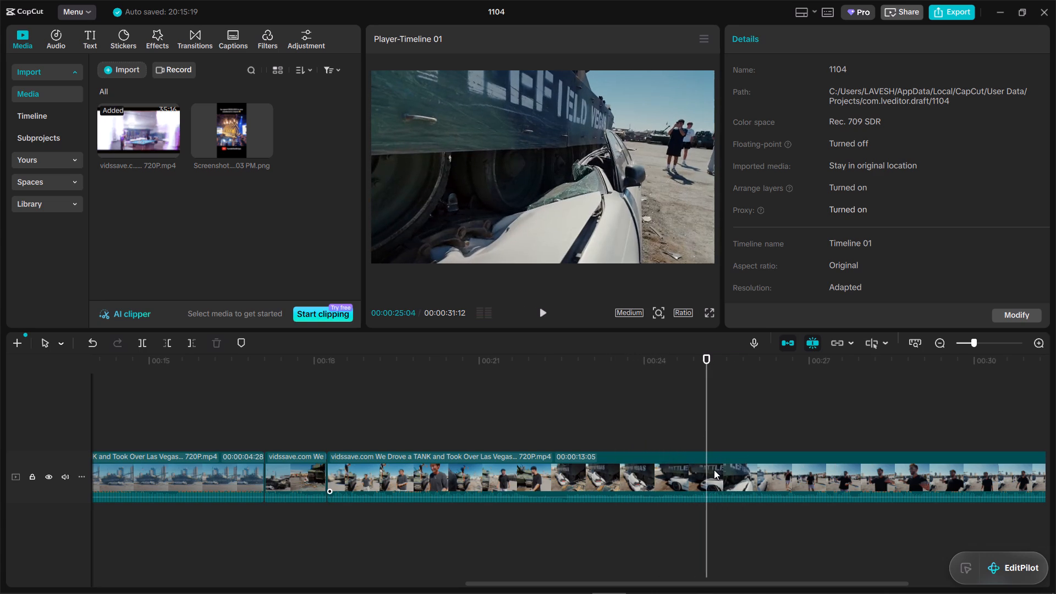
type("b")
Preview the man's reaction after the split up to about 00:00:30:02, then recheck his approach up to about 00:00:27:11.
key("space")
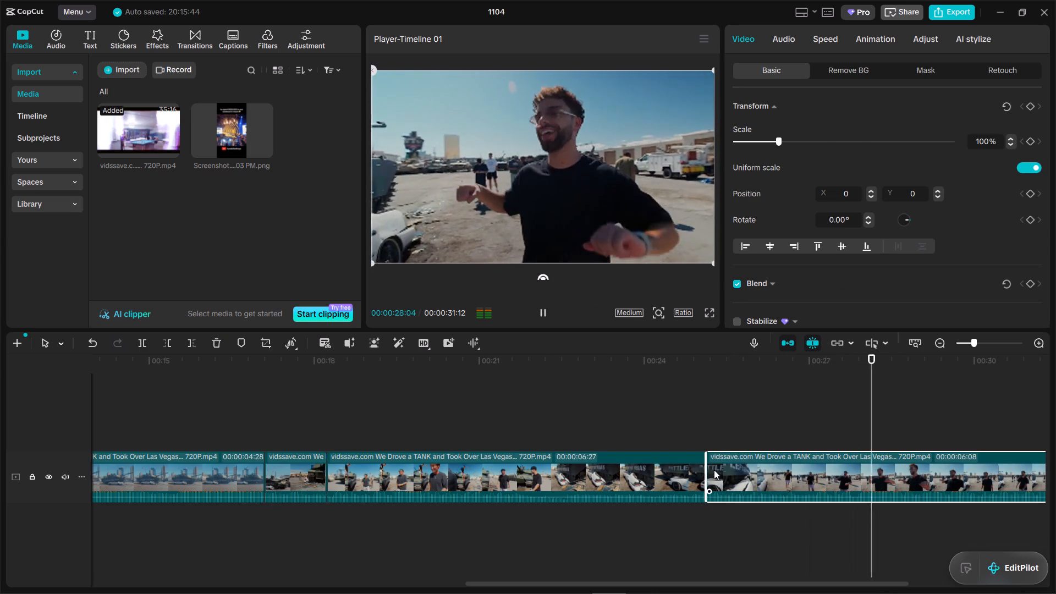
key("space")
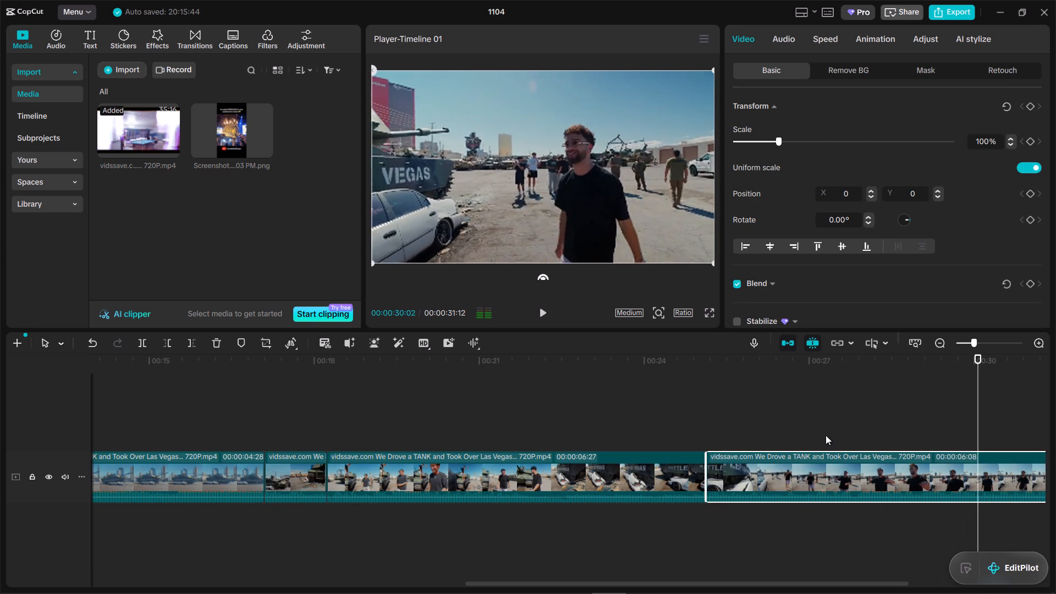
left_click(826, 435)
key("space")
key("space")
left_click(758, 420)
key("space")
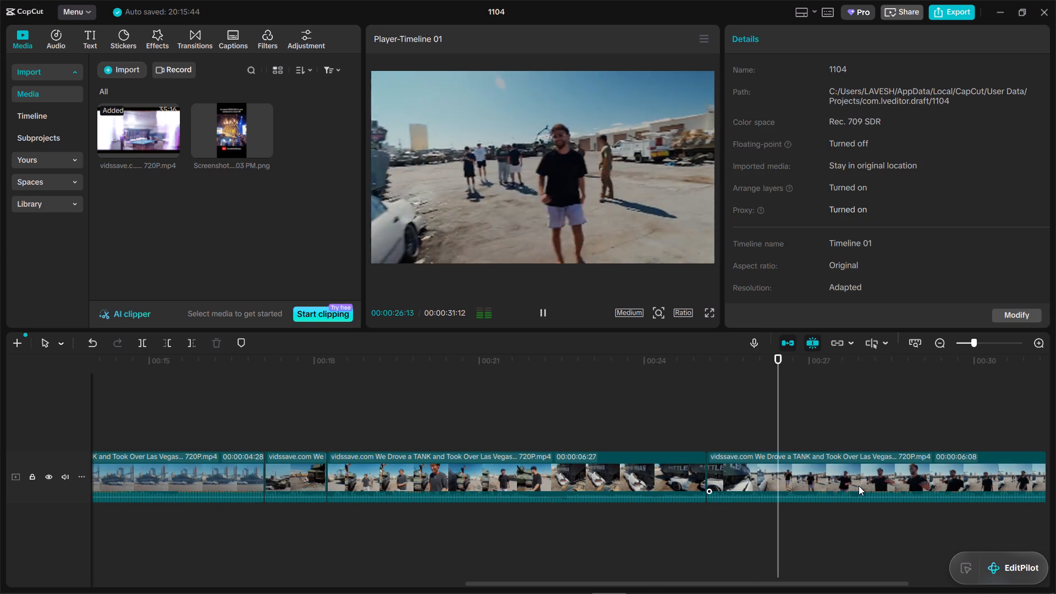
key("space")
key("space")
key("space")
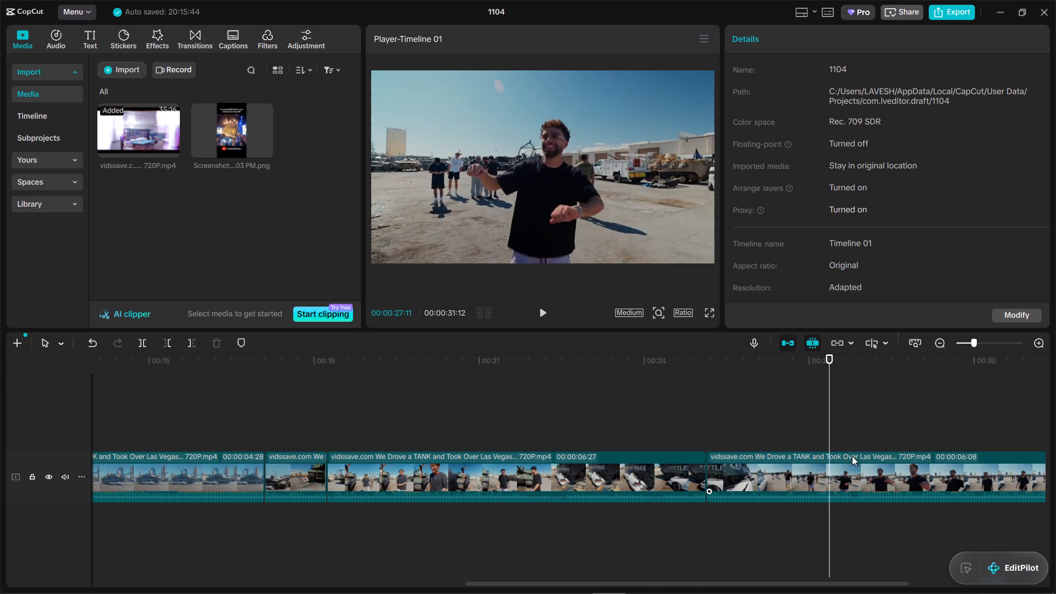
Split the last clip at 00:00:27:18, where the man raises his arms, and delete the segment before it back to 00:00:25:04.
left_click_drag(827, 427, 821, 427)
key("space")
key("space")
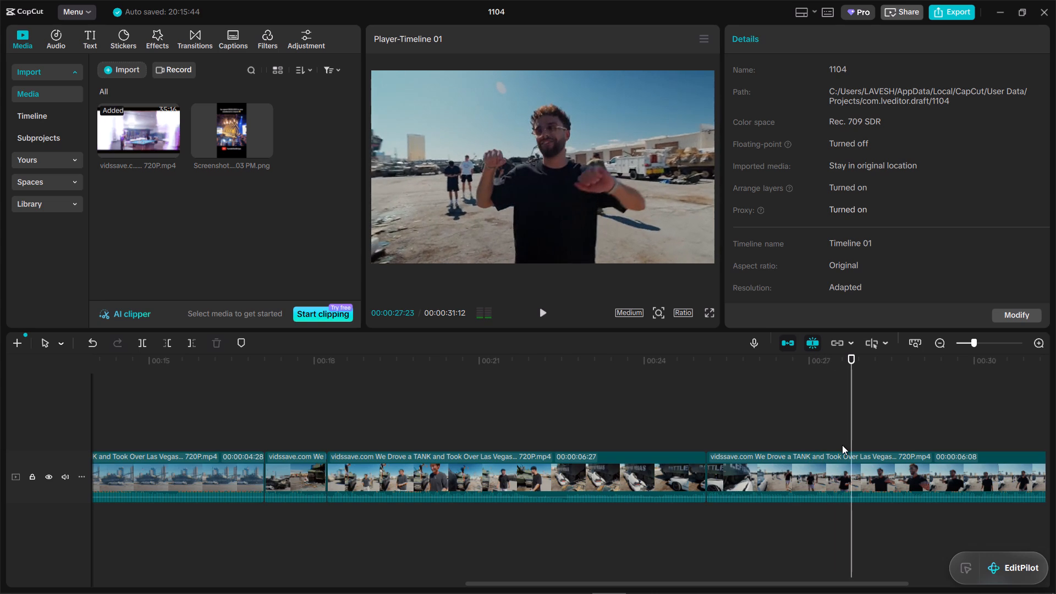
left_click_drag(854, 426, 842, 426)
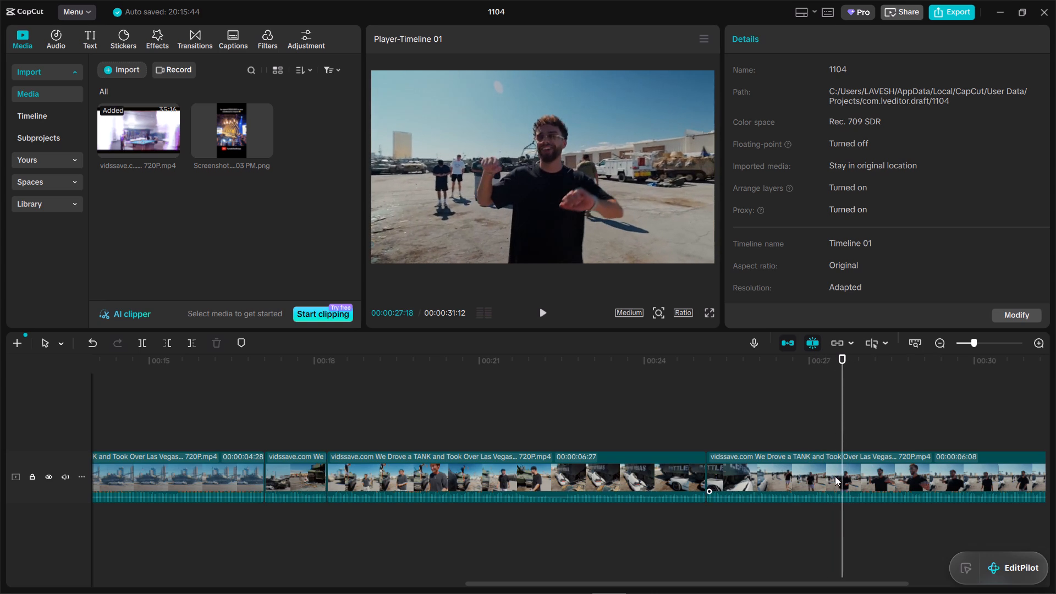
left_click(836, 481)
key("b")
left_click(809, 473)
key("d")
Replay the join from the crushed-car close-up into the man's reaction and watch through to the end of the timeline.
left_click(664, 419)
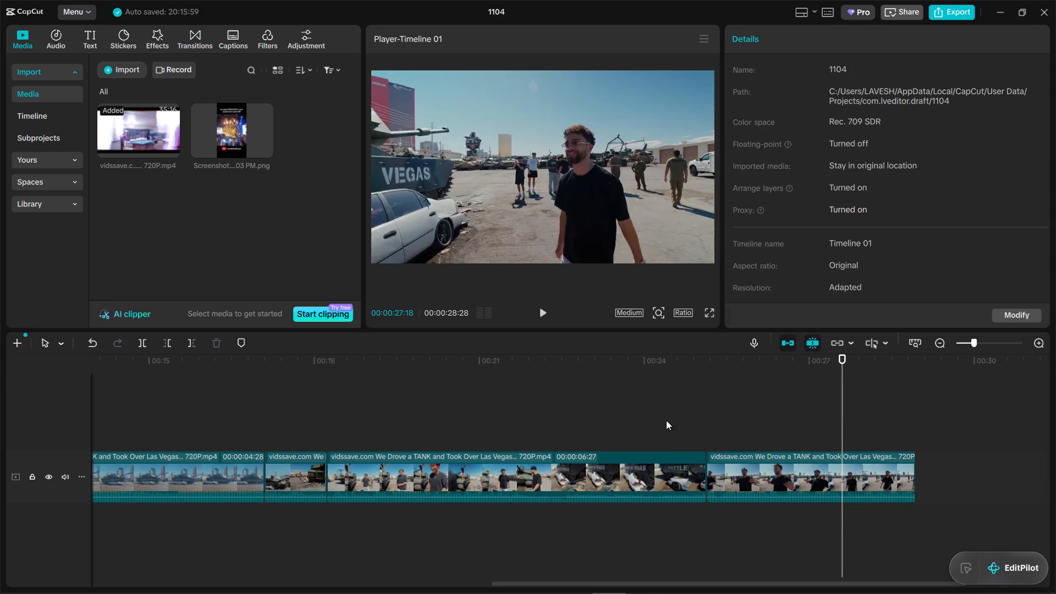
key("space")
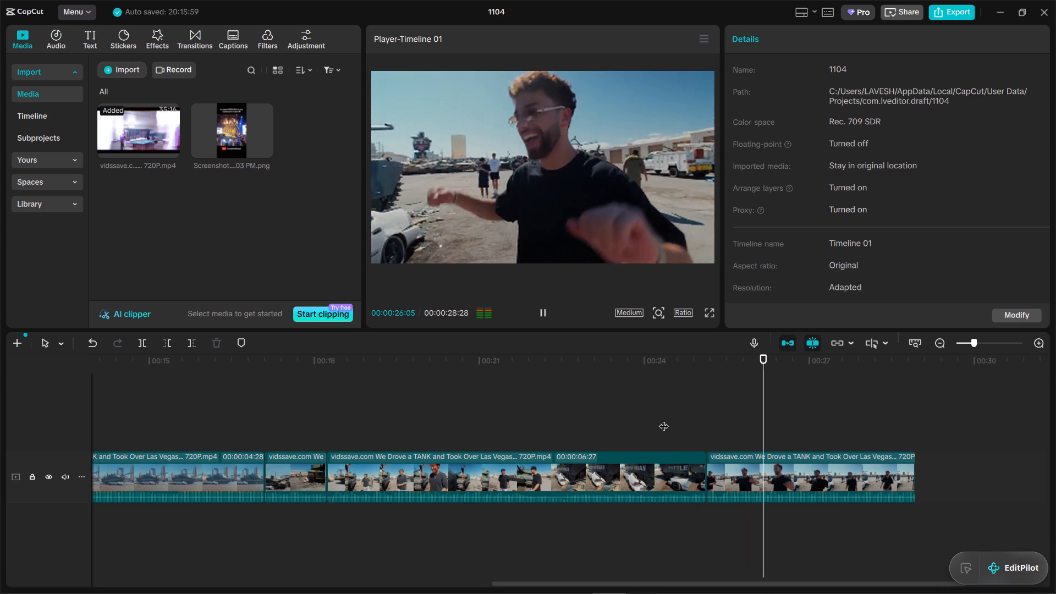
key("space")
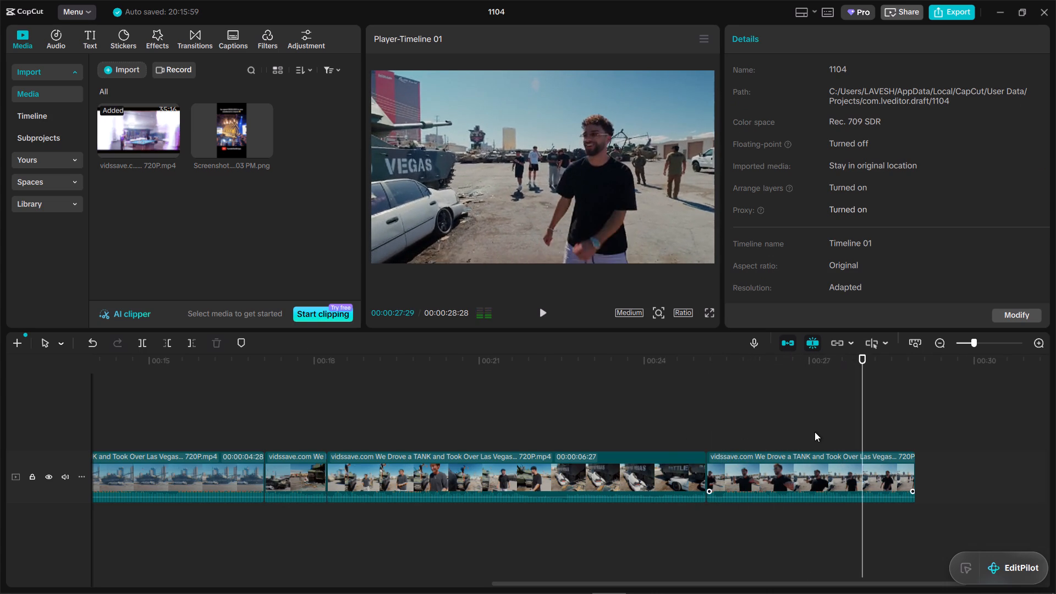
left_click(811, 429)
key("space")
key("space")
left_click(883, 472)
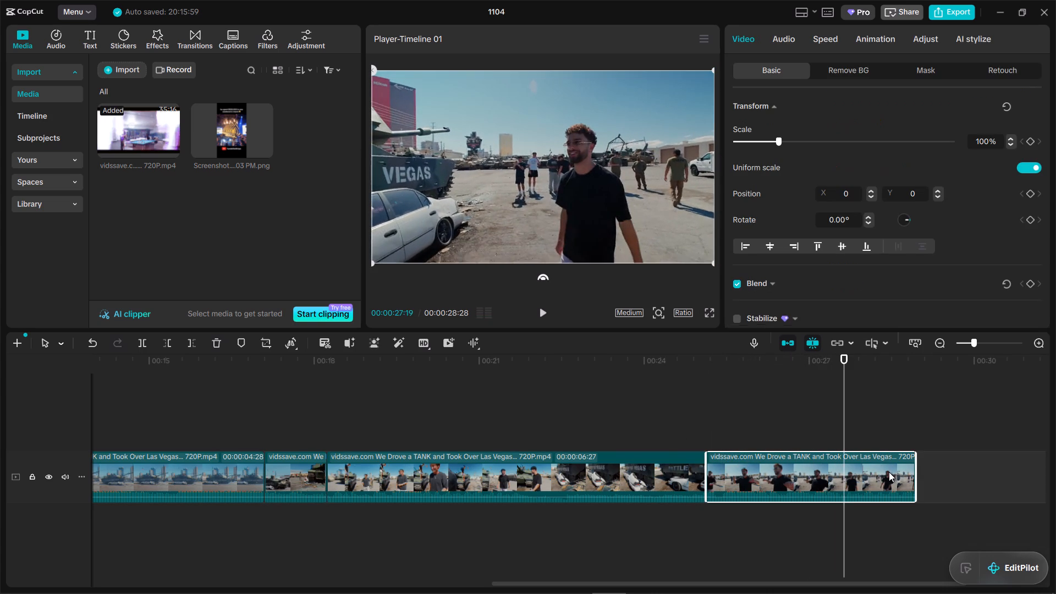
key("space")
key("space")
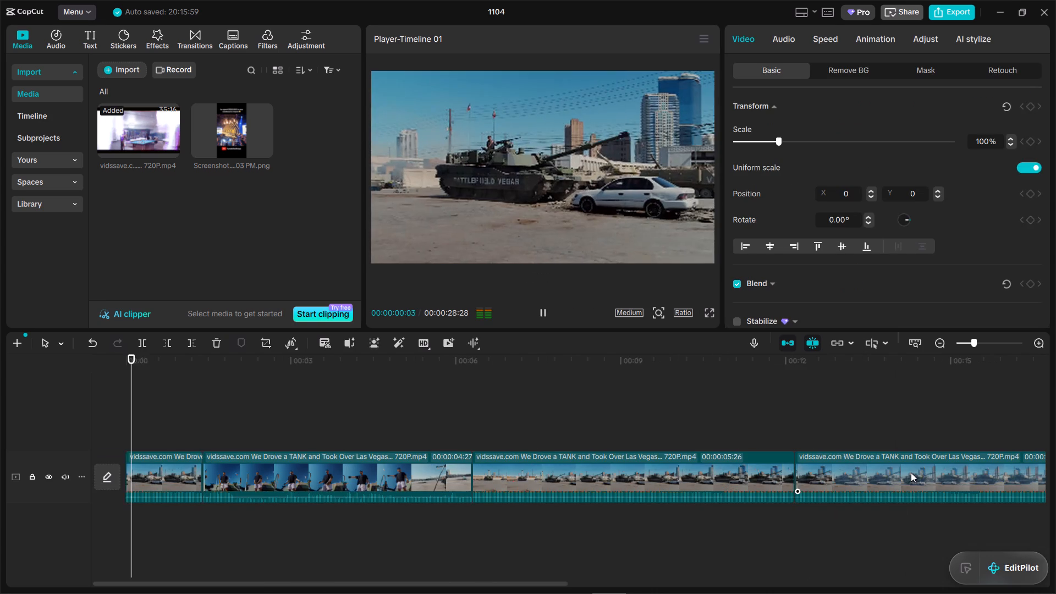
Replay the opening from the start and recheck the third clip's tank approach up to about 00:00:09:22.
key("space")
left_click(667, 402)
left_click_drag(667, 402, 0, 427)
key("space")
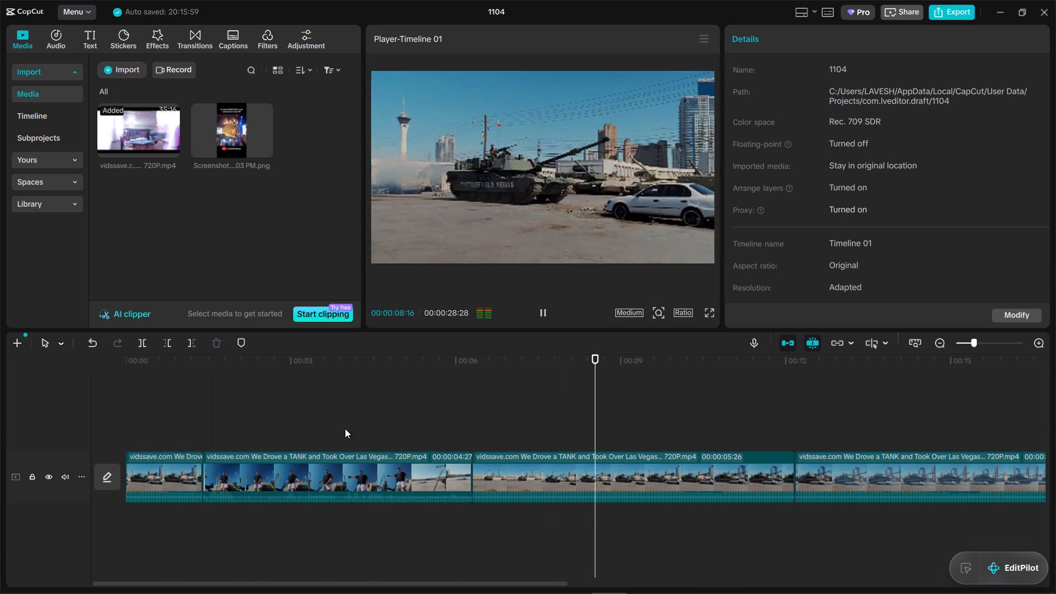
key("space")
left_click(564, 414)
left_click_drag(564, 414, 449, 417)
key("space")
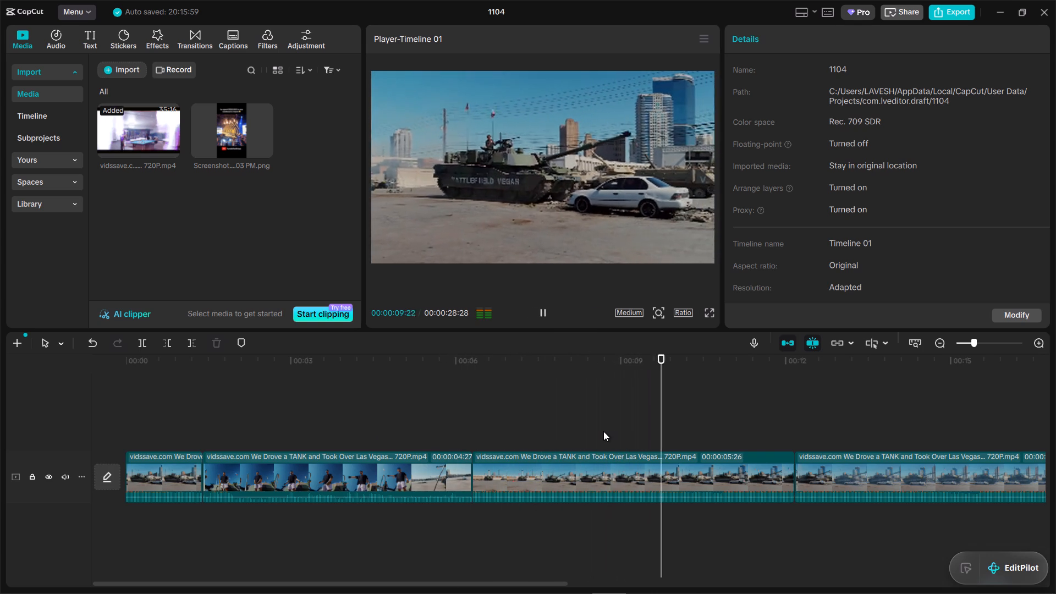
key("space")
left_click(428, 428)
key("space")
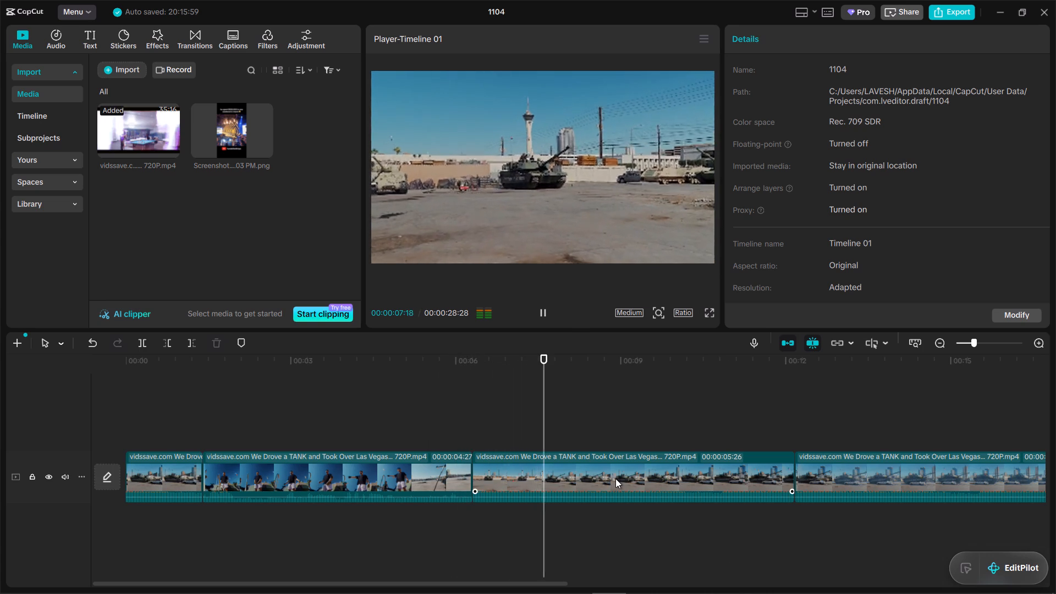
Split the third clip at 00:00:07:20 and delete its slow opening segment before the split.
key("space")
left_click_drag(560, 420, 535, 418)
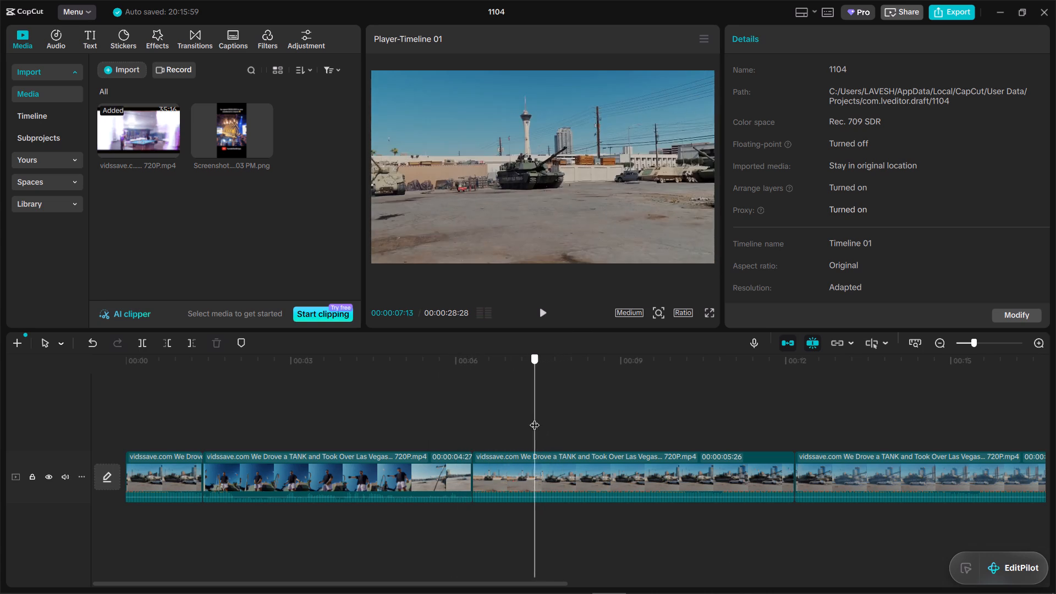
left_click_drag(535, 418, 548, 420)
left_click(555, 471)
key("b")
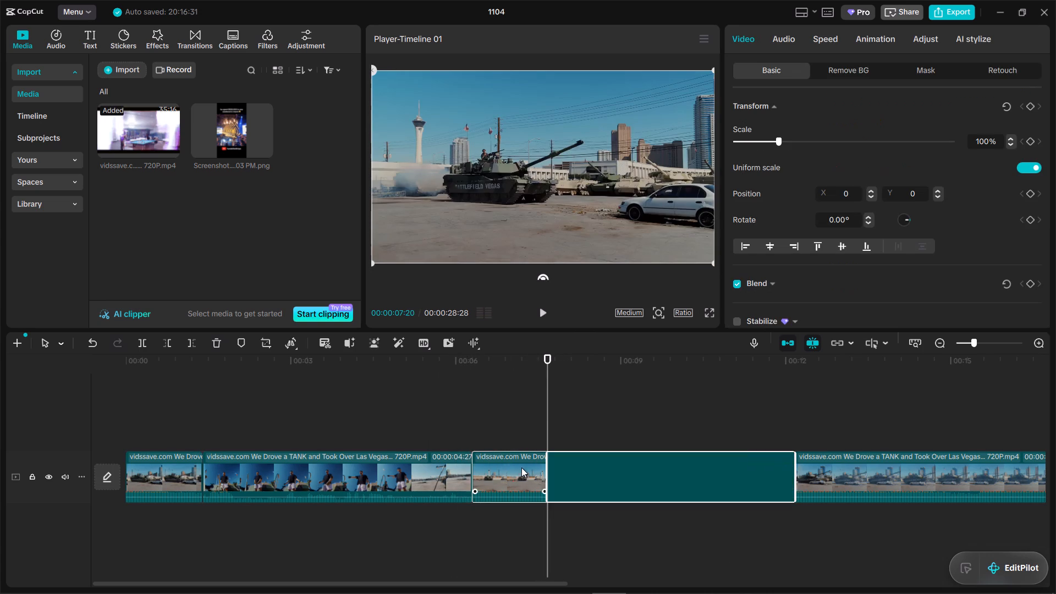
left_click(521, 468)
key("d")
Replay the join into the slow crush shot and trim about four frames off the third clip's end, to 00:00:10:20.
left_click(444, 418)
key("space")
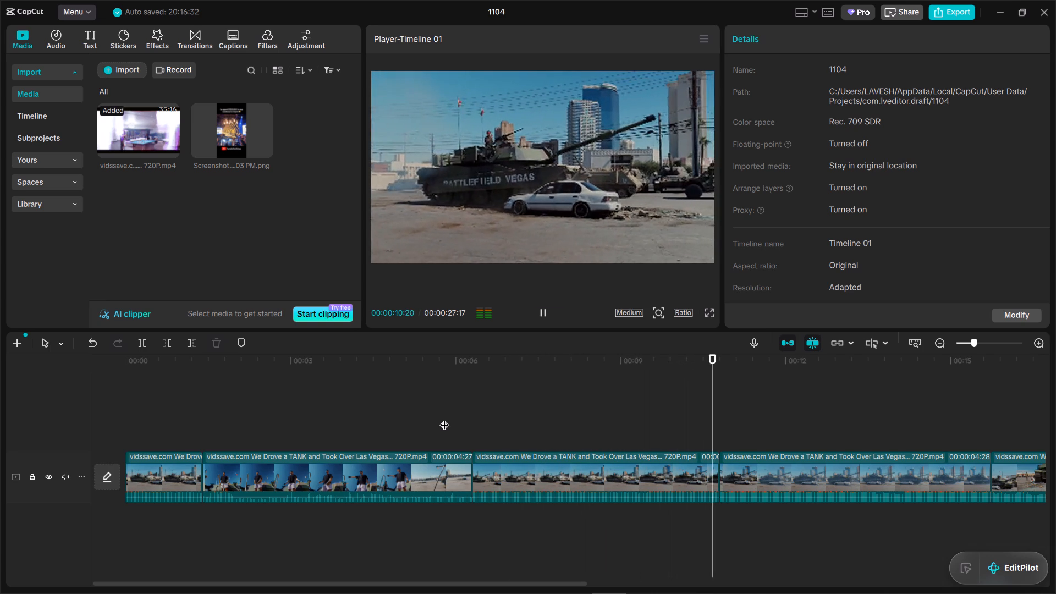
key("space")
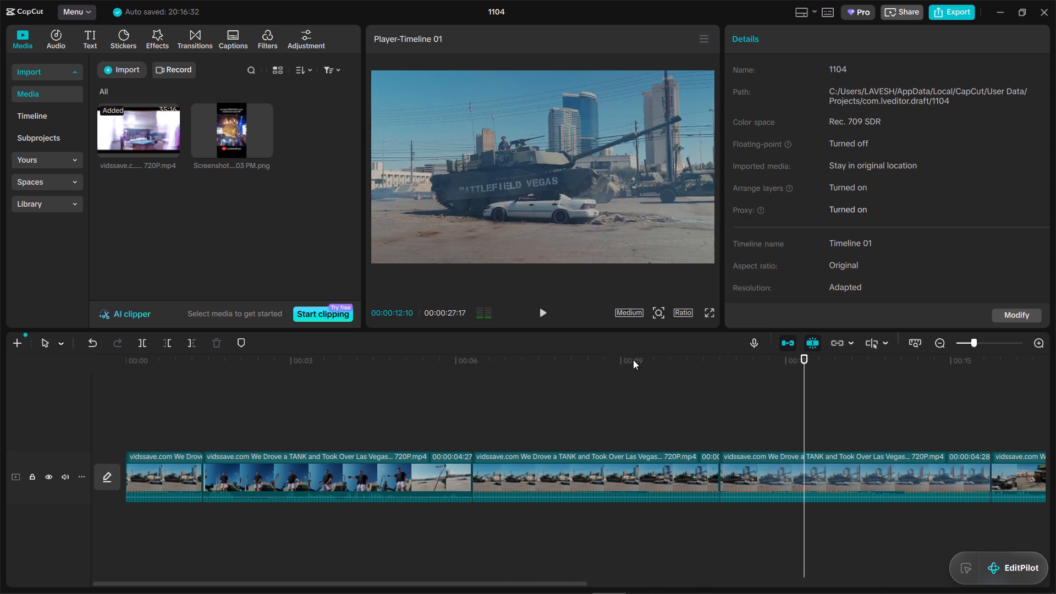
left_click(697, 439)
key("space")
key("space")
left_click(708, 463)
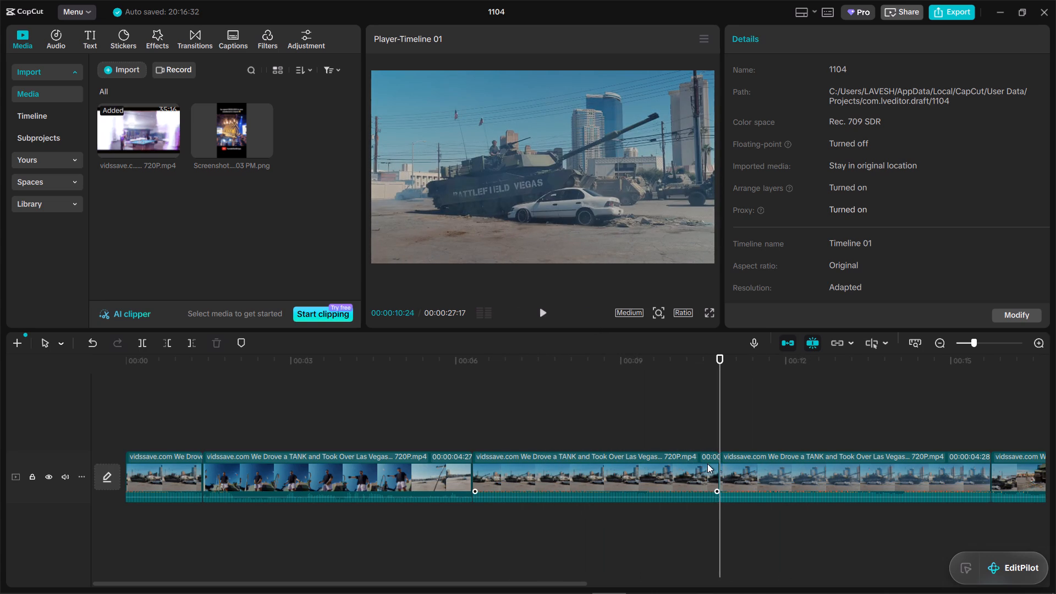
left_click_drag(719, 472, 711, 472)
Play from the trimmed join through to the timeline's end and rewatch the man's closing reaction.
left_click(695, 442)
key("space")
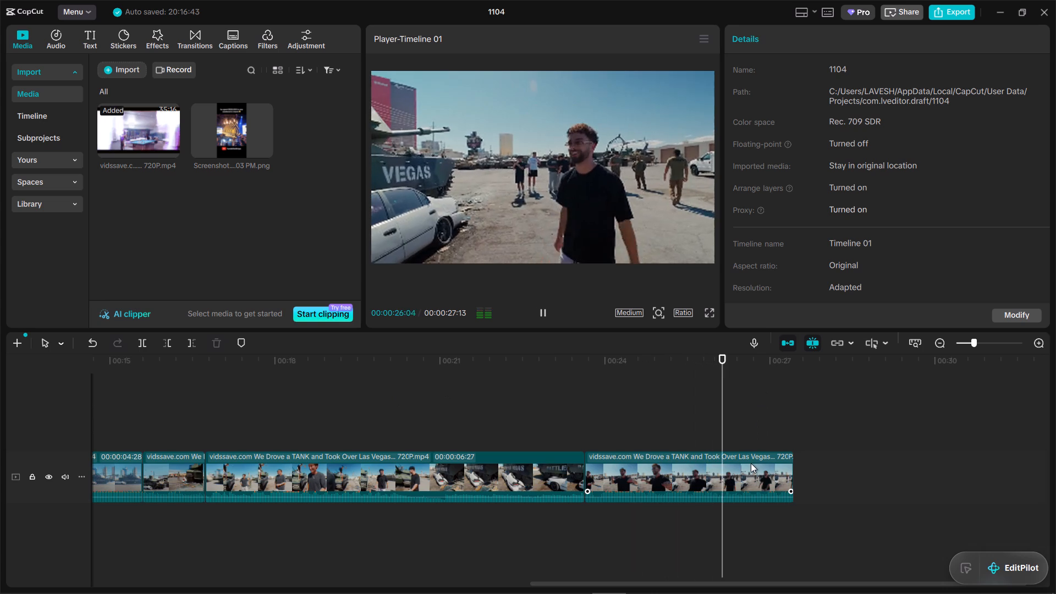
left_click(669, 419)
left_click_drag(669, 419, 554, 399)
key("space")
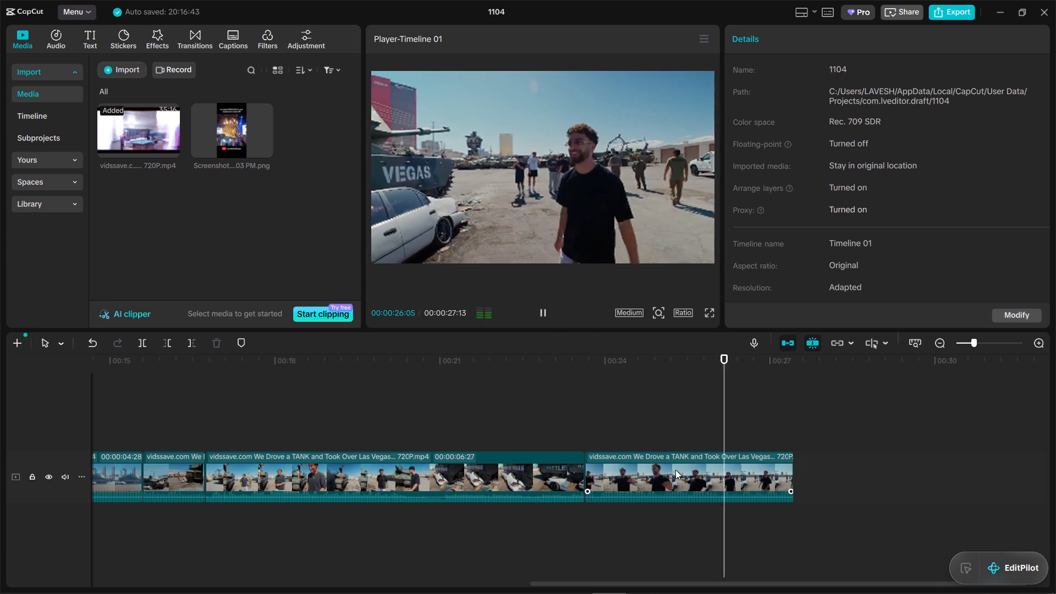
key("space")
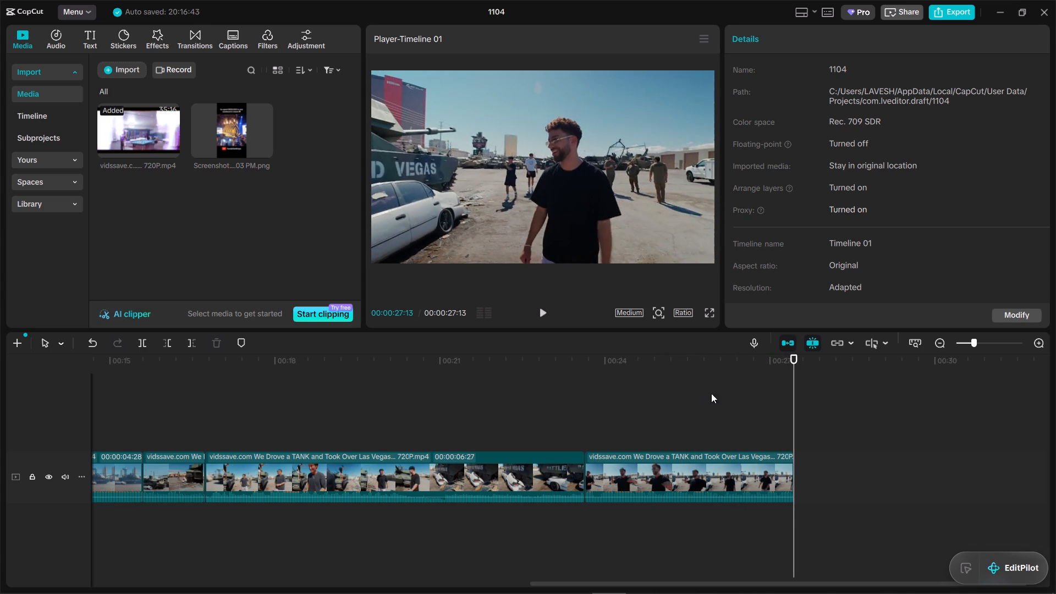
Combine all the timeline clips into one compound clip and return the playhead to 00:00:00:00.
left_click_drag(832, 476, 0, 503)
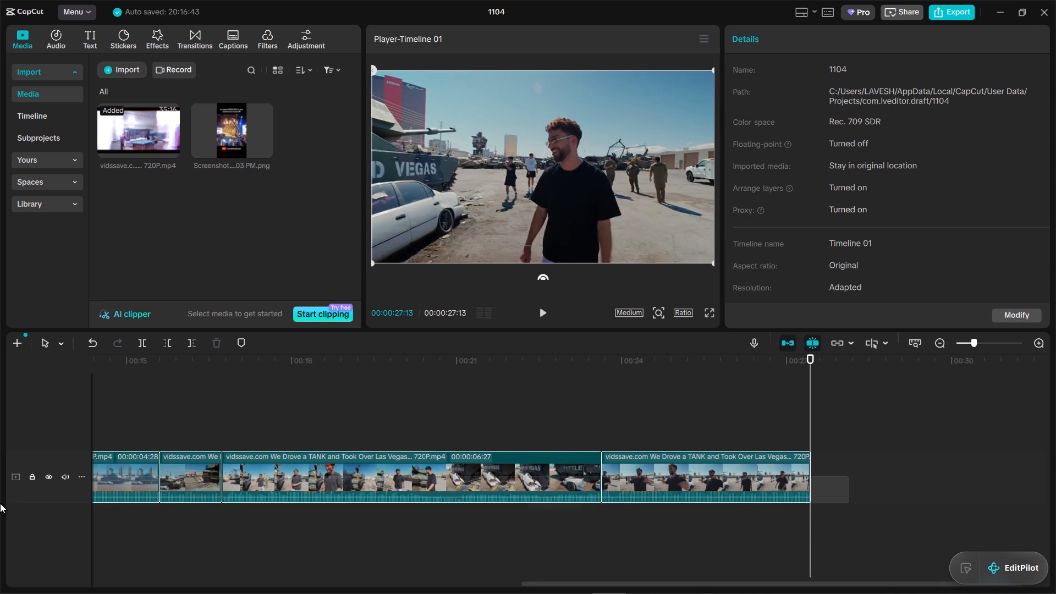
left_click_drag(0, 503, 96, 488)
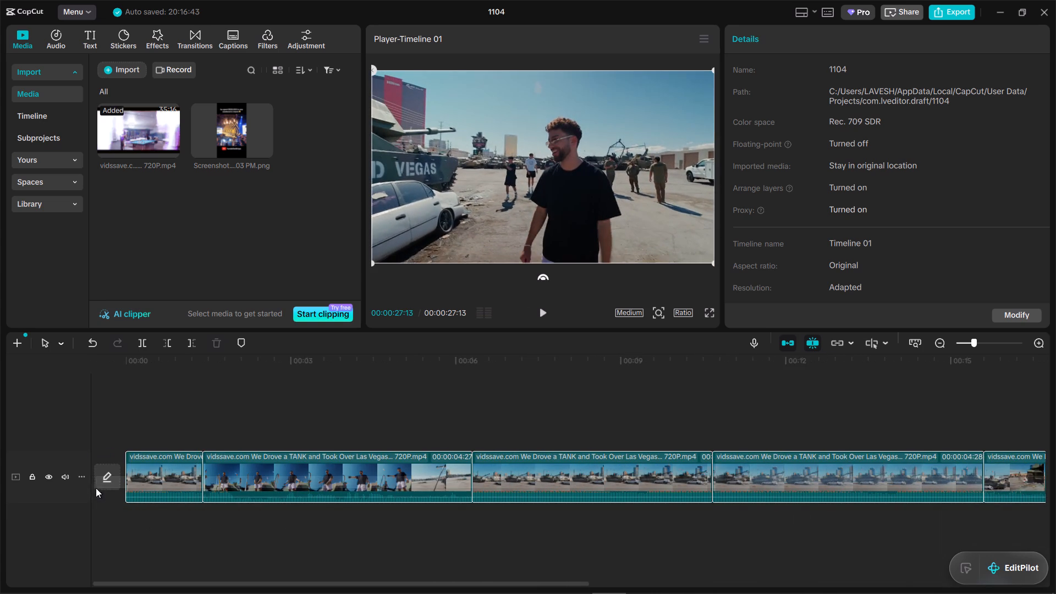
left_click_drag(96, 488, 125, 487)
right_click(212, 471)
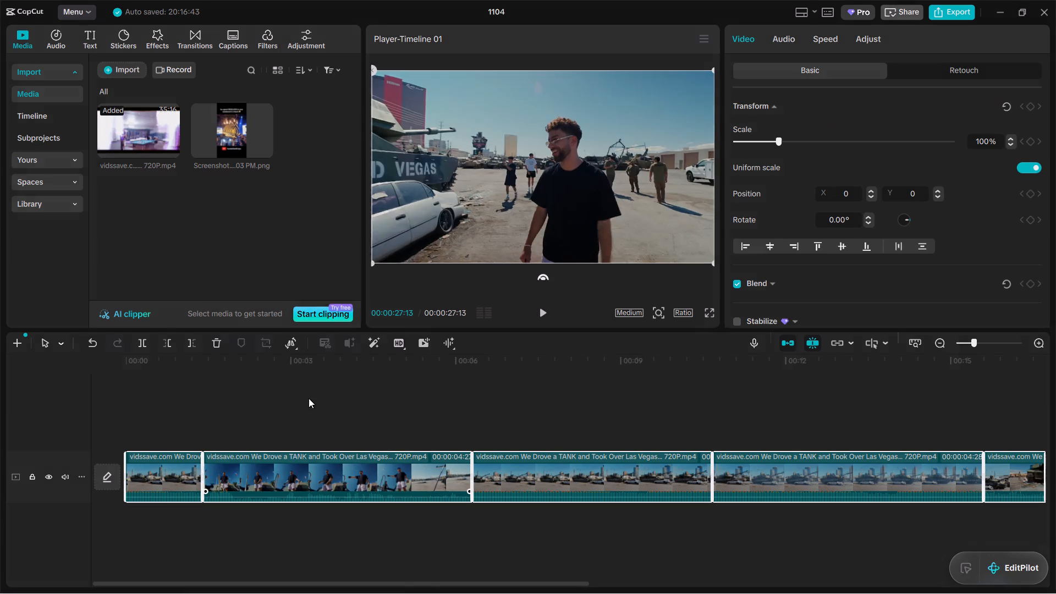
left_click(302, 329)
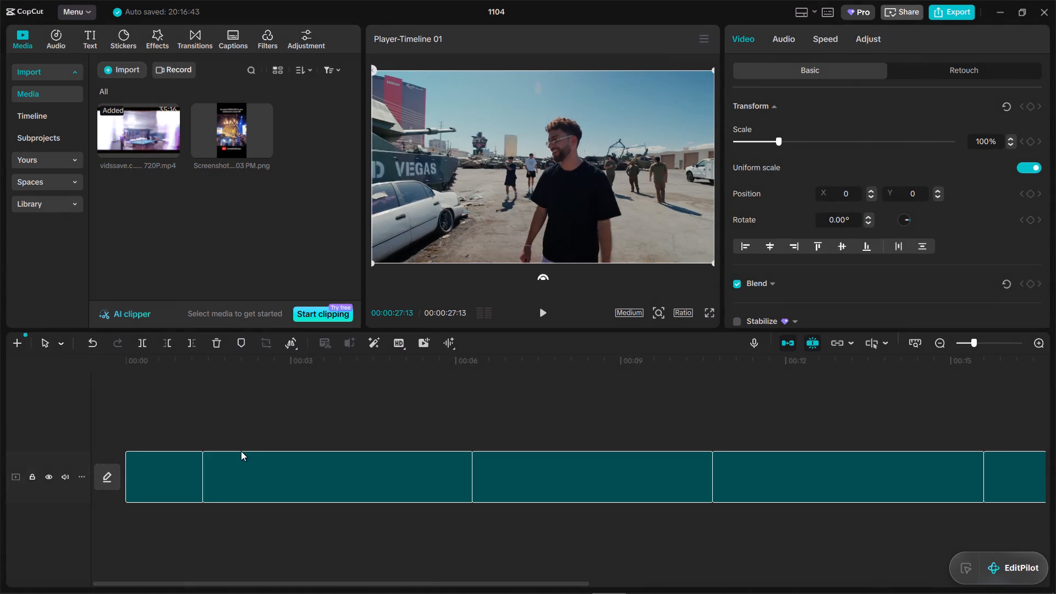
left_click(238, 427)
left_click_drag(238, 427, 0, 431)
key("space")
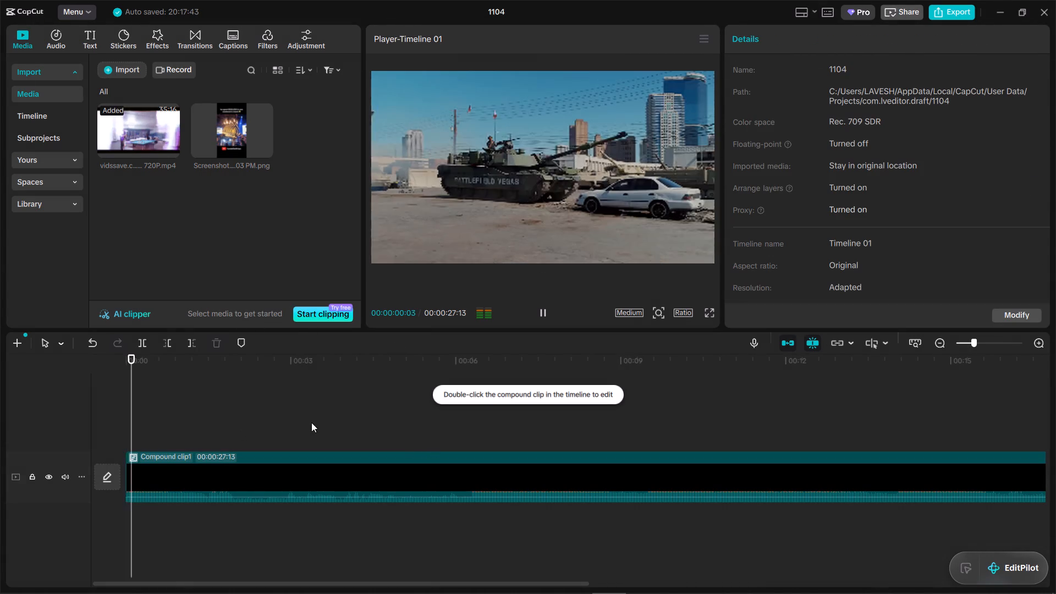
left_click(311, 422)
left_click_drag(311, 422, 0, 421)
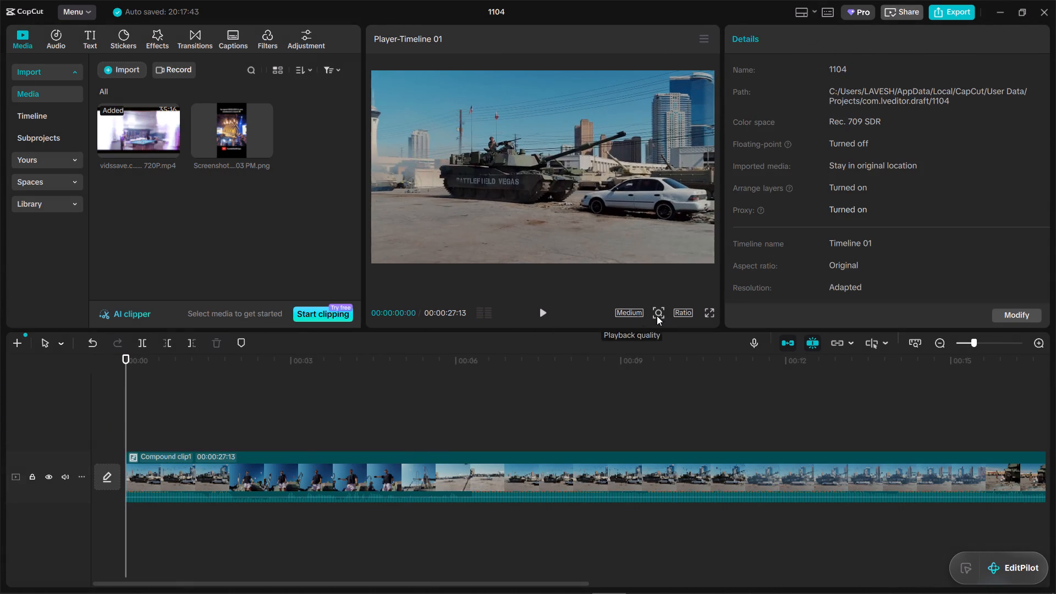
Set the timeline's aspect ratio to 9:16.
left_click(686, 315)
left_click(730, 369)
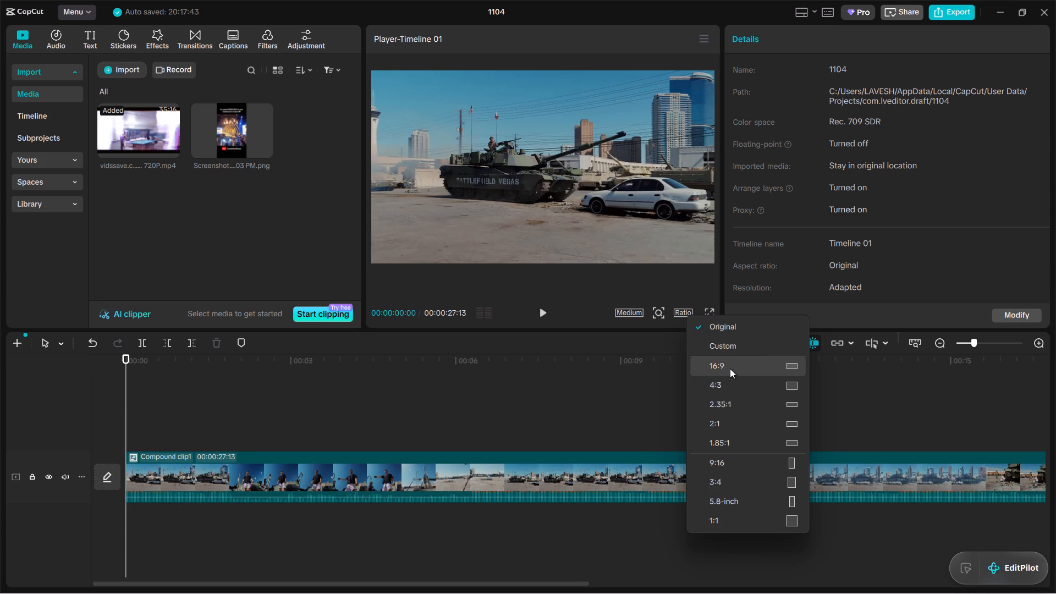
left_click(691, 313)
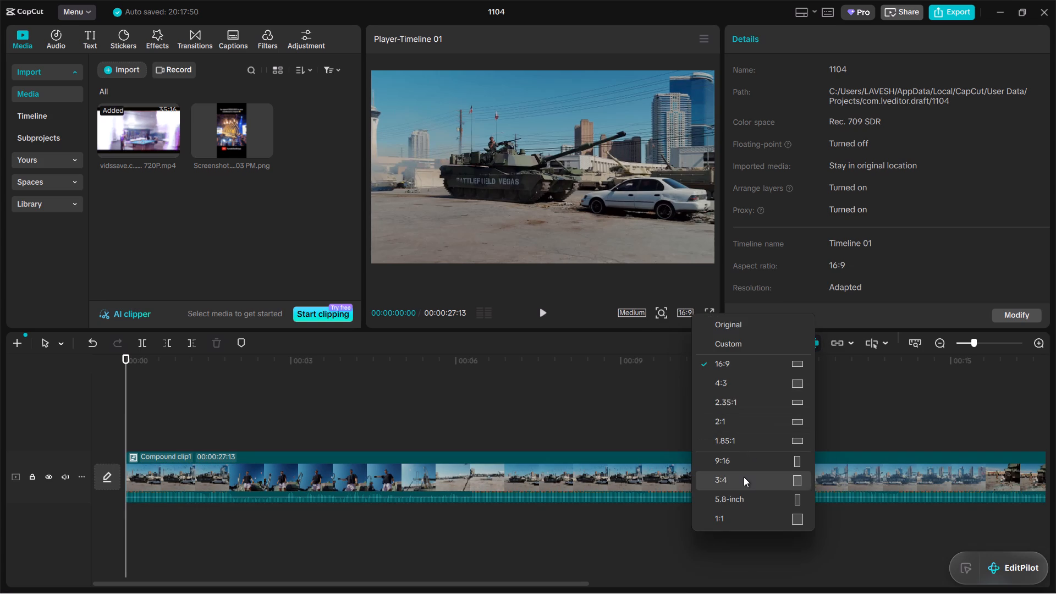
left_click(743, 470)
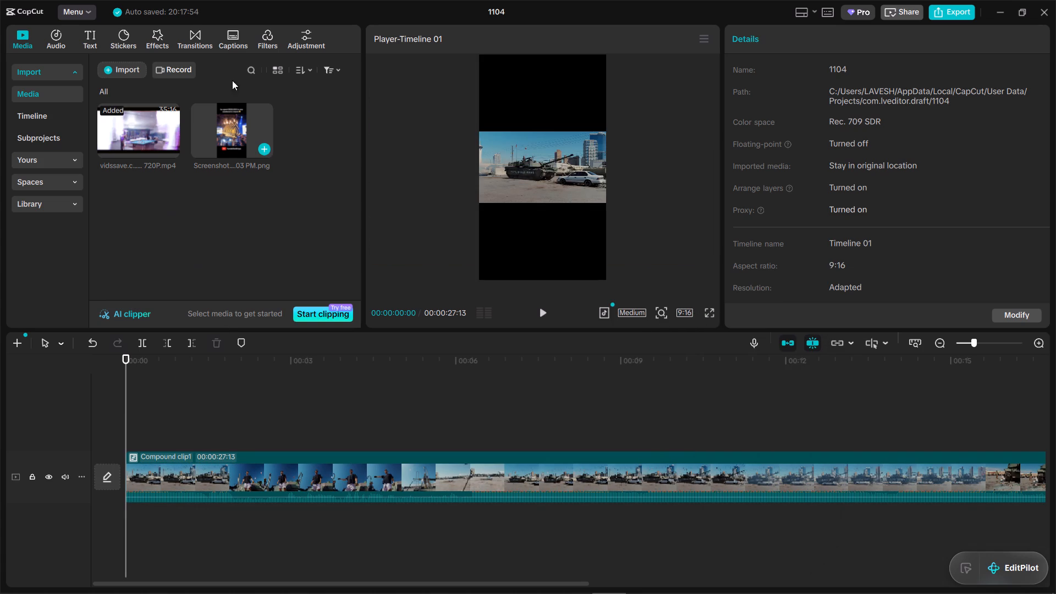
Place the Screenshot PNG reference image on a separate track above the compound clip, starting at 00:00:00:00.
left_click(262, 153)
key("ctrl+z")
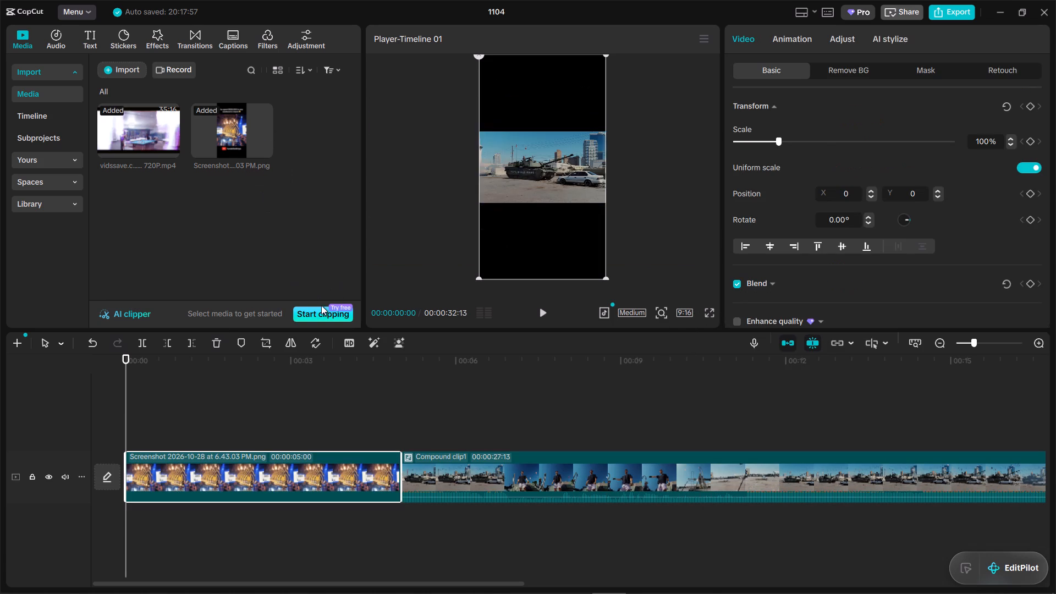
left_click_drag(229, 111, 124, 421)
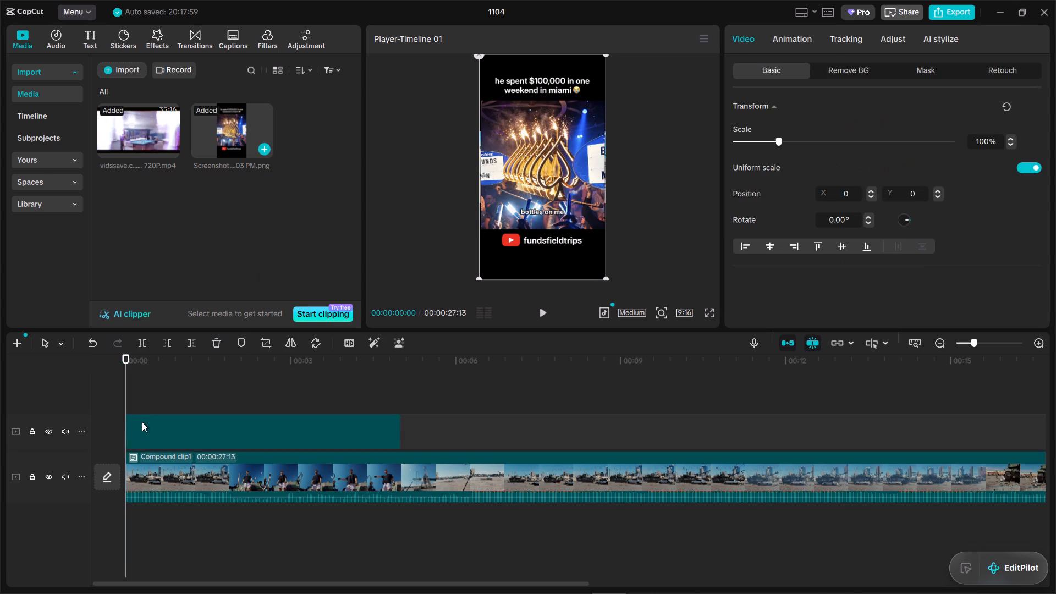
Hide the reference image track and scale the compound clip to 150%.
left_click(47, 434)
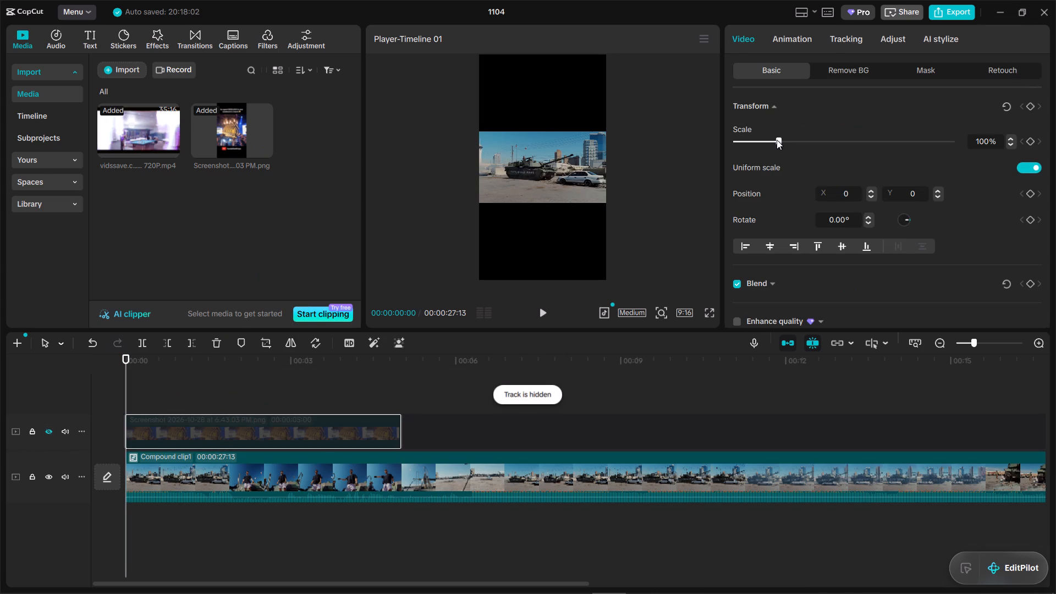
left_click(297, 471)
left_click(797, 142)
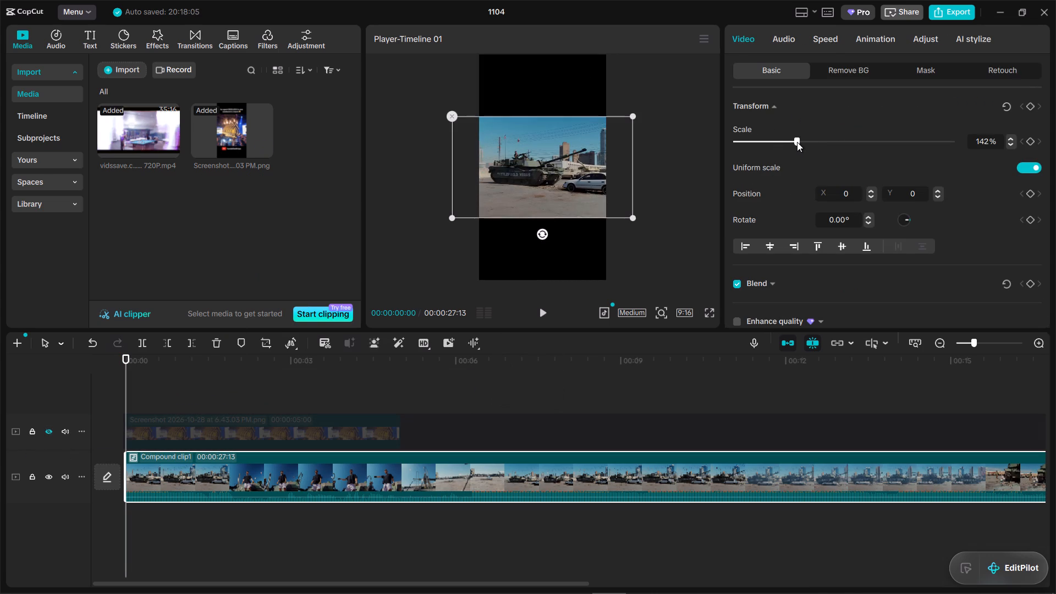
left_click(797, 142)
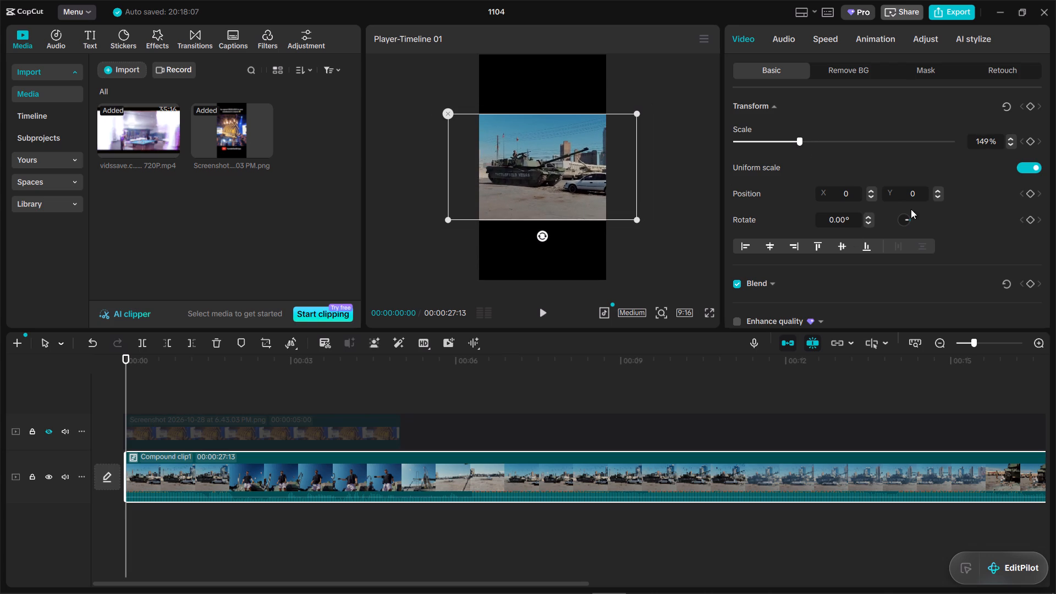
left_click(989, 139)
left_click(1012, 138)
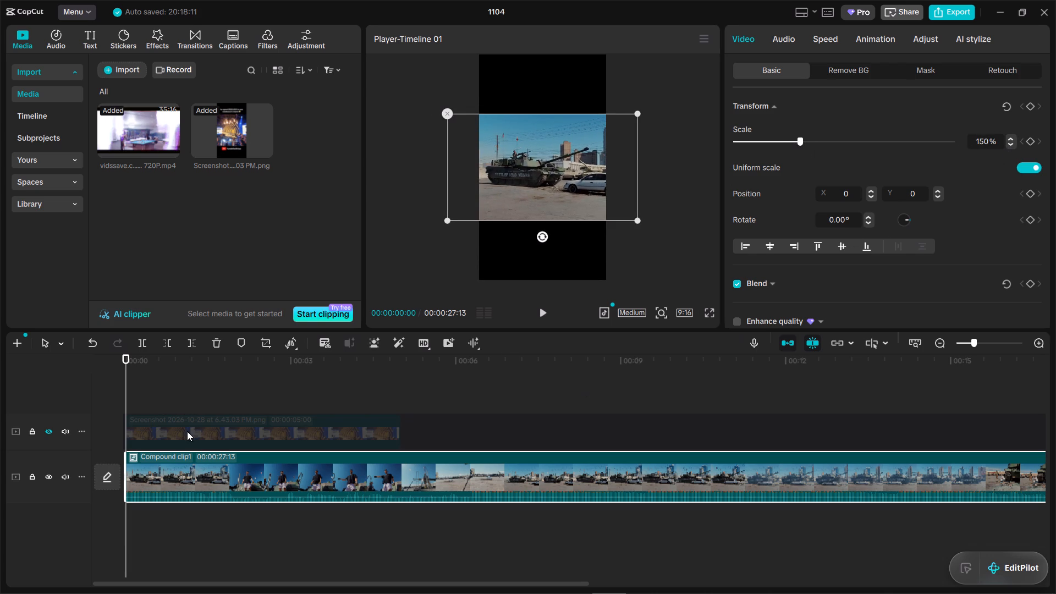
Briefly show the reference image to compare framing, hide it again, preview the vertical clip partly in full screen, and return to the start.
left_click(47, 435)
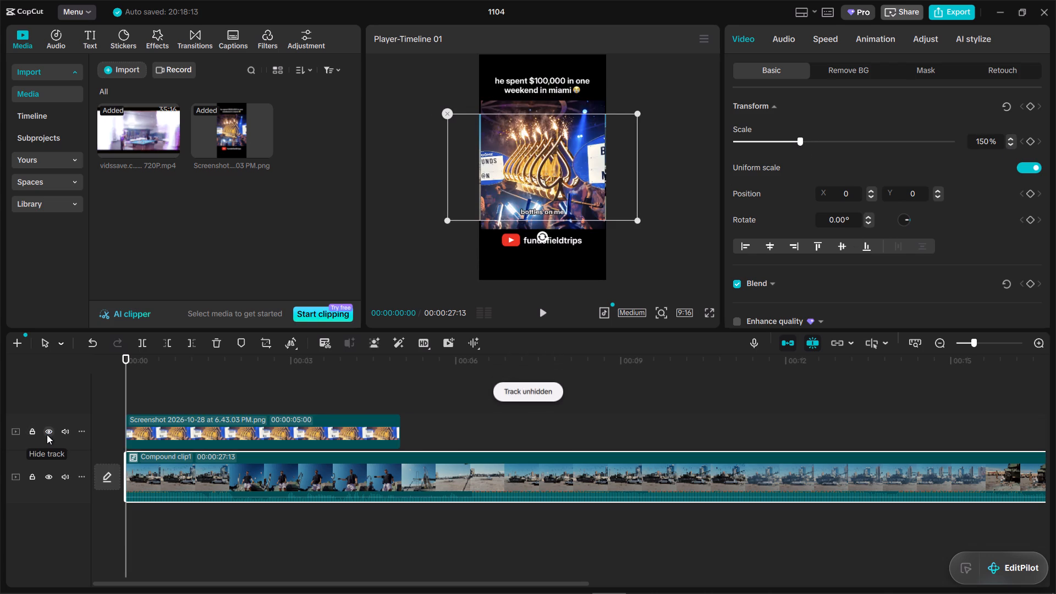
left_click(47, 435)
key("space")
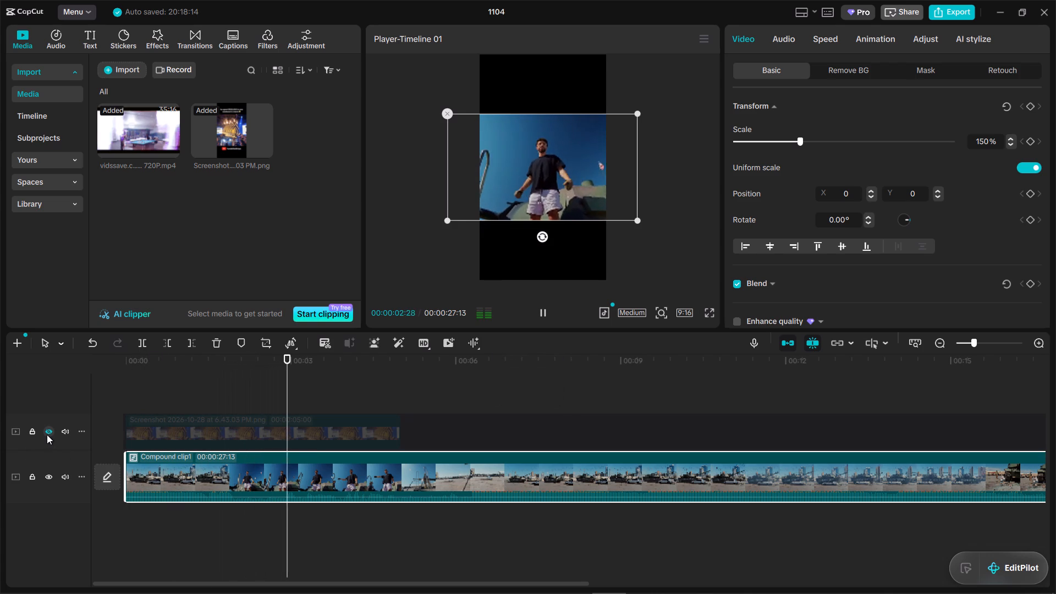
key("space")
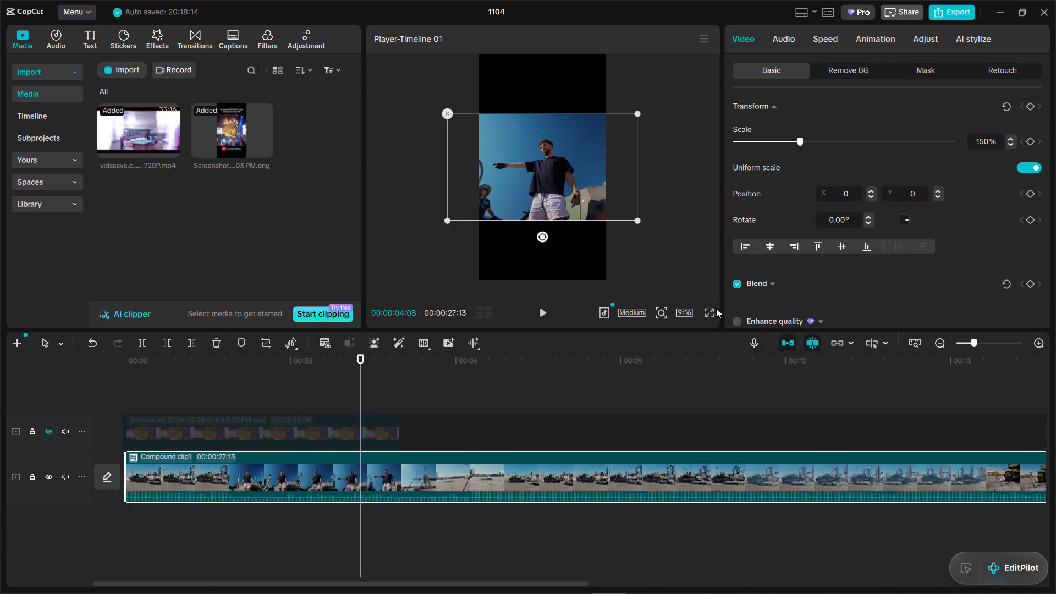
left_click(712, 309)
key("space")
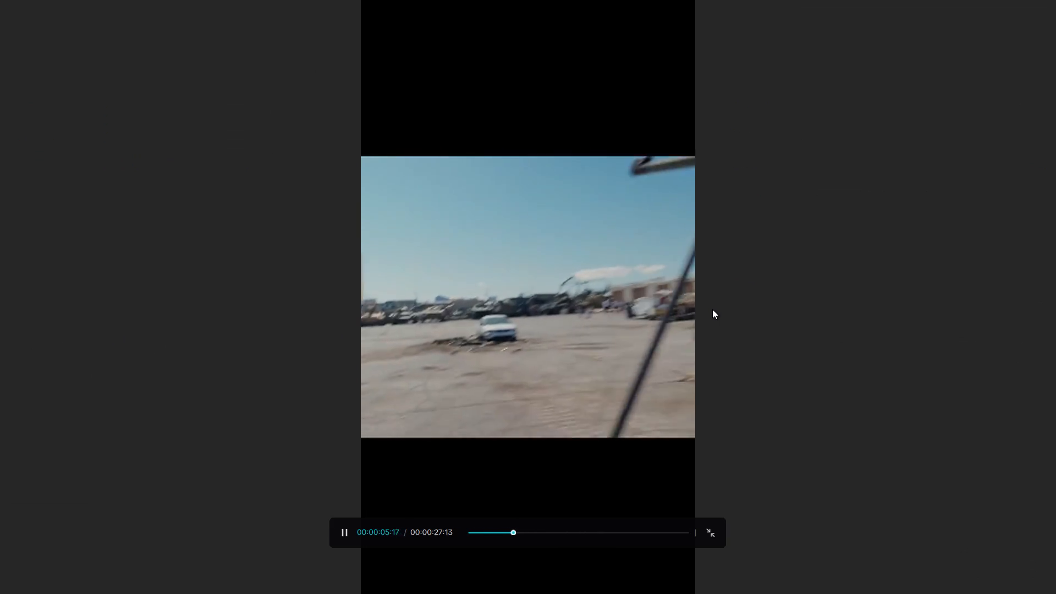
key("Escape")
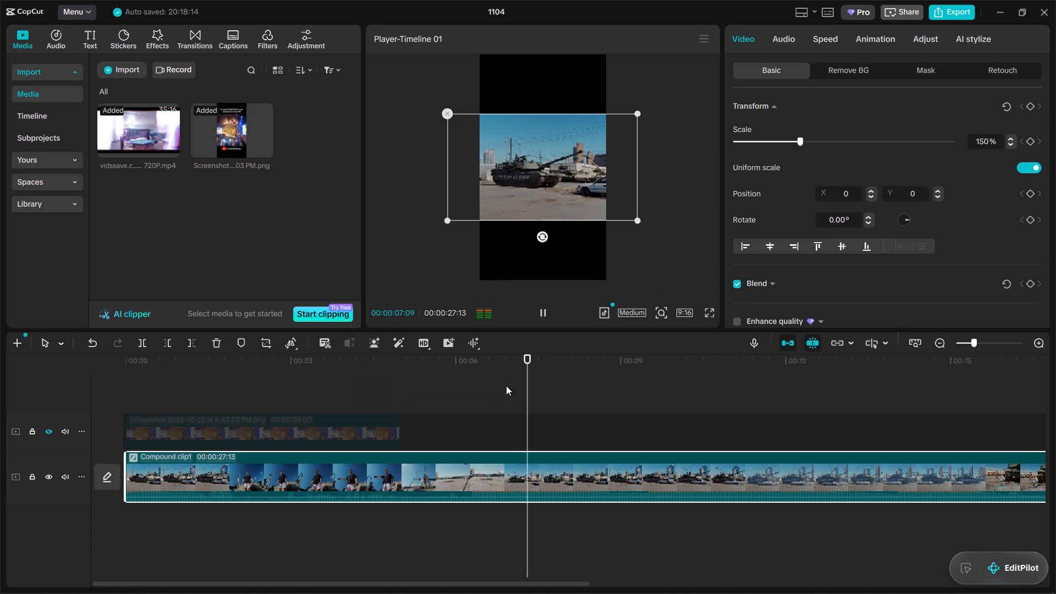
key("space")
left_click(492, 380)
left_click_drag(492, 380, 9, 372)
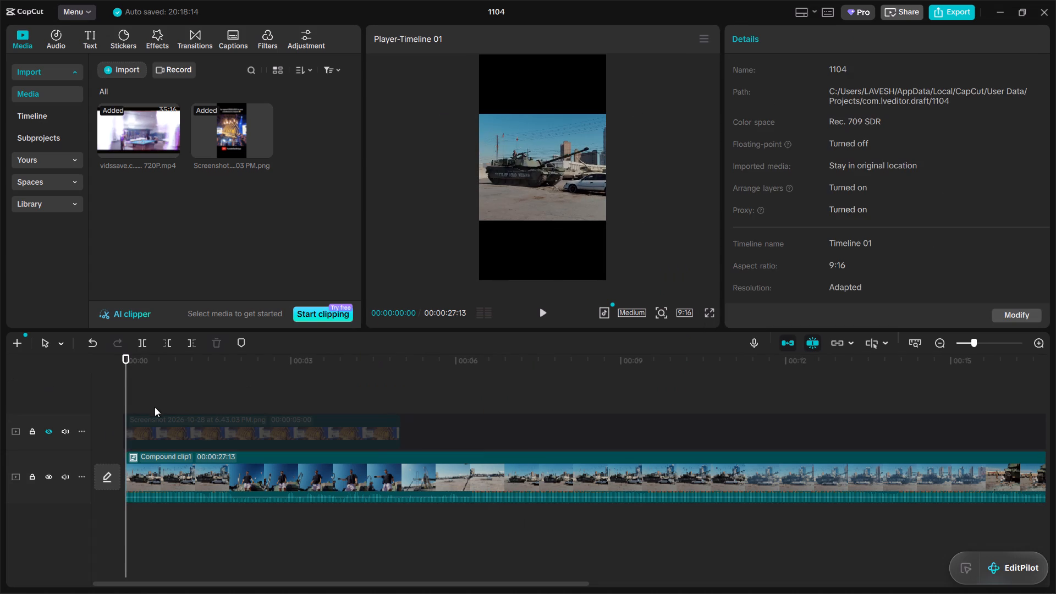
Switch to Chrome and open a new tab.
left_click(509, 584)
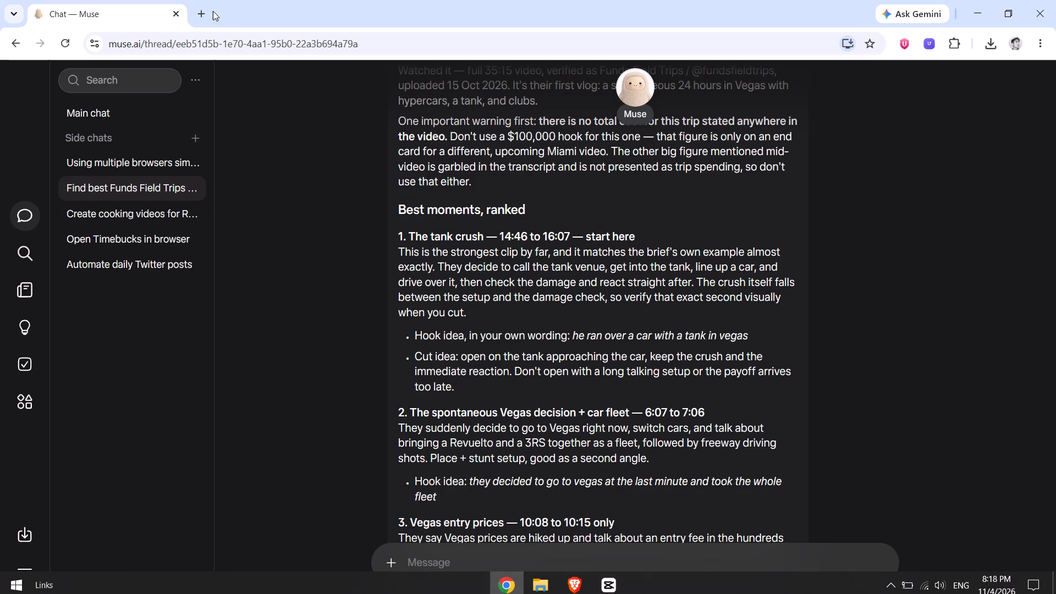
left_click(210, 15)
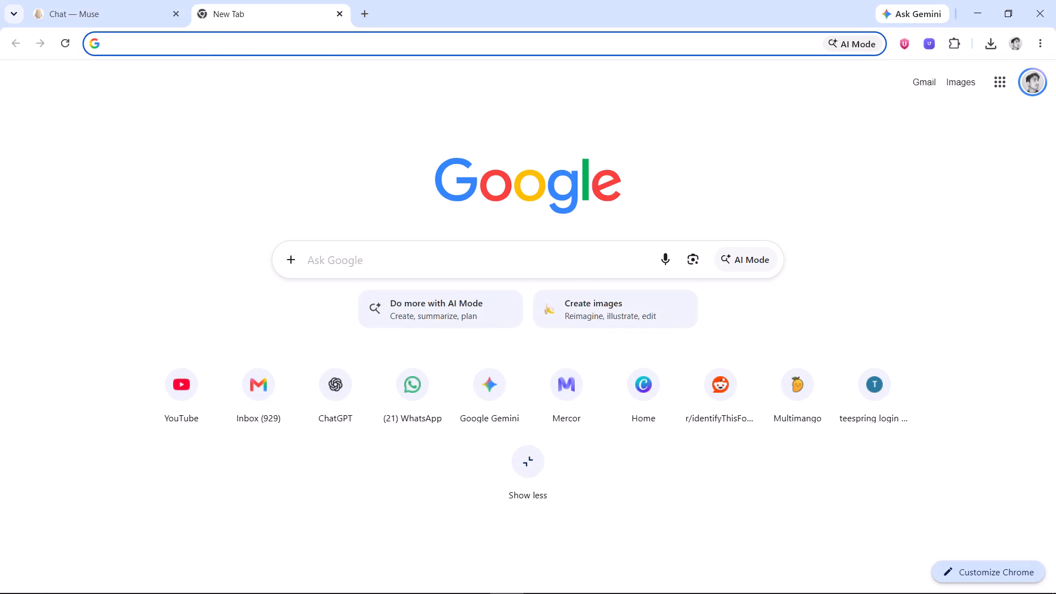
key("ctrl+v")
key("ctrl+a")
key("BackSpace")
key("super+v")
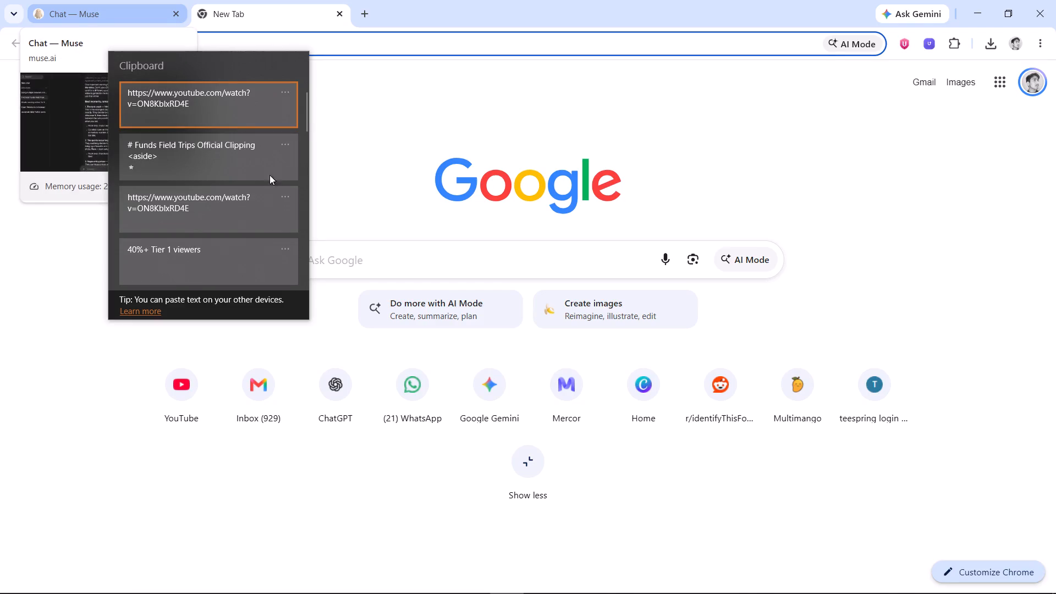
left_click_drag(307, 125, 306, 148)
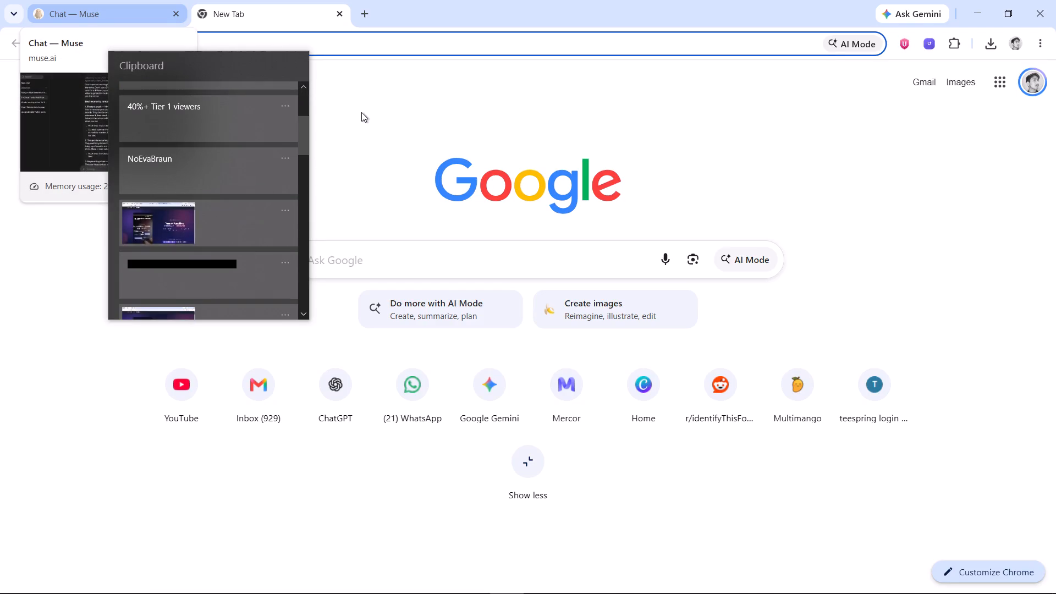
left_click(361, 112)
Open Whop and go to the Content Rewards community.
left_click(190, 45)
type("wh")
key("Return")
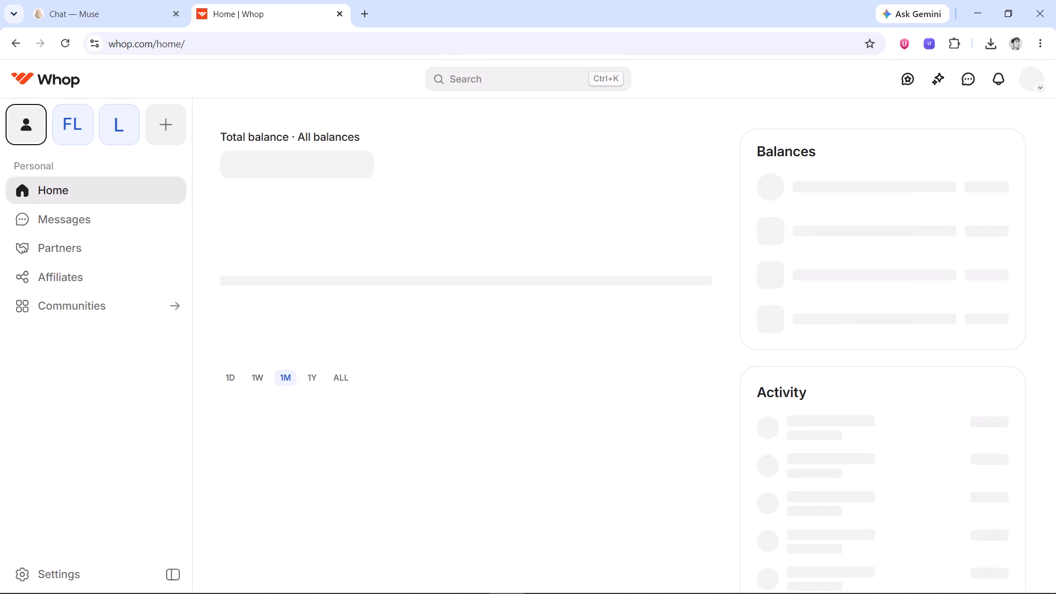
left_click(109, 311)
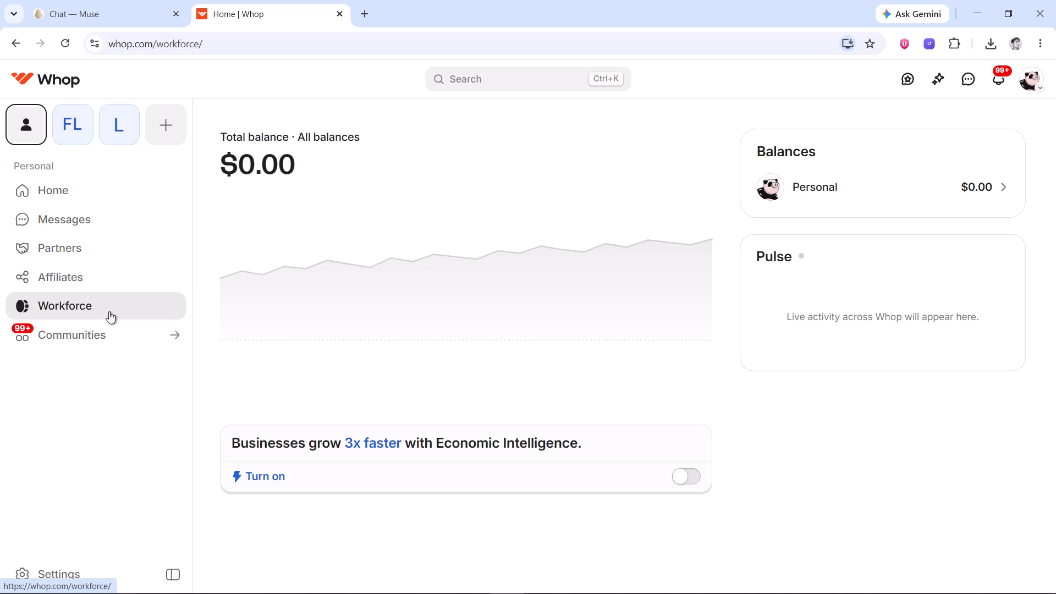
left_click(108, 339)
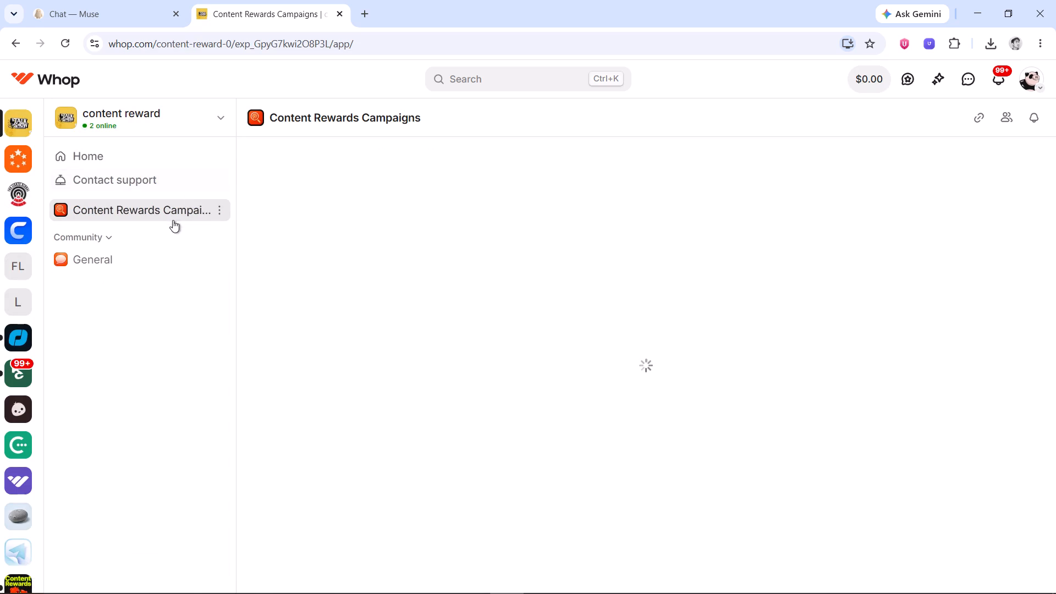
left_click(17, 157)
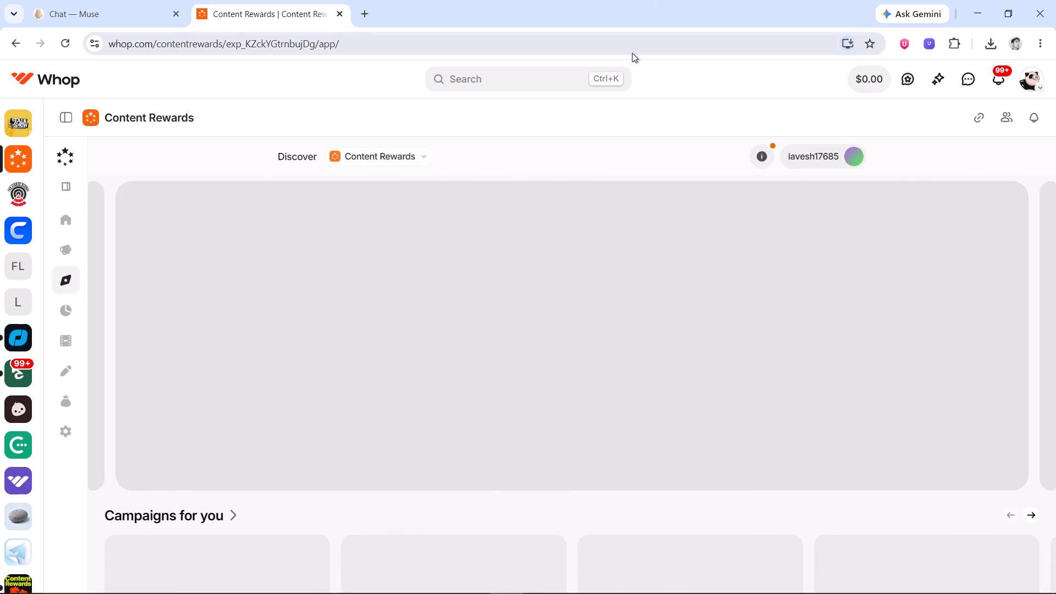
Find the Funds Field Trips Vlog [VIRAL] campaign among the joined Content Rewards campaigns and open its page.
scroll(304, 239, "down", 4)
scroll(413, 274, "up", 3)
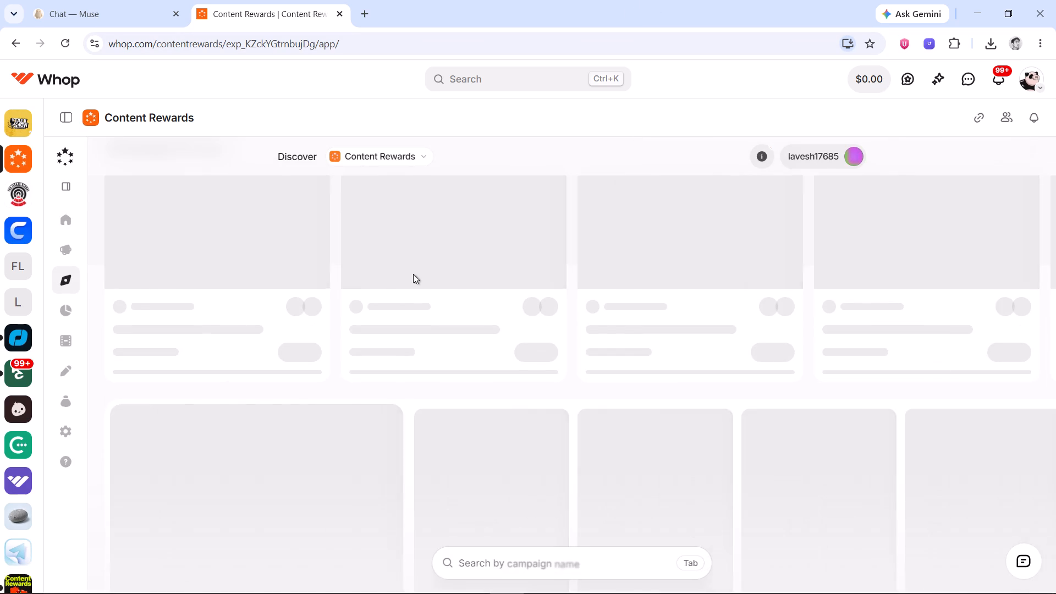
scroll(444, 348, "down", 4)
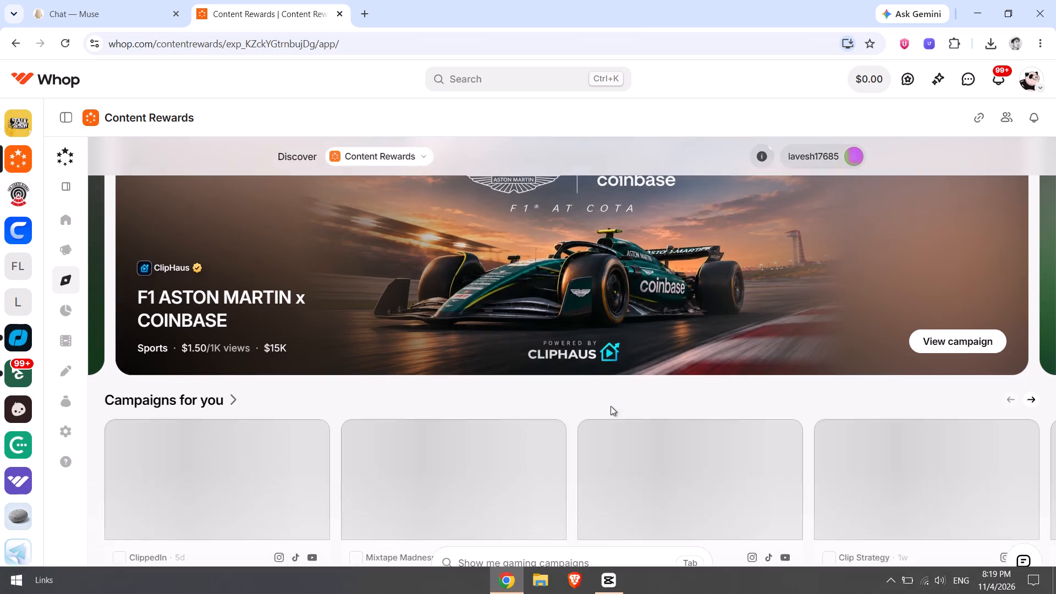
scroll(444, 333, "up", 1)
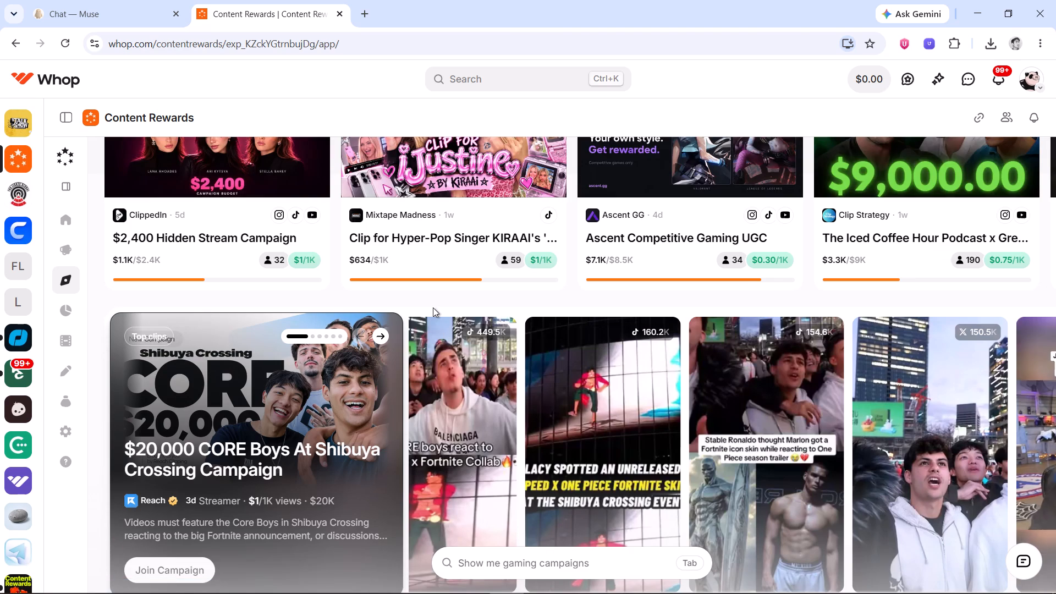
scroll(433, 307, "up", 2)
scroll(346, 262, "up", 2)
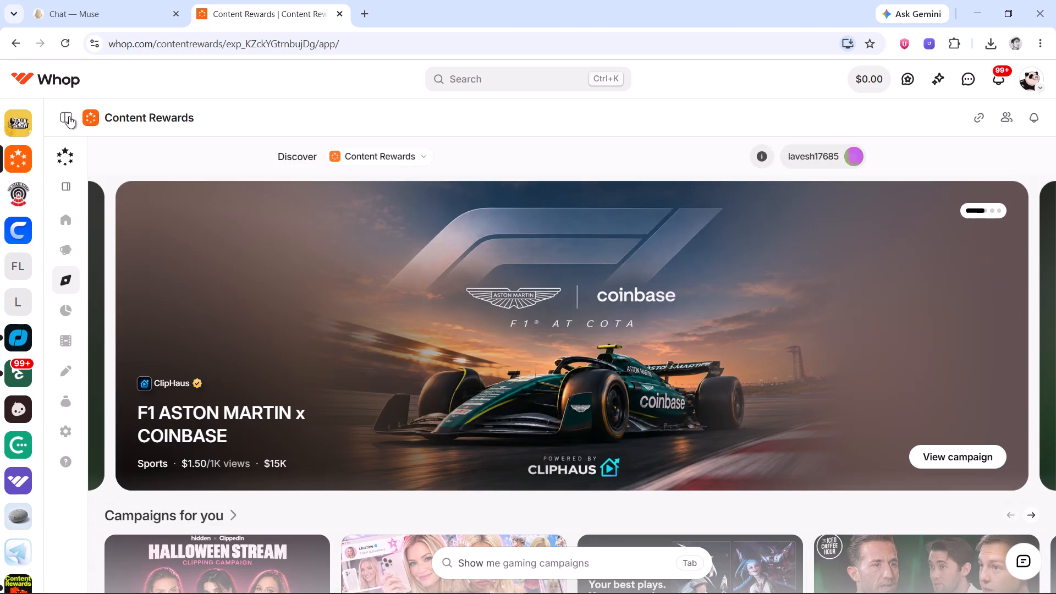
left_click(69, 116)
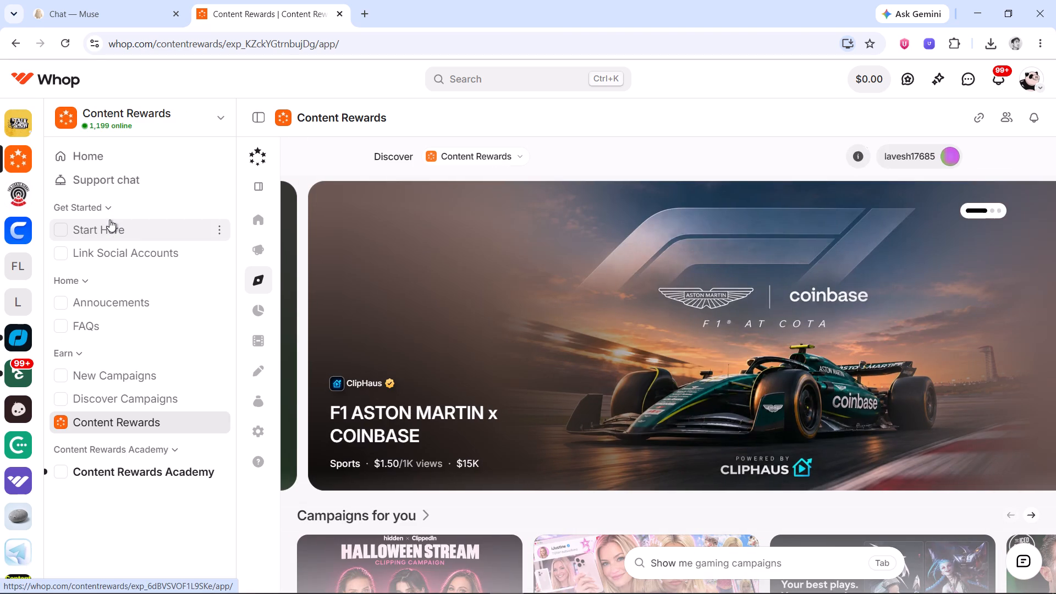
left_click(107, 427)
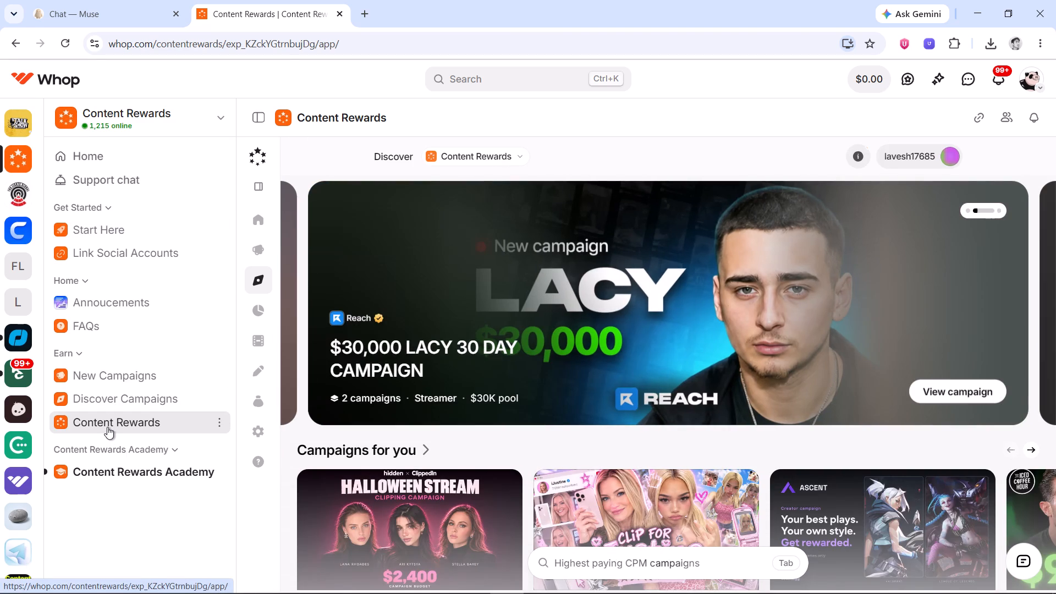
left_click(112, 381)
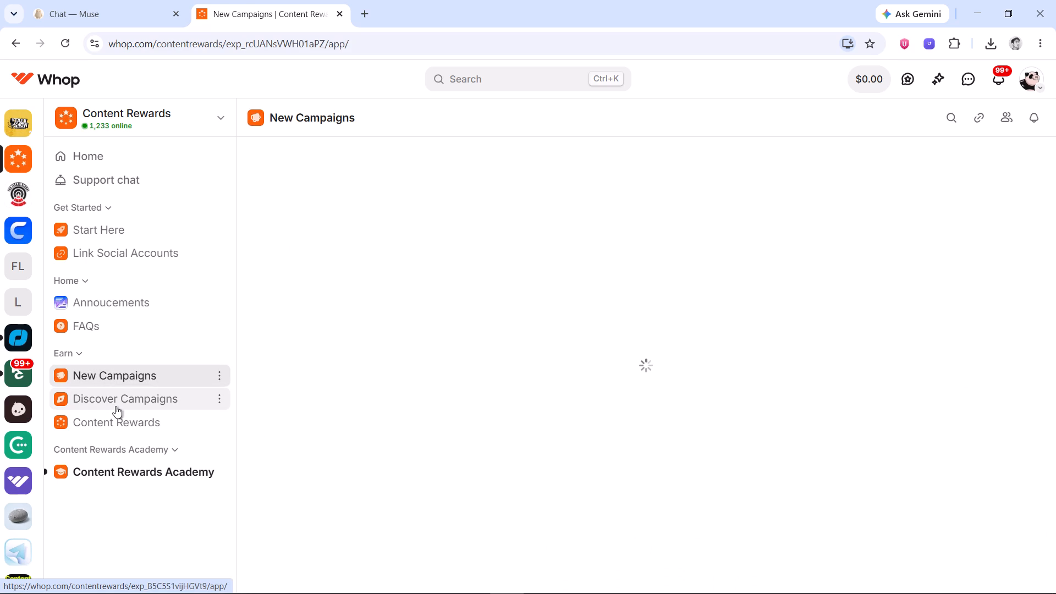
left_click(116, 406)
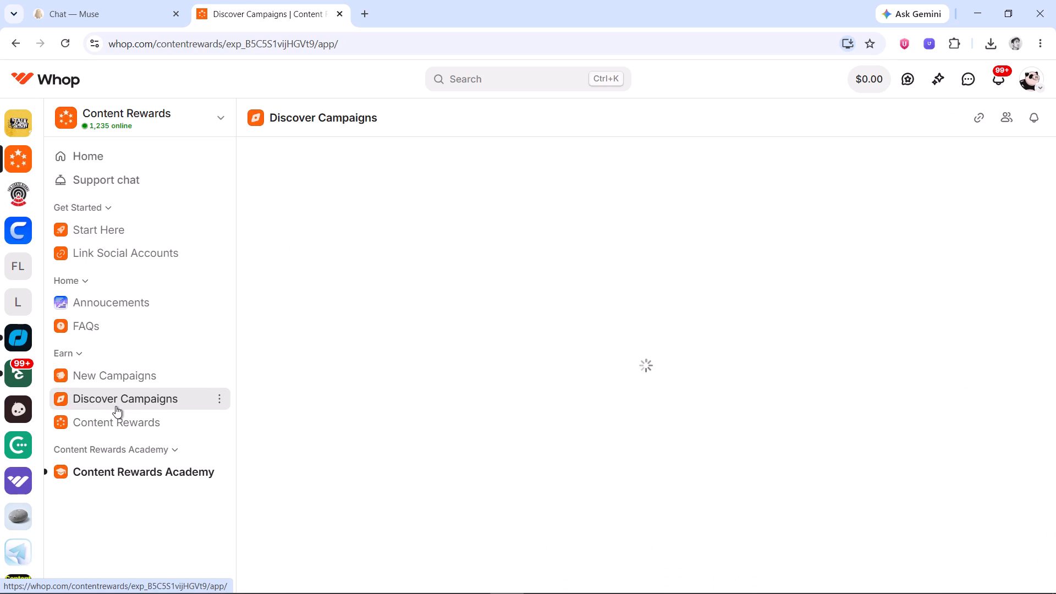
left_click(123, 415)
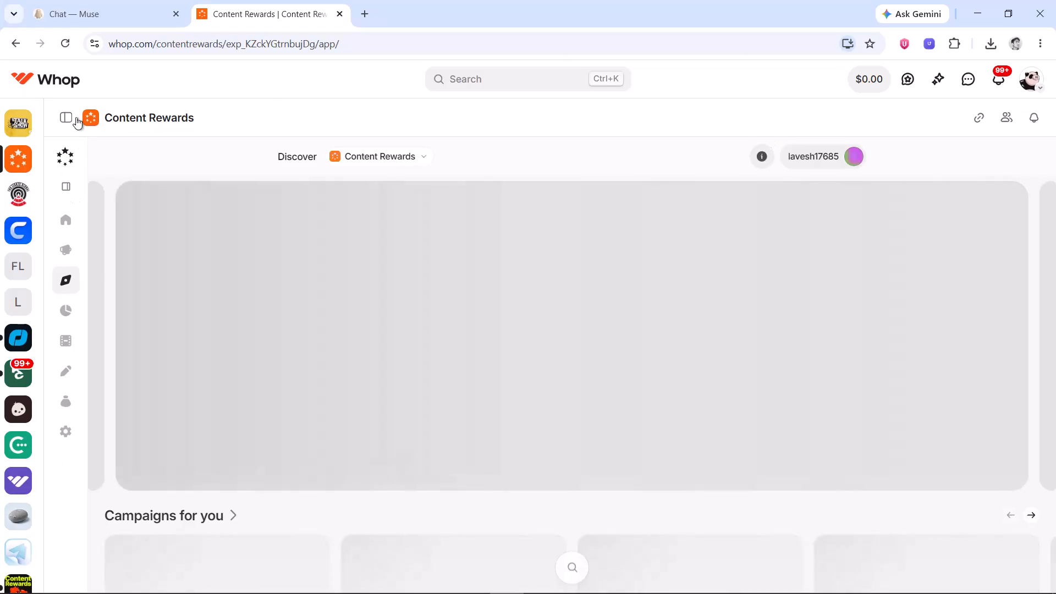
left_click(64, 188)
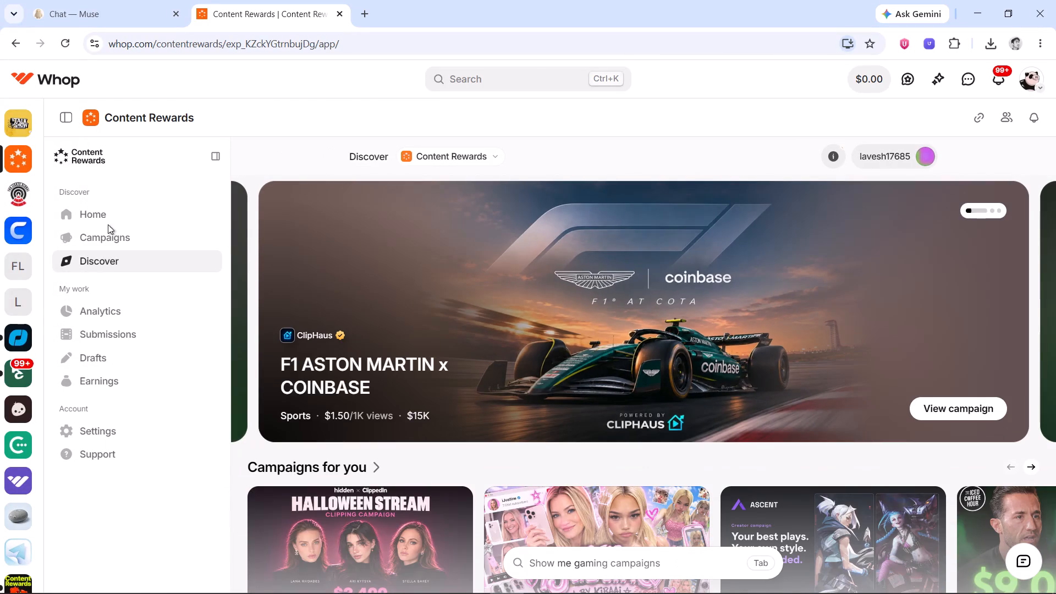
left_click(111, 240)
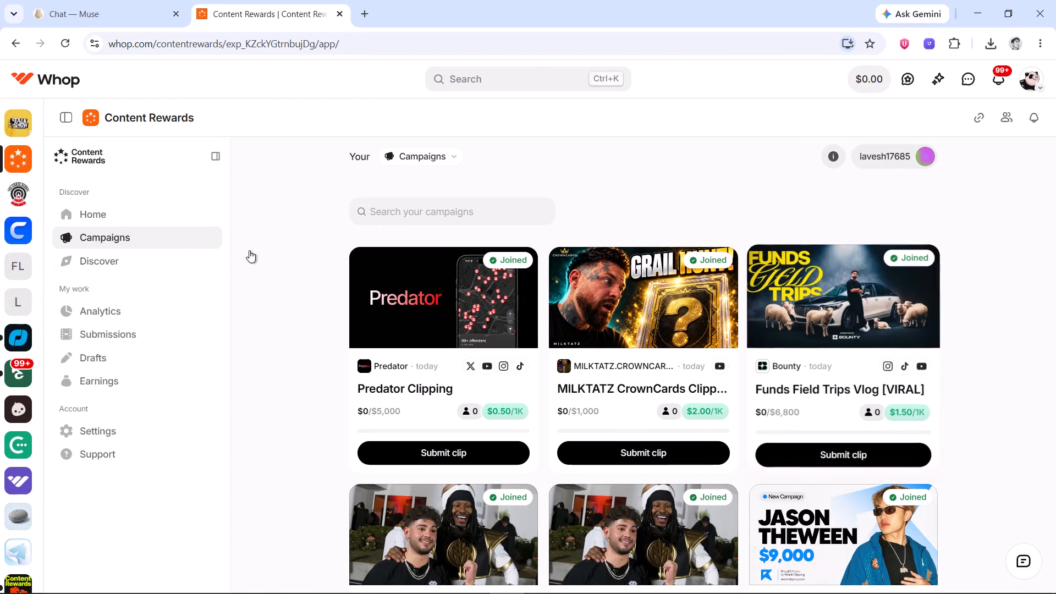
left_click(861, 316)
Look through the campaign page and open the Guidelines document from its reference materials.
scroll(653, 385, "down", 4)
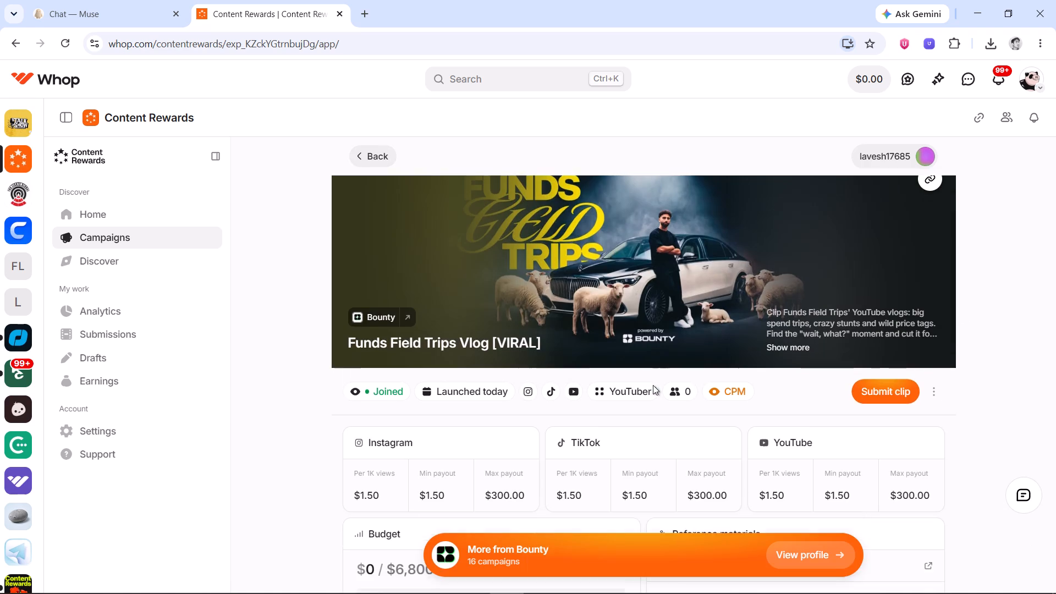
scroll(653, 385, "down", 9)
left_click(888, 297)
left_click(855, 302)
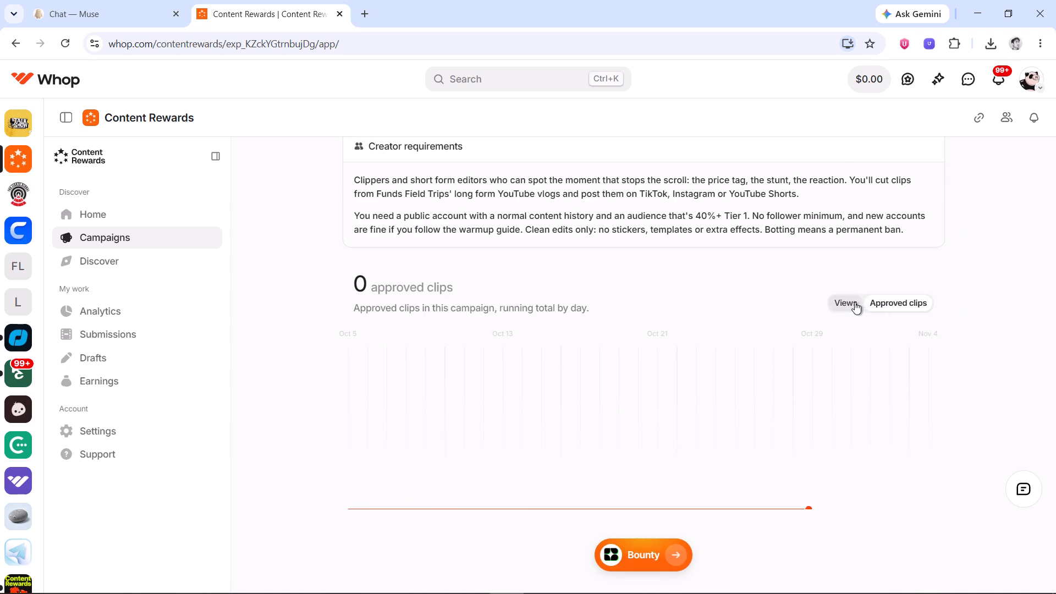
scroll(684, 317, "up", 6)
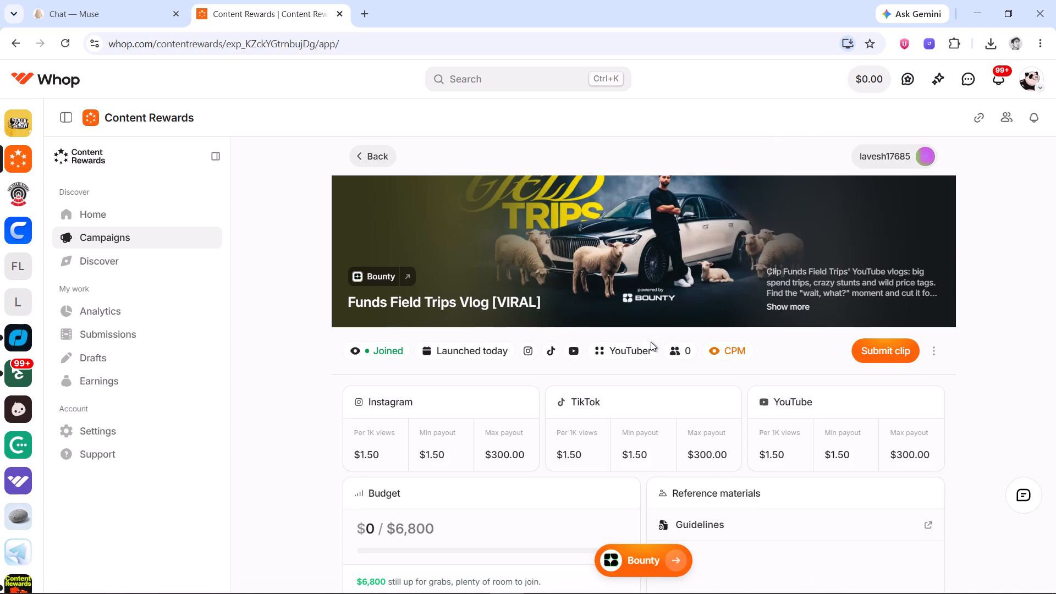
scroll(651, 342, "down", 2)
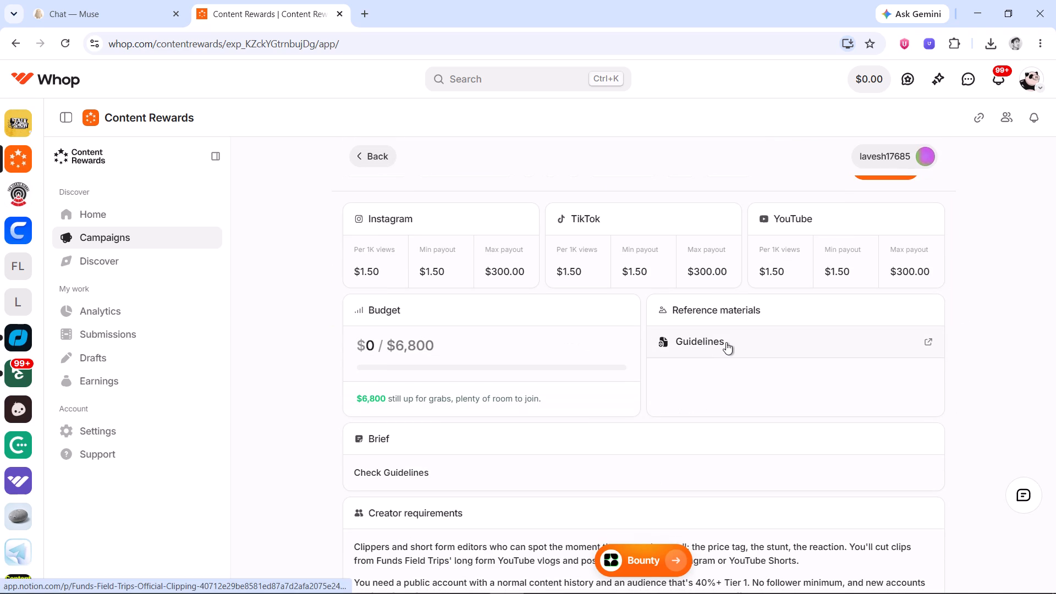
scroll(726, 342, "down", 2)
scroll(701, 207, "up", 2)
left_click(700, 332)
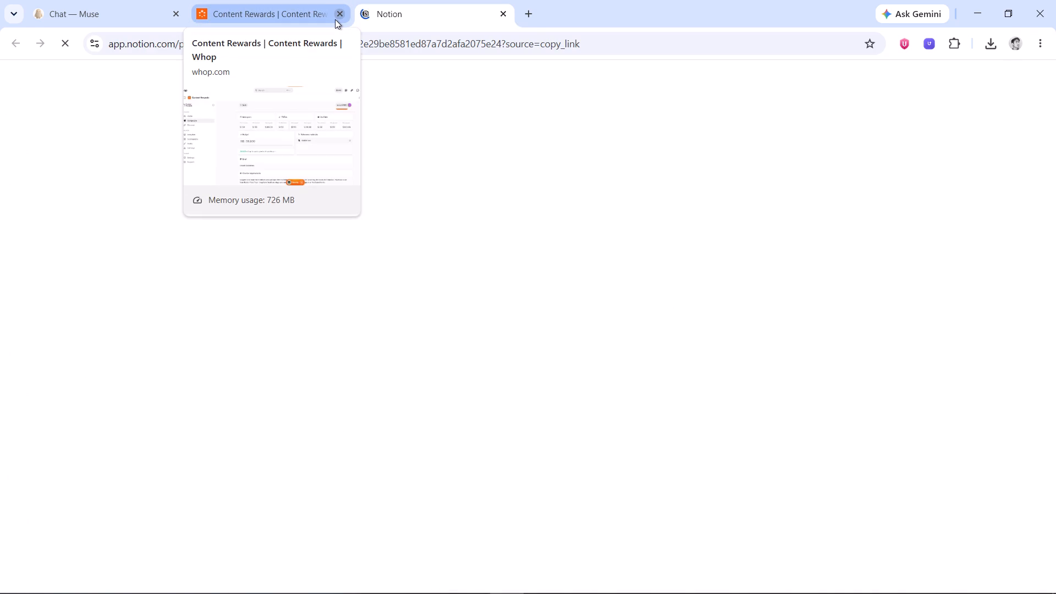
left_click(252, 0)
scroll(559, 277, "down", 4)
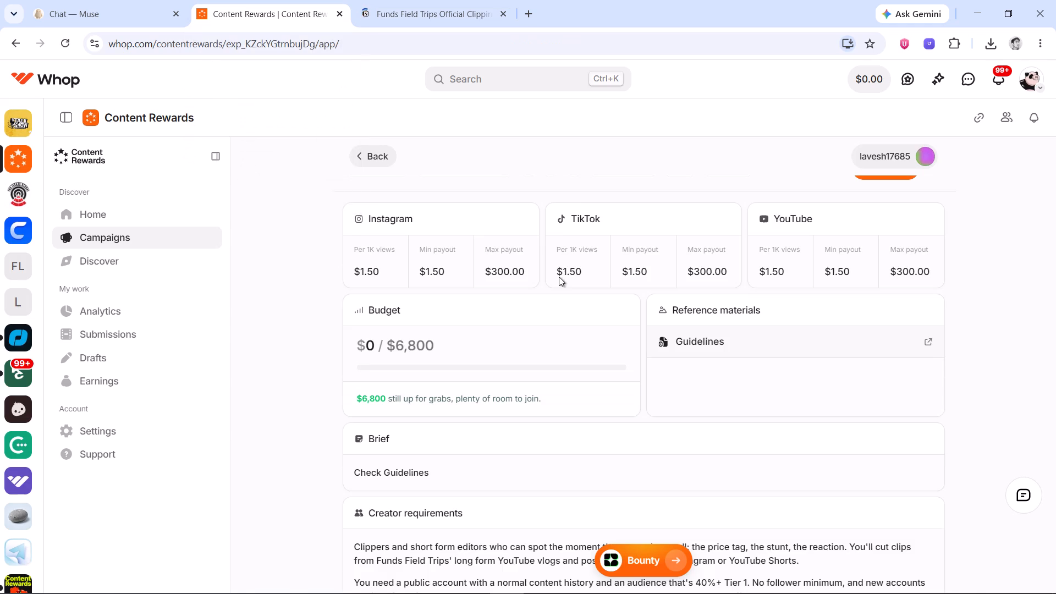
scroll(557, 277, "up", 2)
left_click(422, 0)
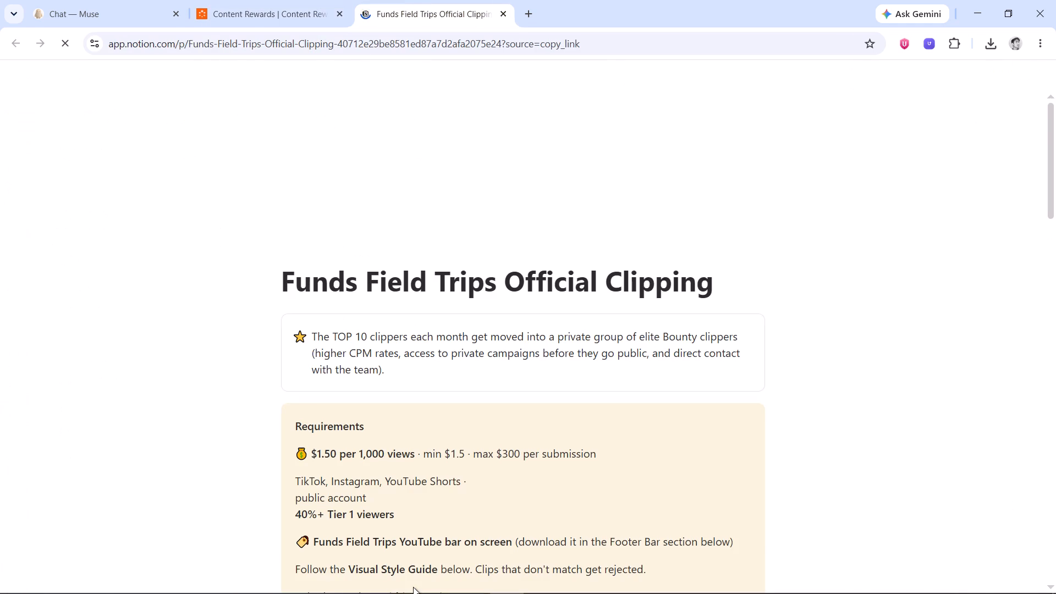
Open the YouTube logo and name file linked in the guidelines' Footer Bar section and download the PNG.
scroll(410, 456, "down", 7)
scroll(395, 399, "down", 2)
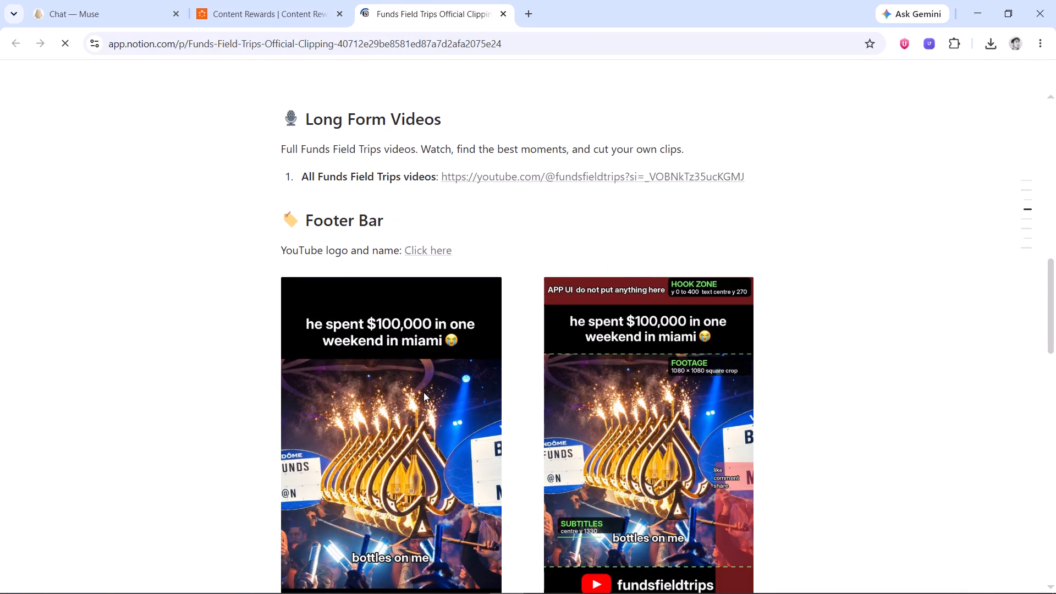
left_click(425, 251)
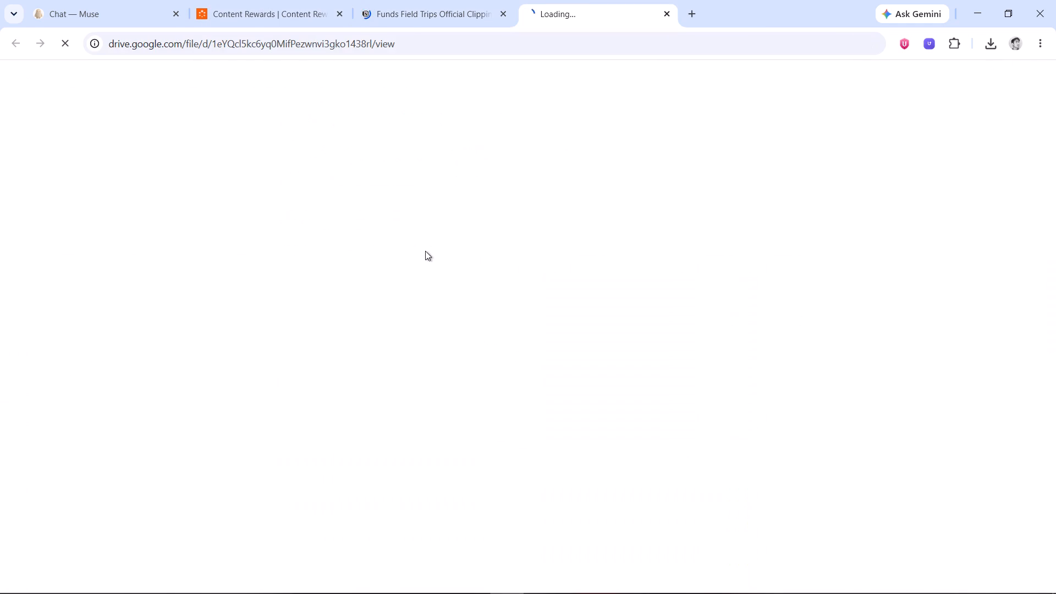
left_click(455, 27)
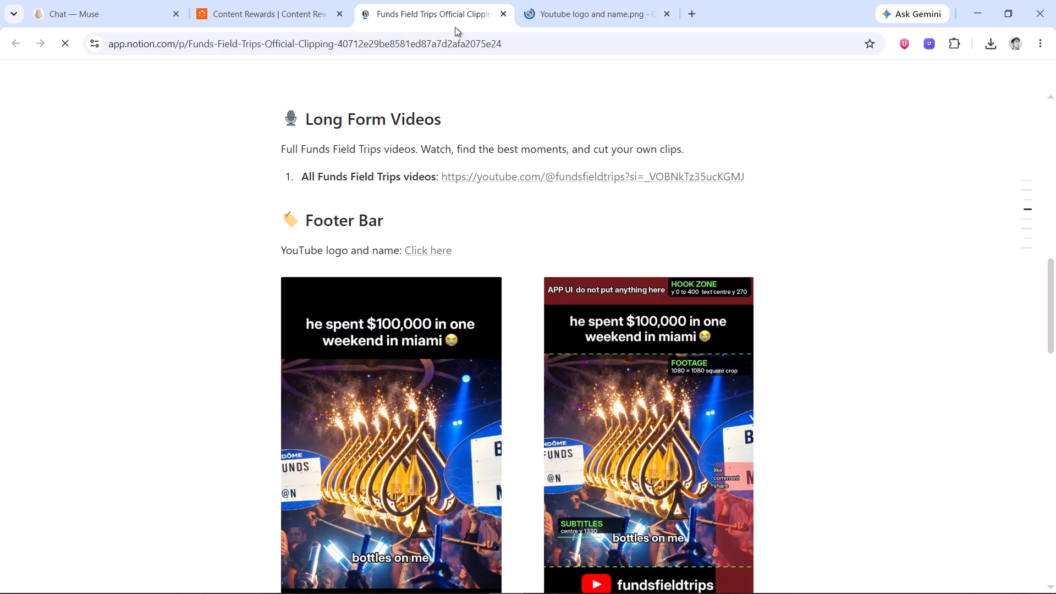
scroll(479, 255, "down", 2)
left_click(570, 0)
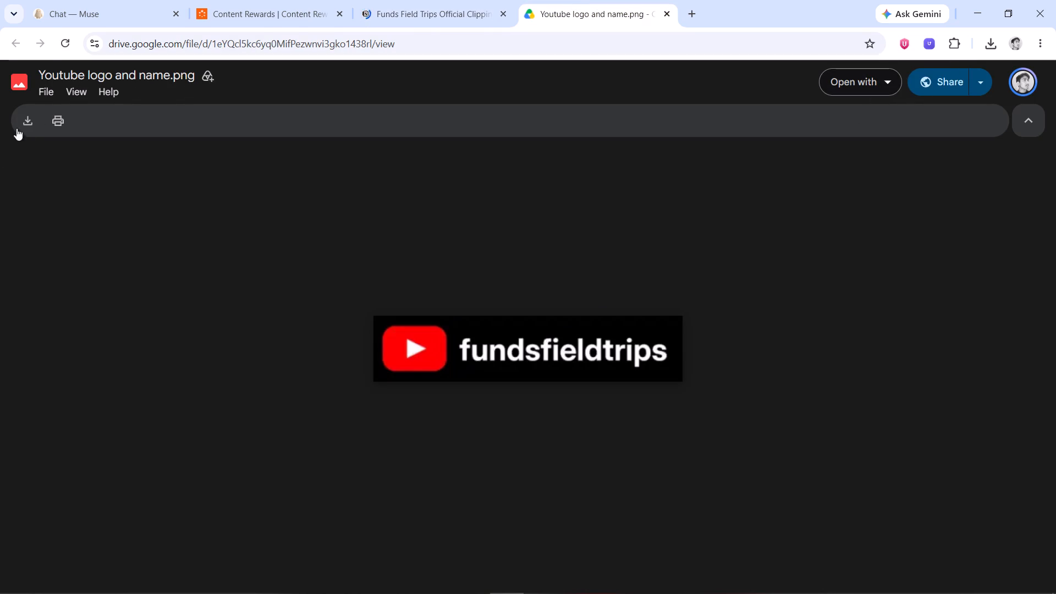
left_click(29, 120)
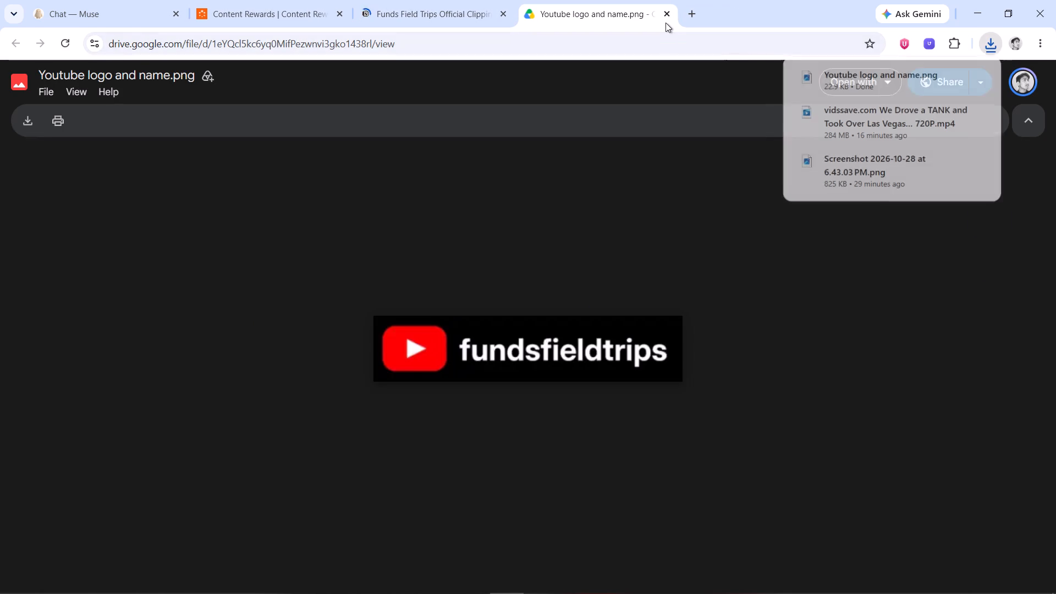
Close the logo file, guidelines and Whop tabs, and return to the CapCut project.
left_click(665, 11)
left_click(502, 16)
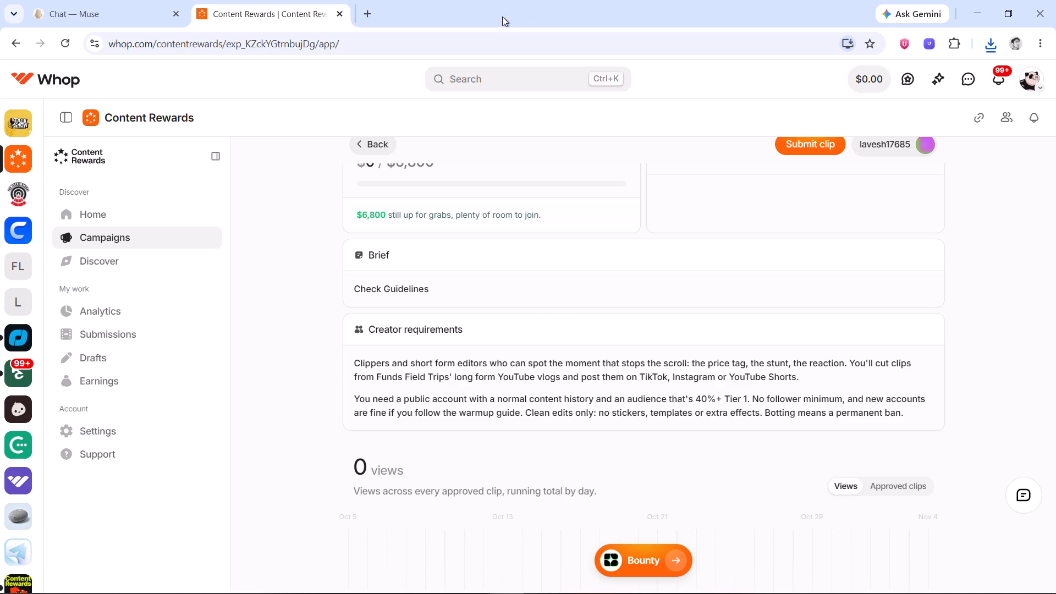
left_click(340, 13)
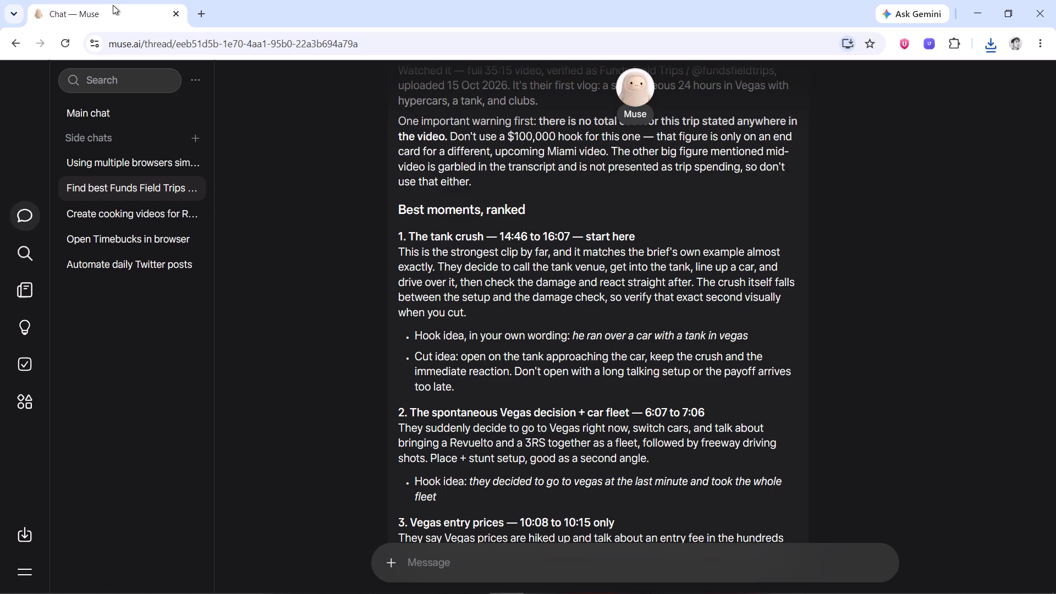
left_click(966, 12)
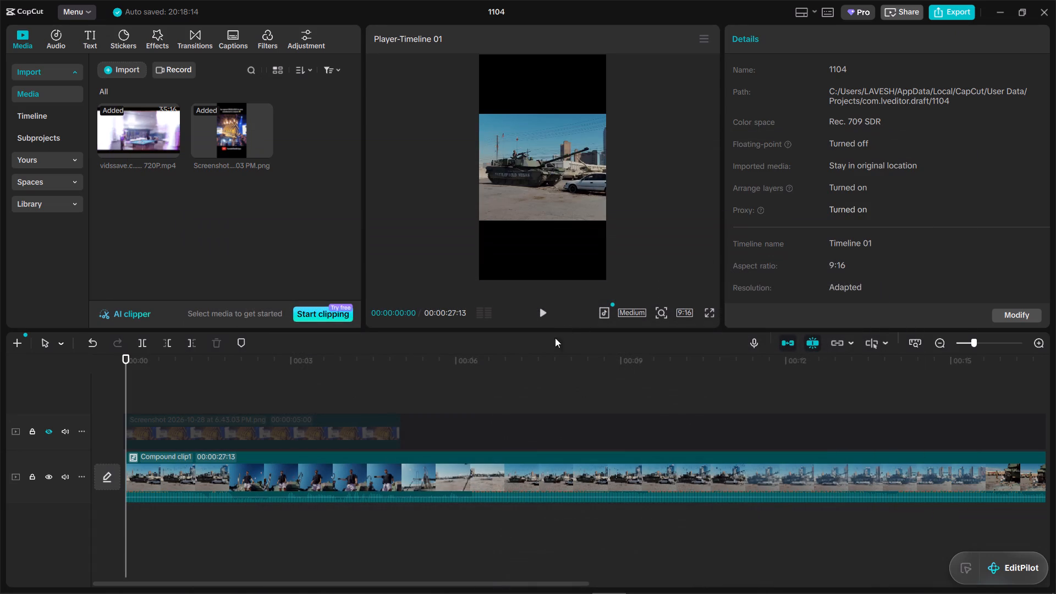
Return to the start of the timeline and unhide the reference screenshot track.
left_click(187, 394)
left_click_drag(187, 394, 21, 373)
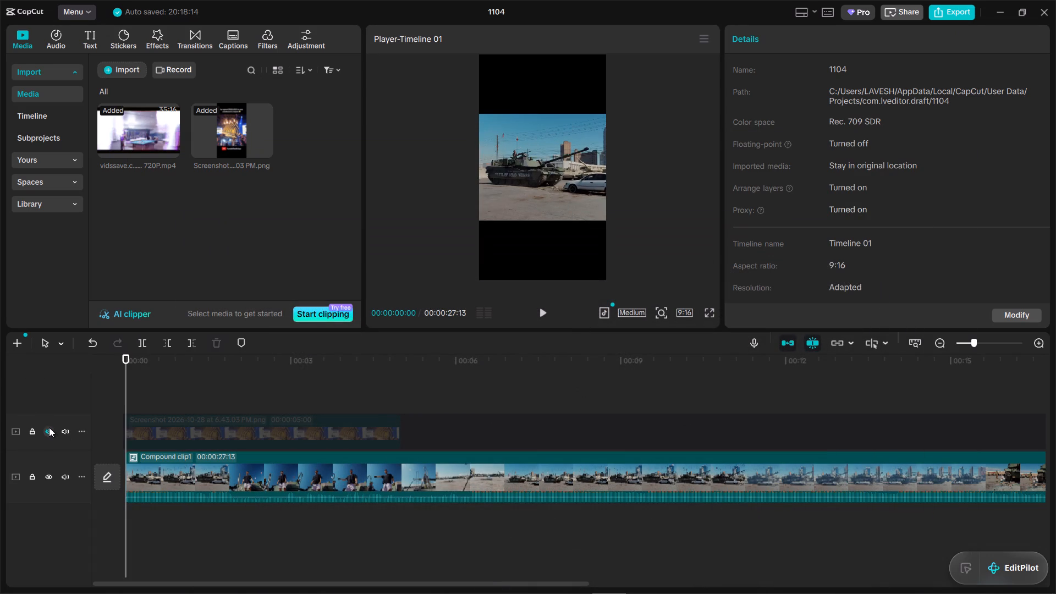
left_click(49, 427)
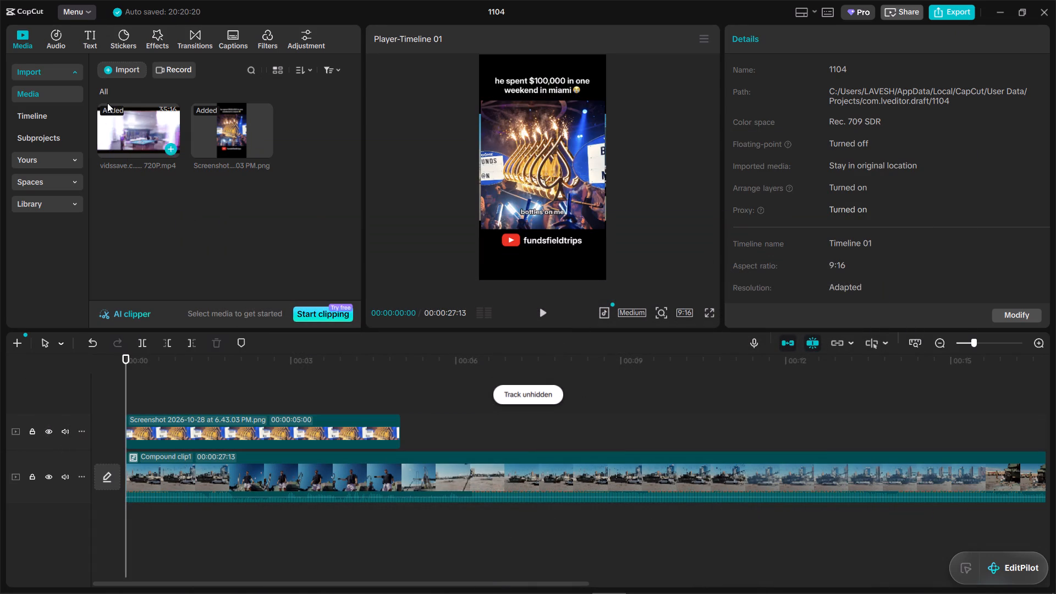
Import the "Youtube logo and name" image from Downloads and place it on a new track above the reference screenshot, starting at 0.
left_click(125, 69)
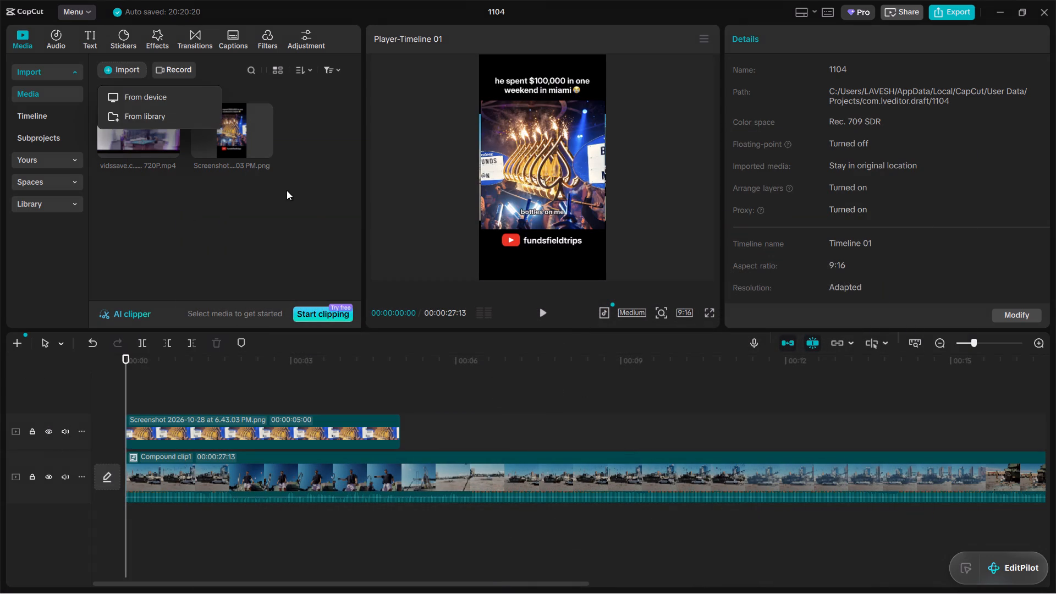
left_click(159, 99)
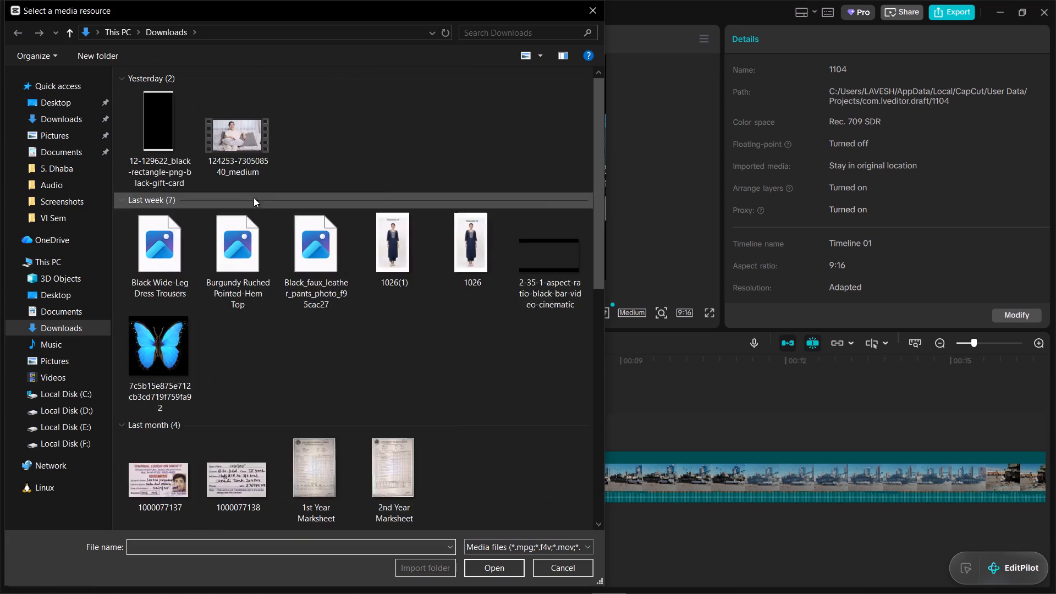
left_click(163, 145)
left_click(503, 566)
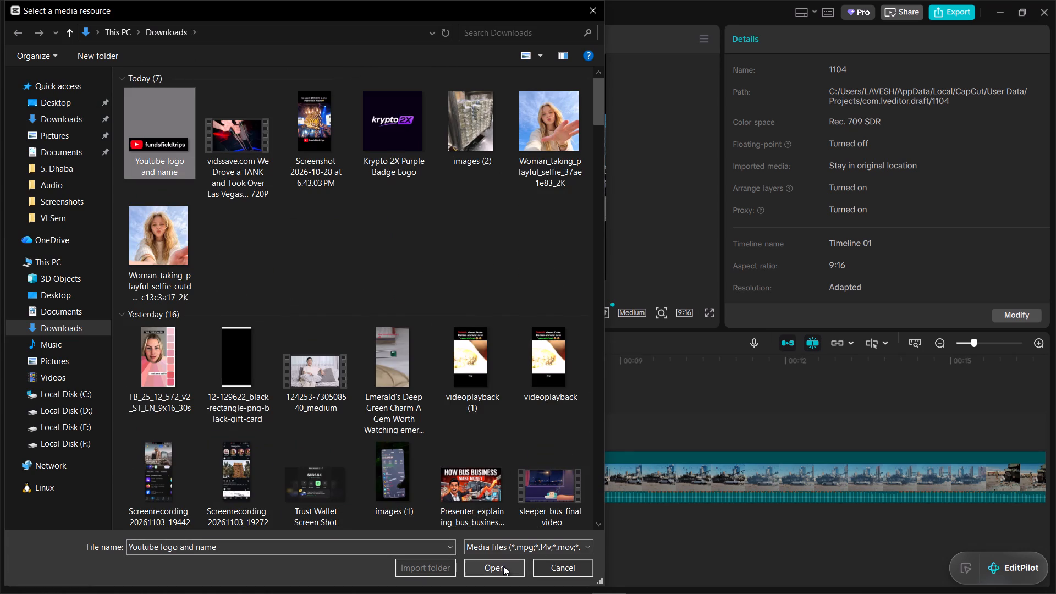
left_click_drag(131, 211, 137, 406)
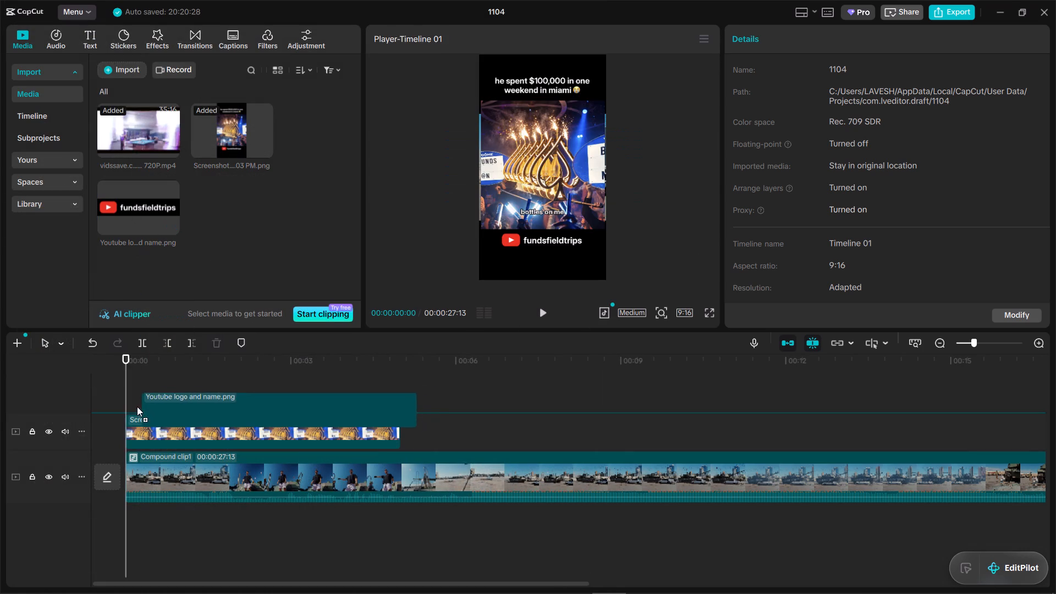
left_click_drag(137, 406, 126, 401)
Move the logo over the reference footer at about Y -1194 and extend its clip to about 7 seconds.
left_click_drag(527, 168, 527, 238)
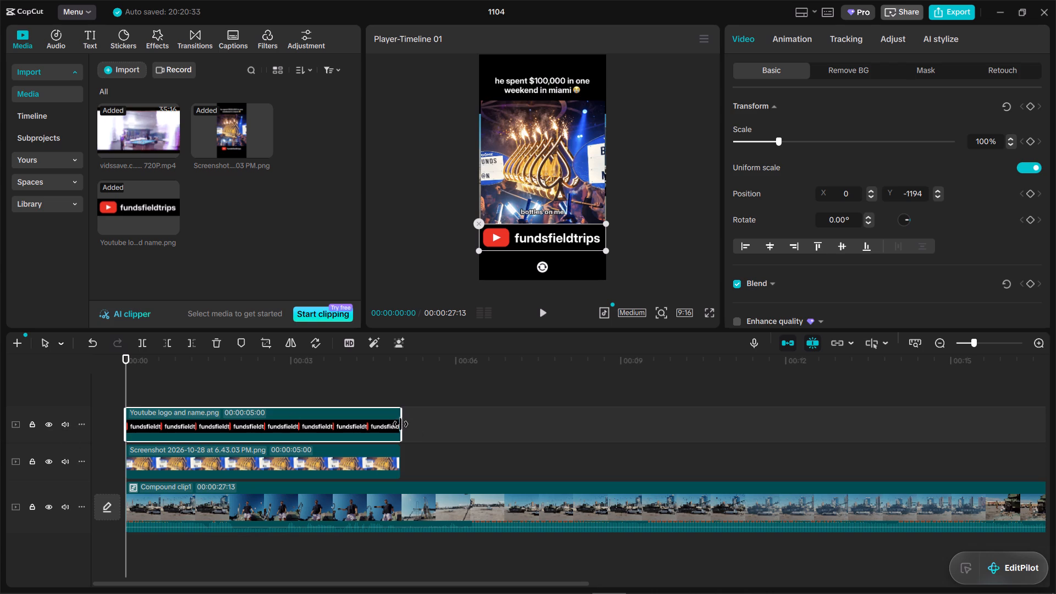
left_click_drag(399, 423, 520, 420)
Scale the logo down to 70% to match the size of the reference screenshot's footer, comparing the two by toggling the logo track's visibility.
double_click(447, 387)
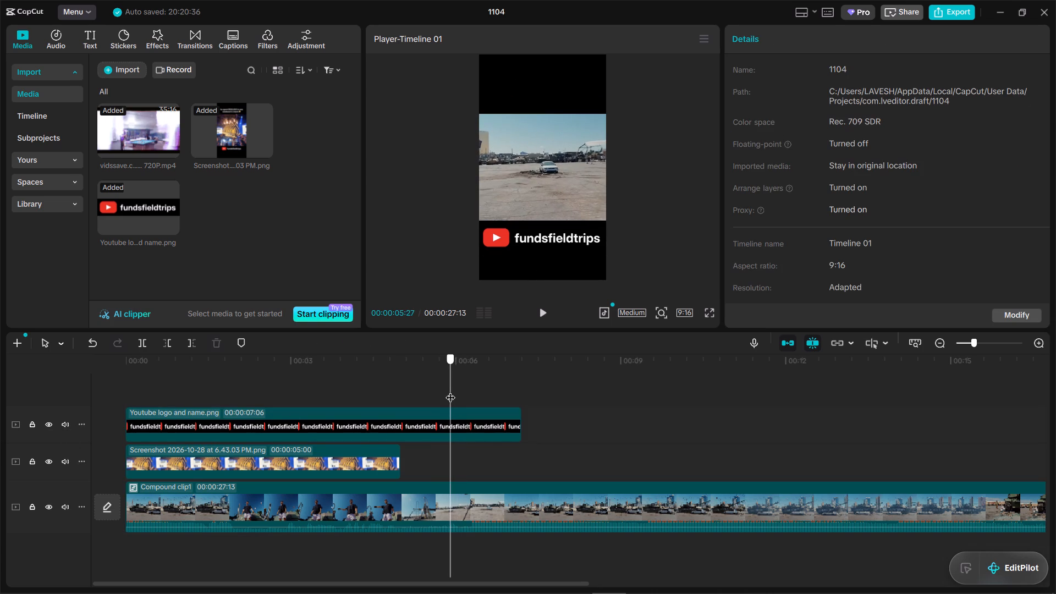
left_click(348, 388)
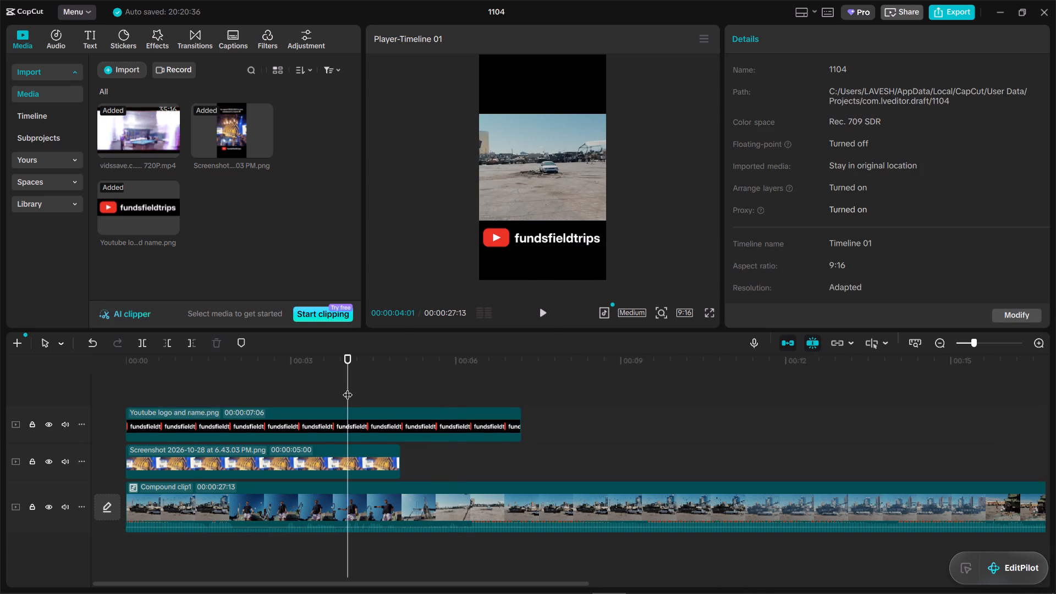
left_click(348, 388)
left_click(530, 243)
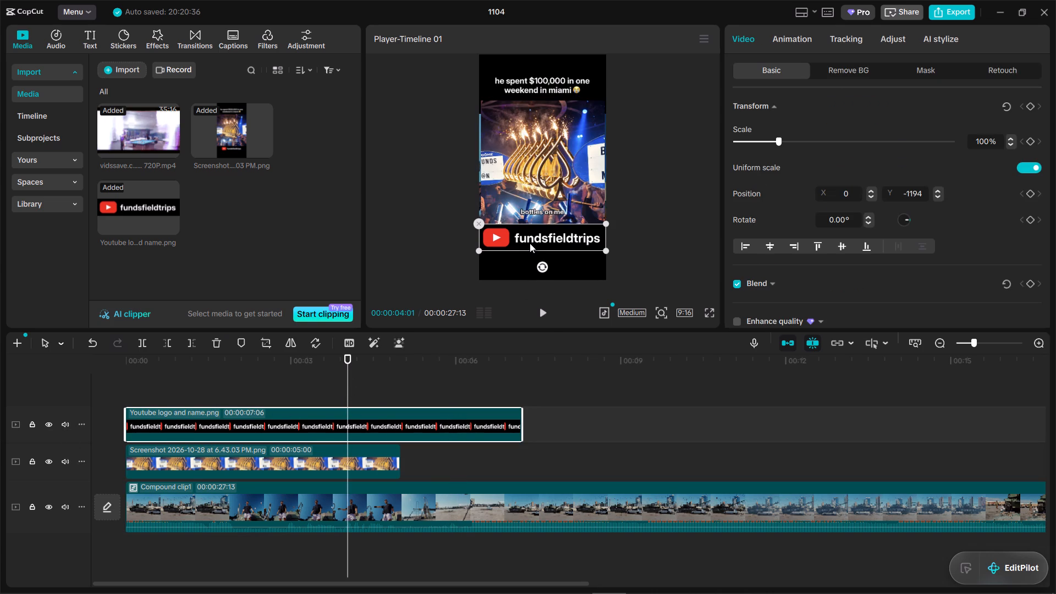
left_click(50, 427)
left_click(50, 427)
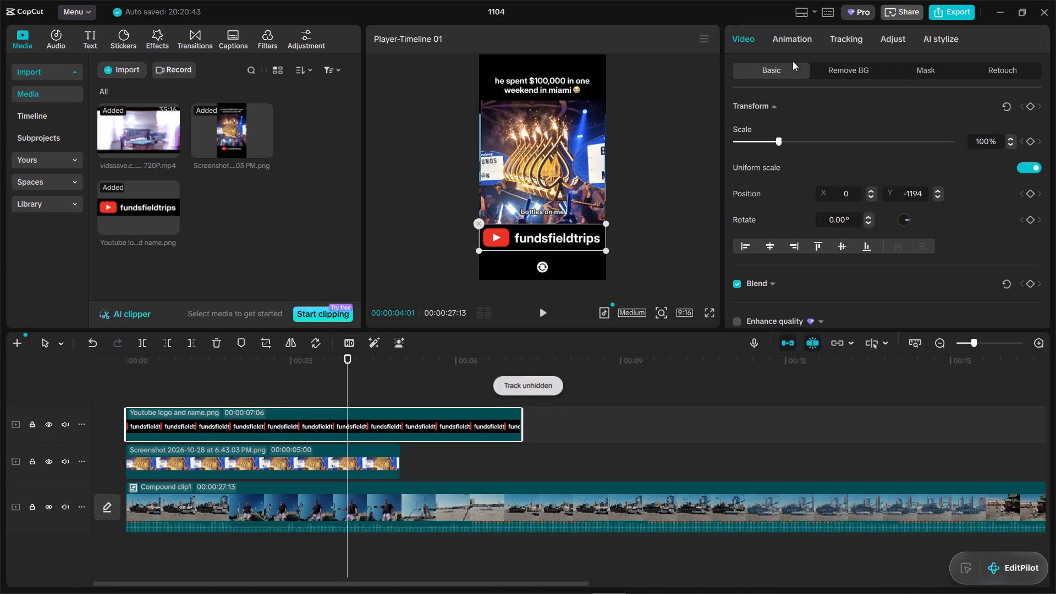
left_click_drag(779, 142, 760, 140)
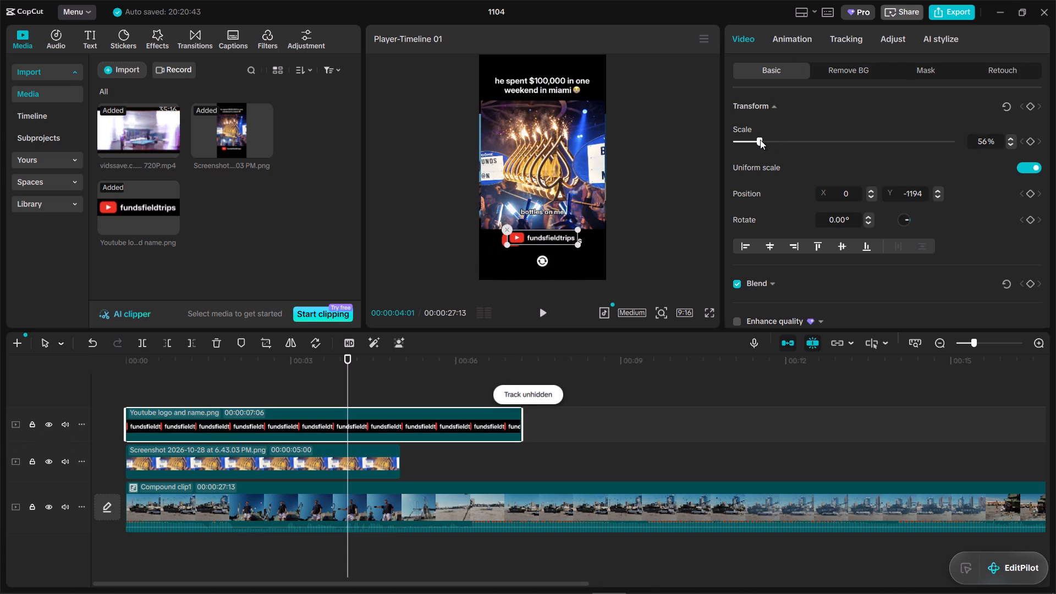
left_click_drag(760, 140, 766, 140)
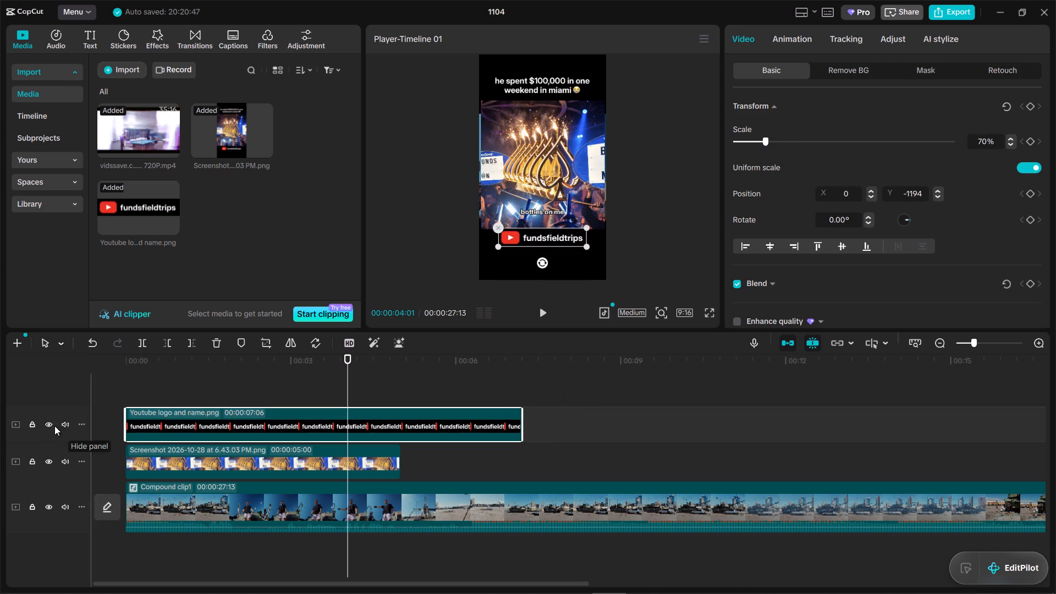
Hide the reference screenshot track and preview the clip with its footer logo from the start, including in full screen.
left_click(48, 466)
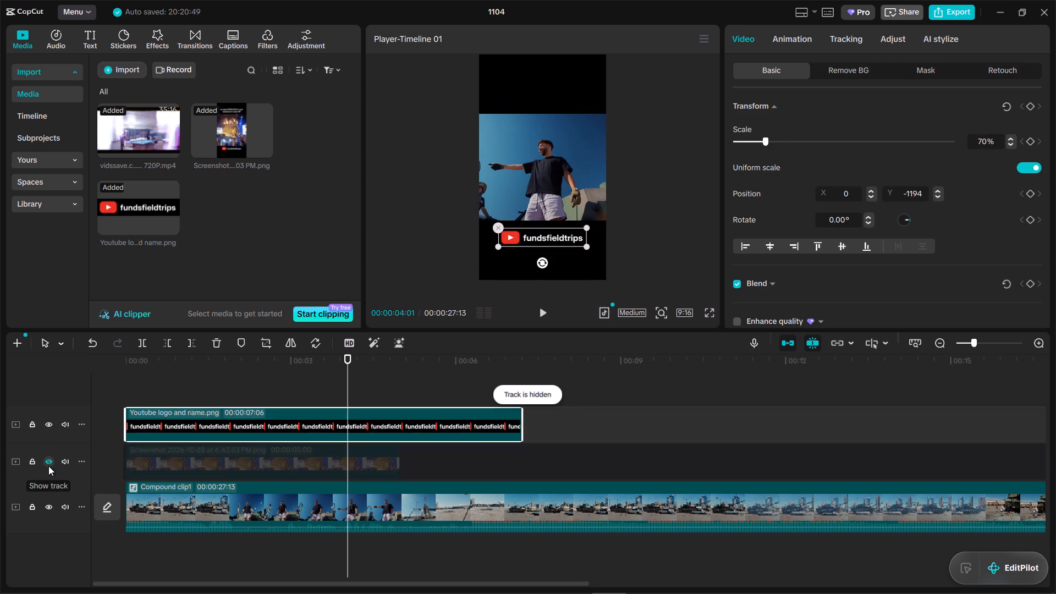
left_click(250, 384)
left_click_drag(250, 384, 90, 377)
key("space")
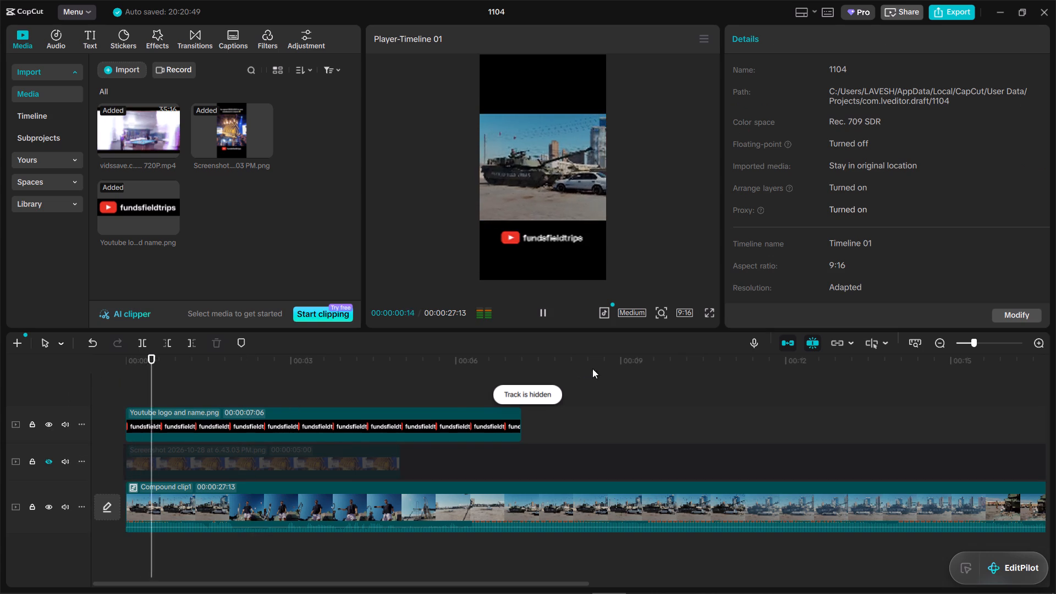
key("space")
left_click(710, 313)
key("space")
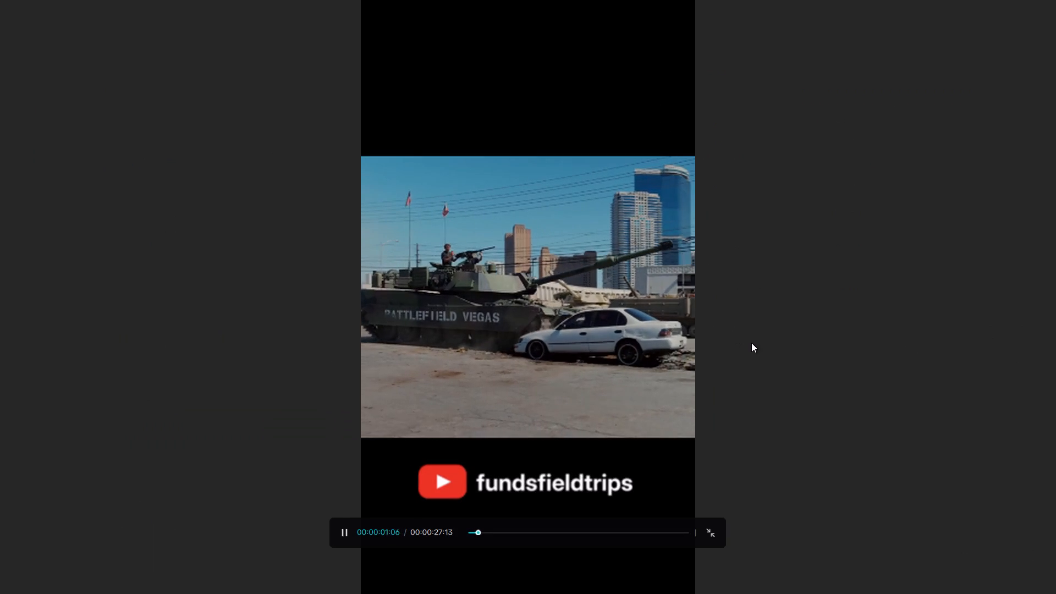
key("space")
key("Escape")
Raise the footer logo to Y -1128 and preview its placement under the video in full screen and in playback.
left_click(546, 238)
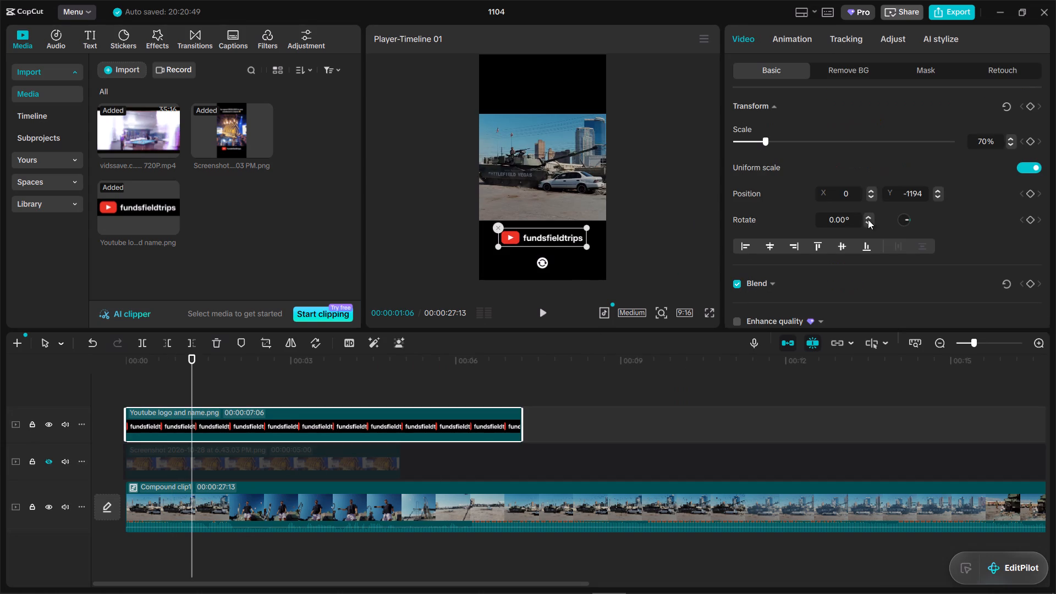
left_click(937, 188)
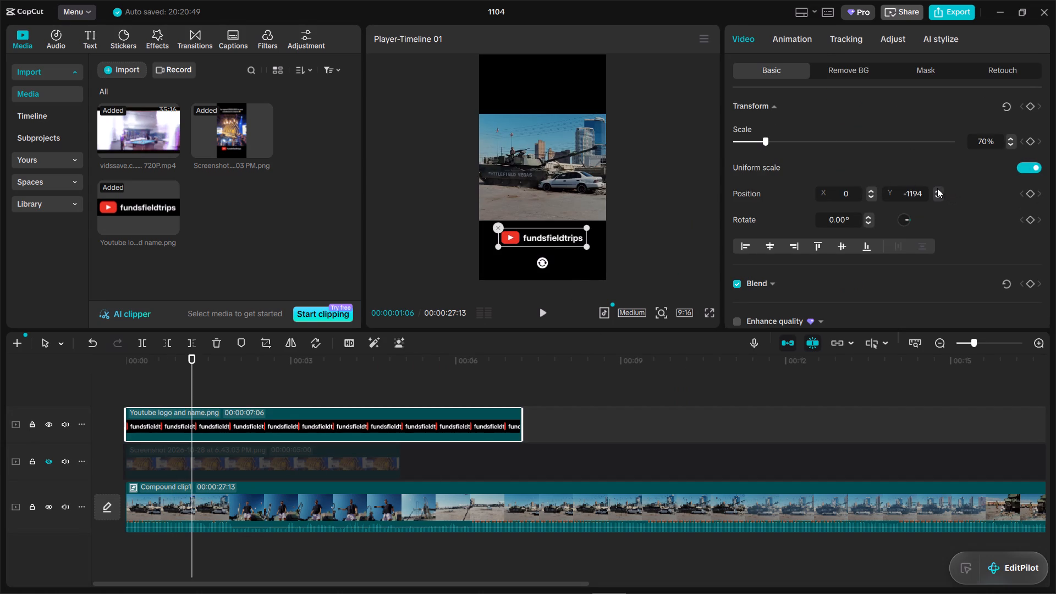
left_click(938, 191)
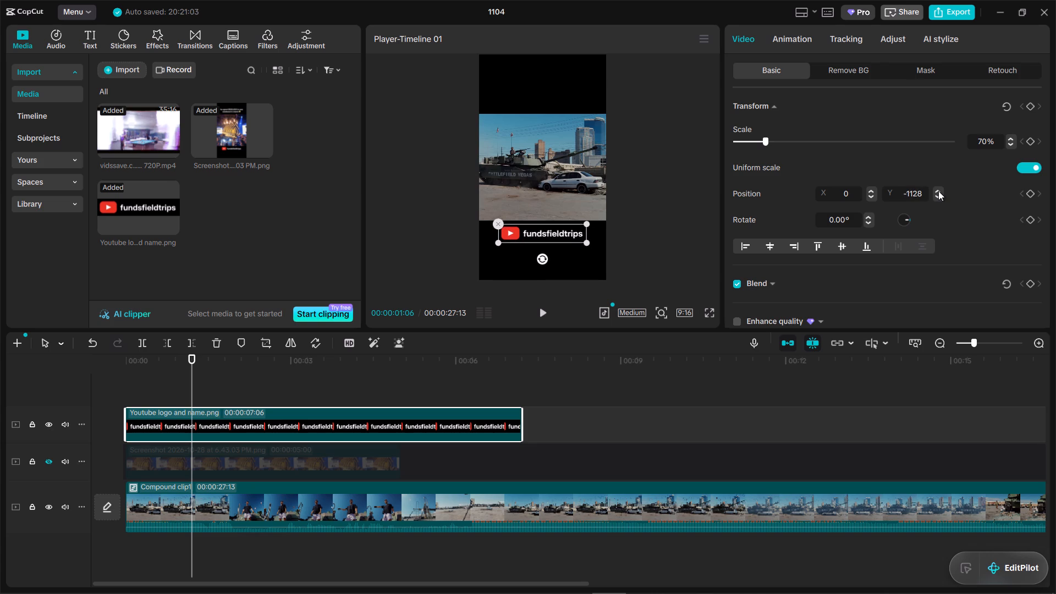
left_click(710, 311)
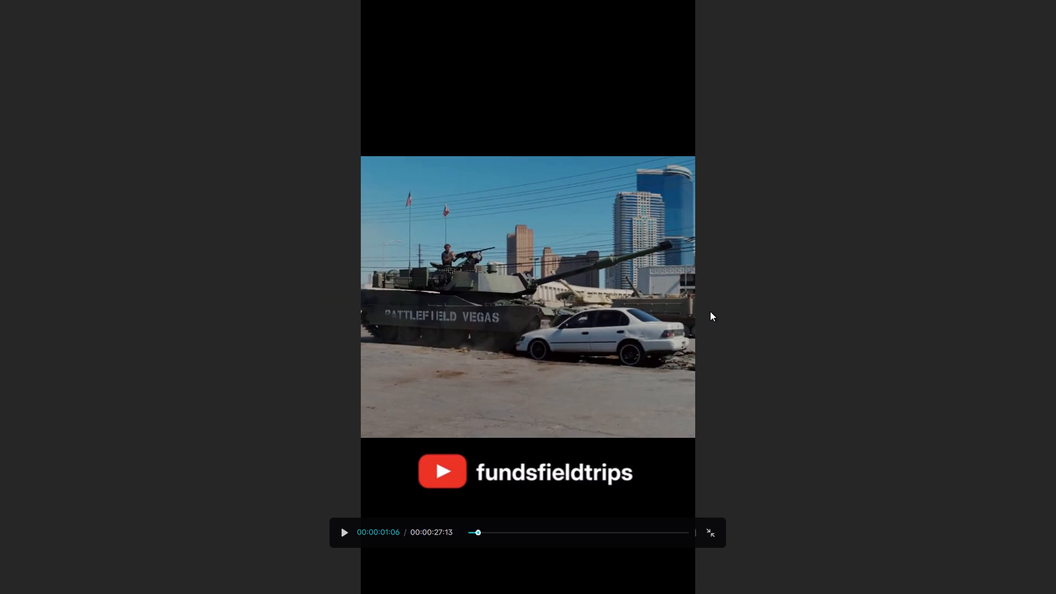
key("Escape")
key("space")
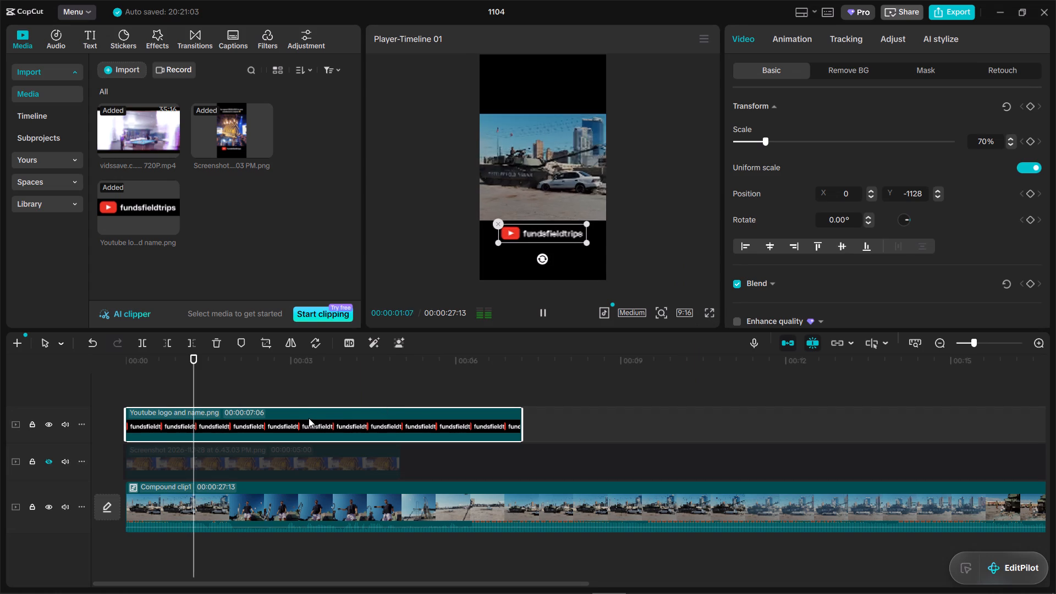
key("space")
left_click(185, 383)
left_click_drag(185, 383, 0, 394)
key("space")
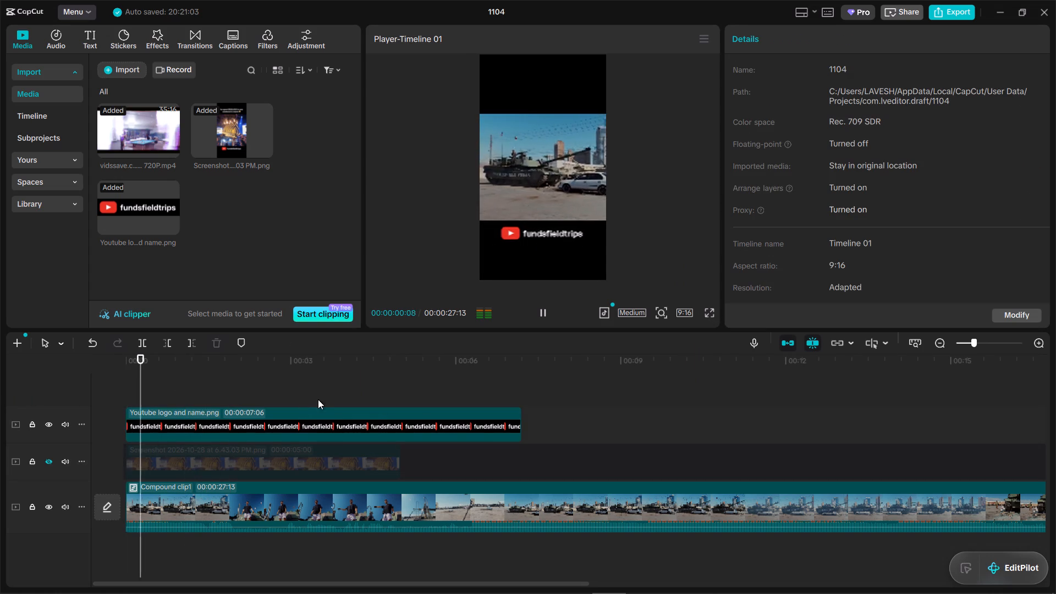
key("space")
Lower the logo to Y -1225 with the reference track unhidden, toggling the logo's visibility to align it with the reference footer.
left_click(555, 238)
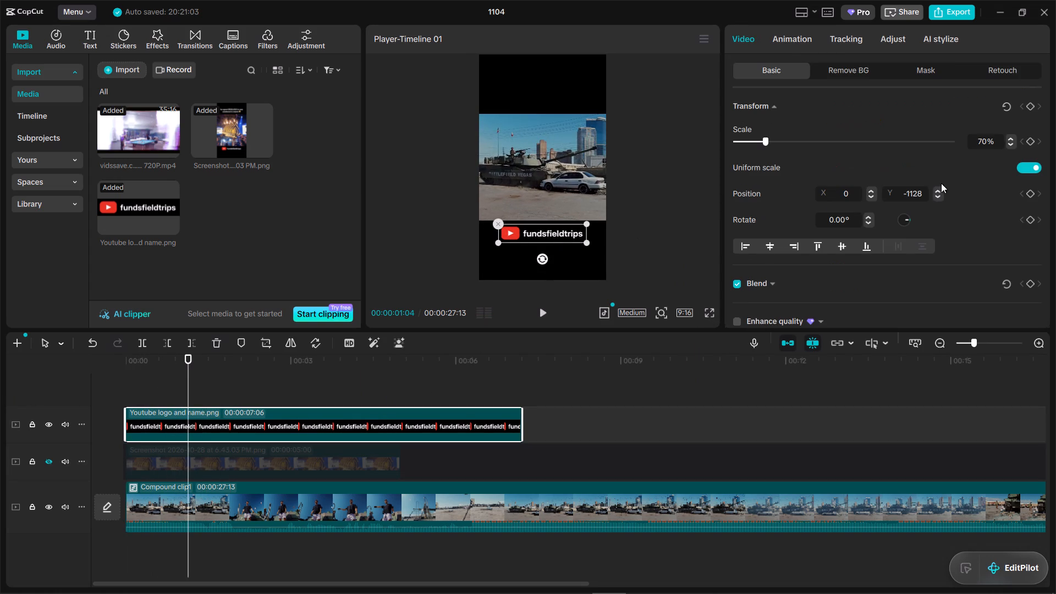
left_click(934, 198)
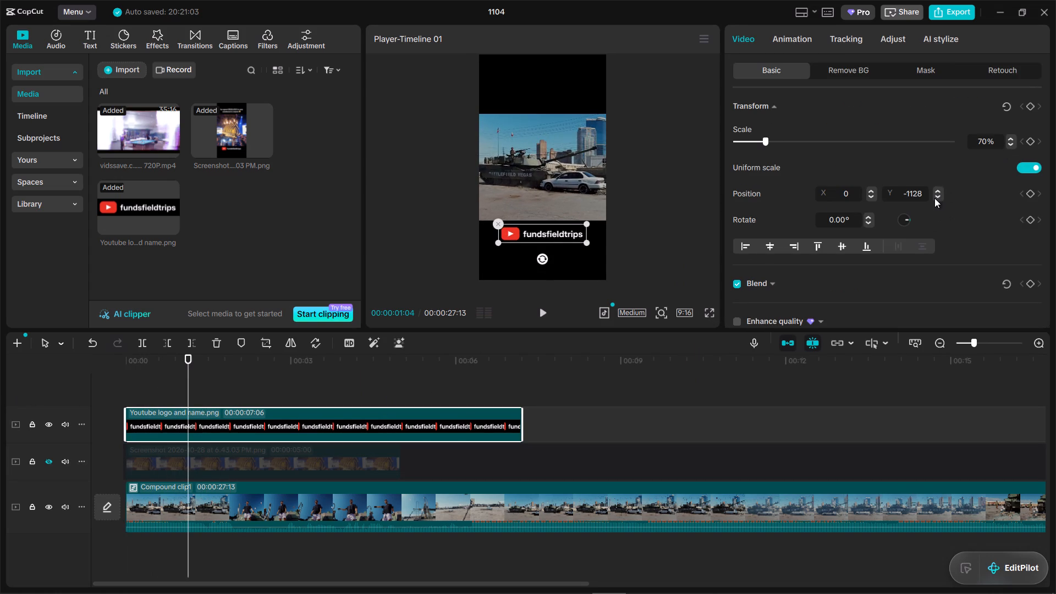
key("space")
left_click(934, 198)
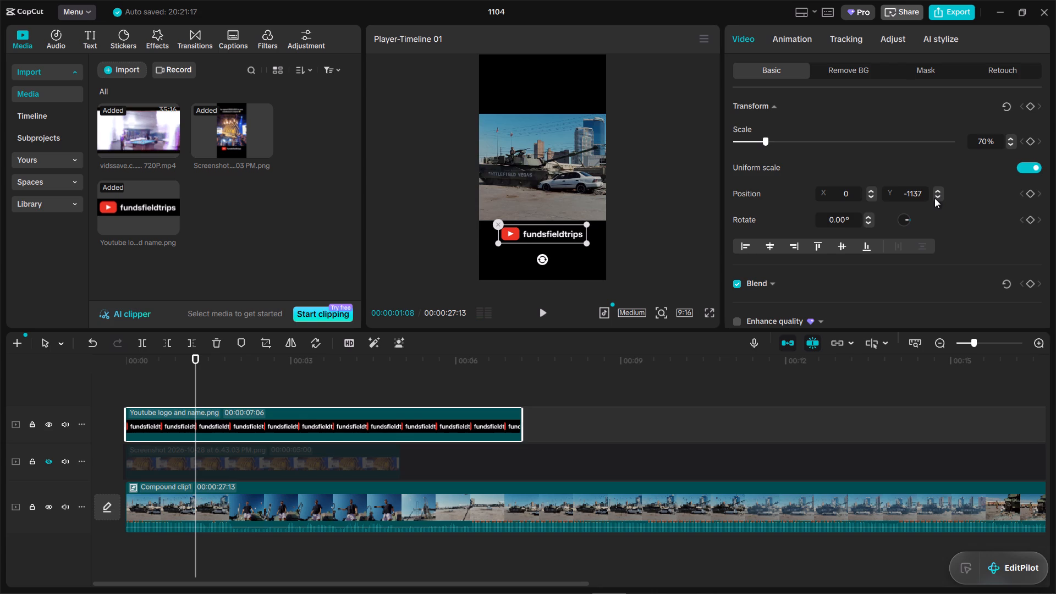
left_click(44, 461)
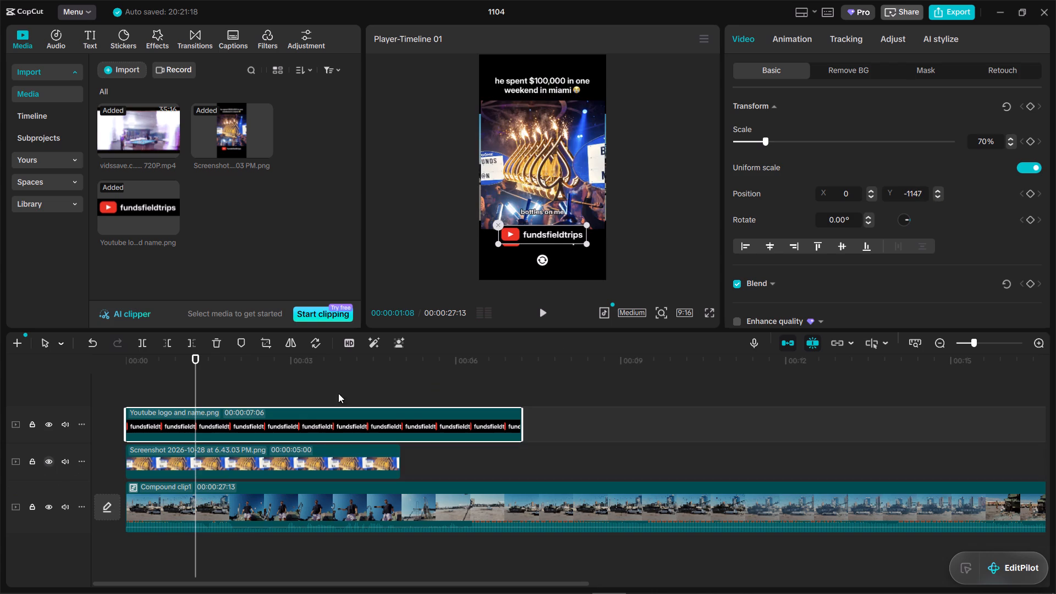
left_click(936, 198)
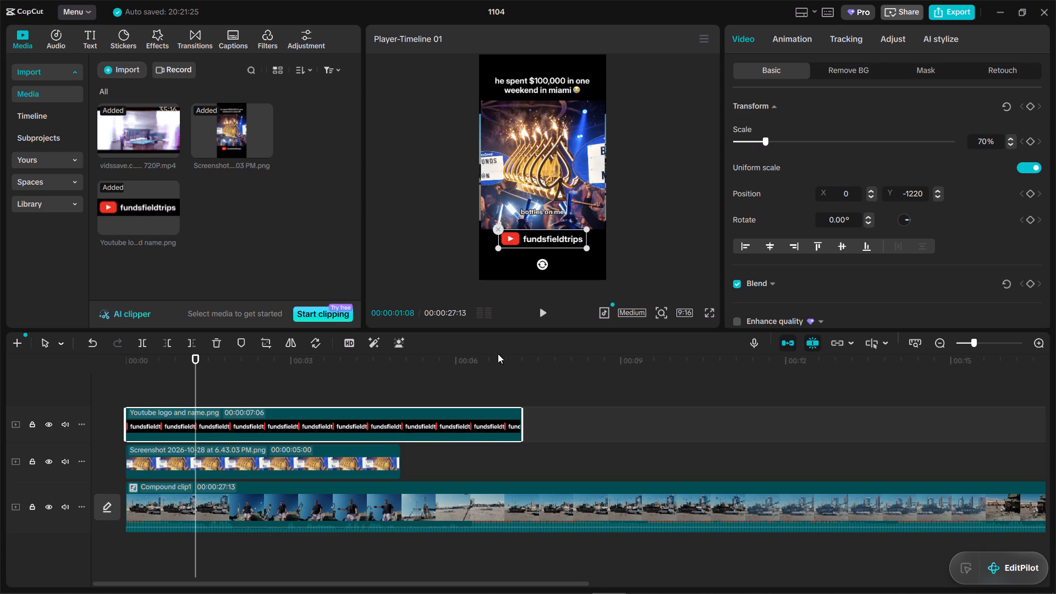
left_click(48, 426)
left_click(48, 426)
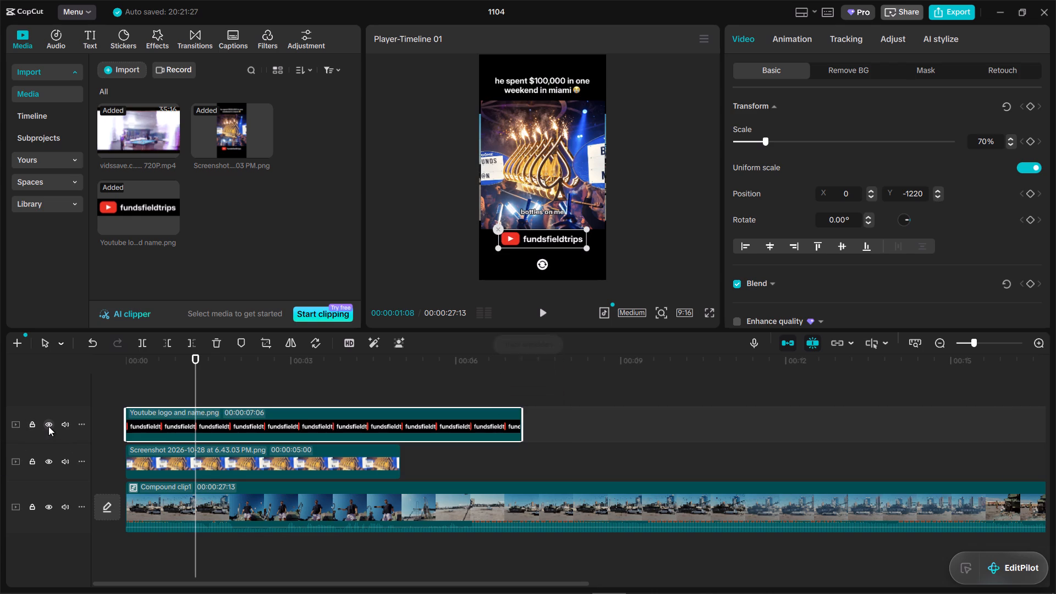
left_click(48, 426)
left_click(48, 426)
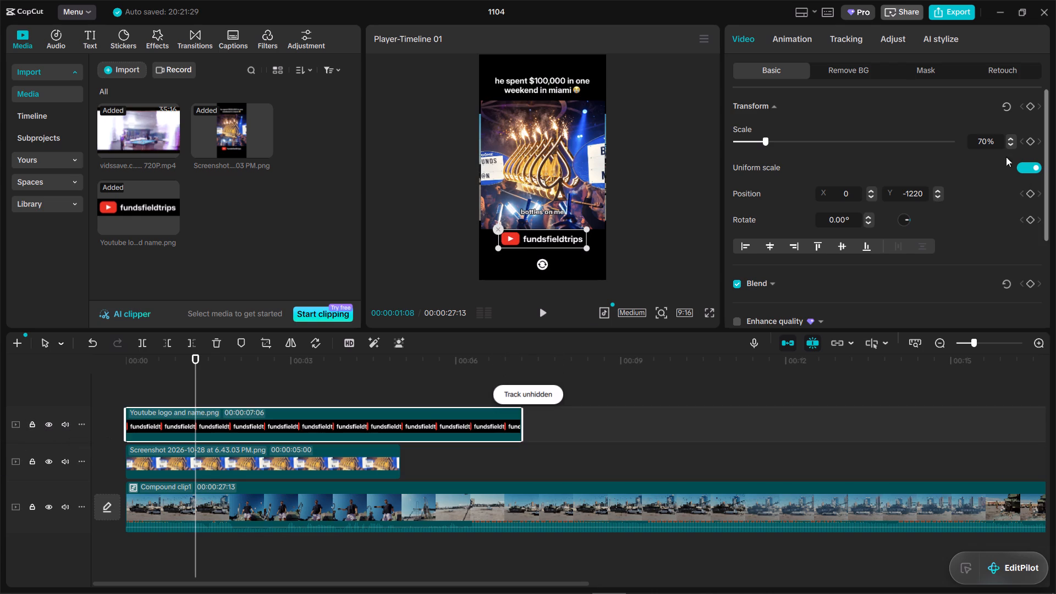
triple_click(938, 199)
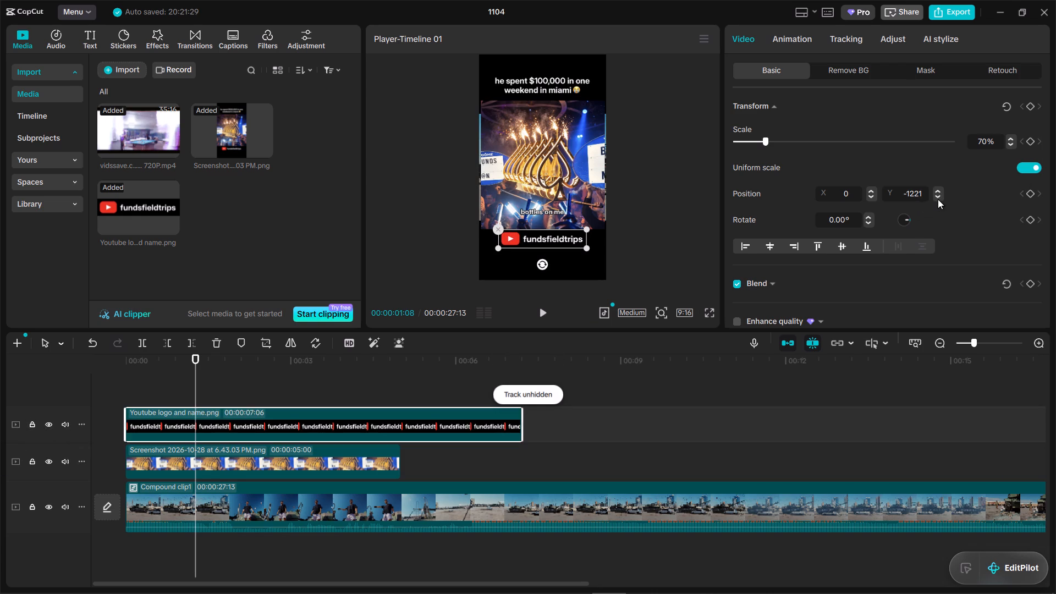
double_click(938, 199)
left_click(42, 427)
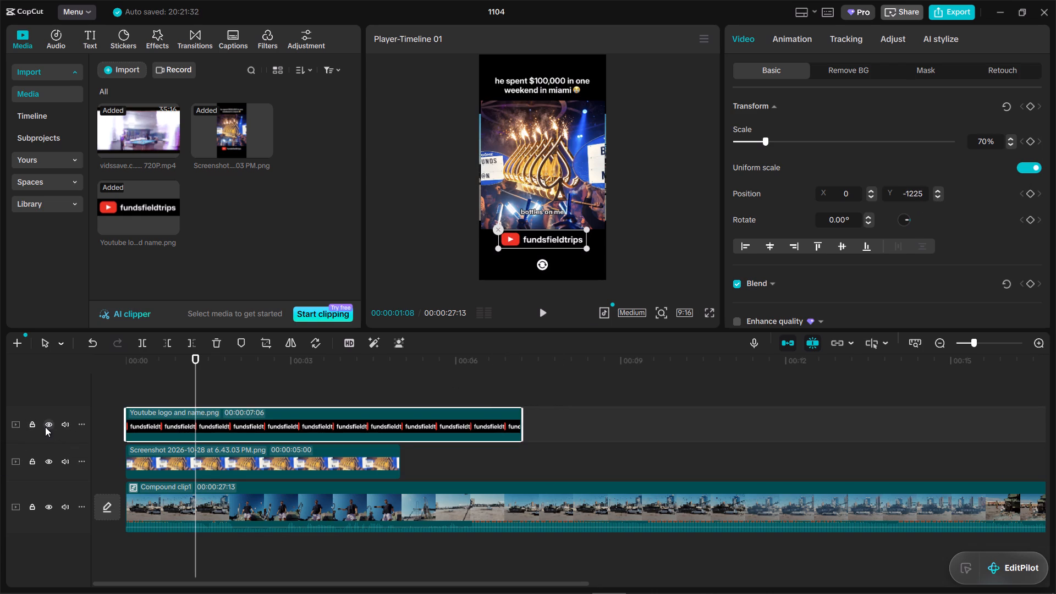
left_click(45, 427)
left_click(45, 427)
left_click(45, 427)
left_click(45, 427)
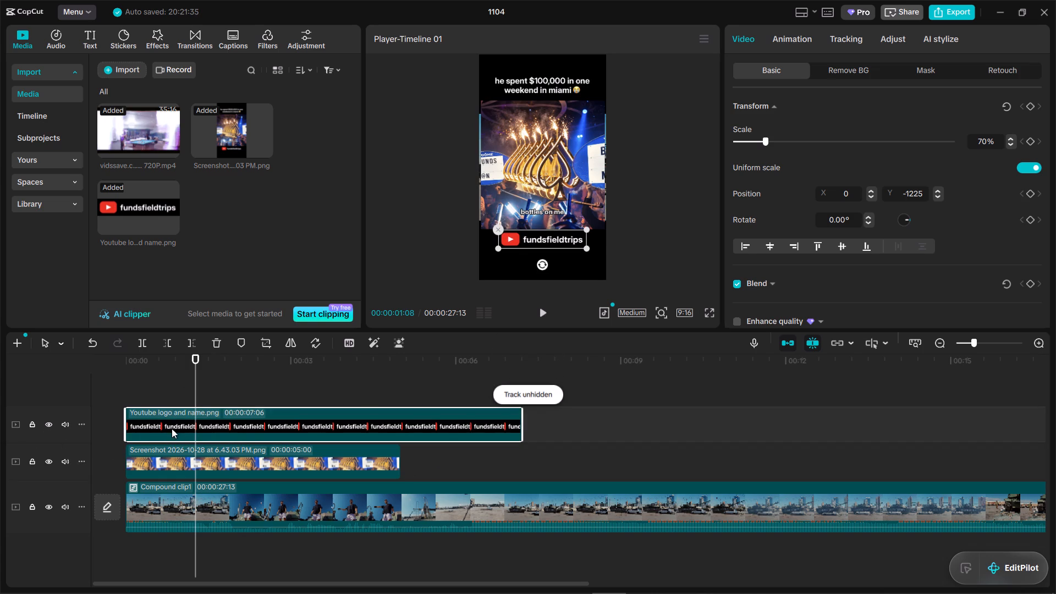
Add a default text clip on a new track above the logo and align it with the start of the timeline.
double_click(151, 390)
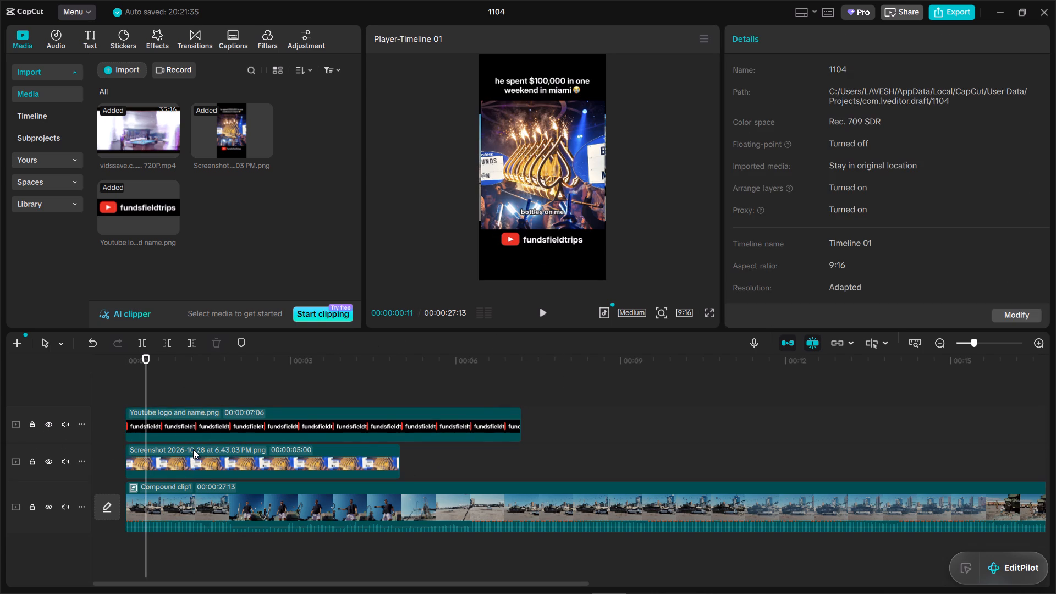
left_click(88, 44)
left_click(151, 109)
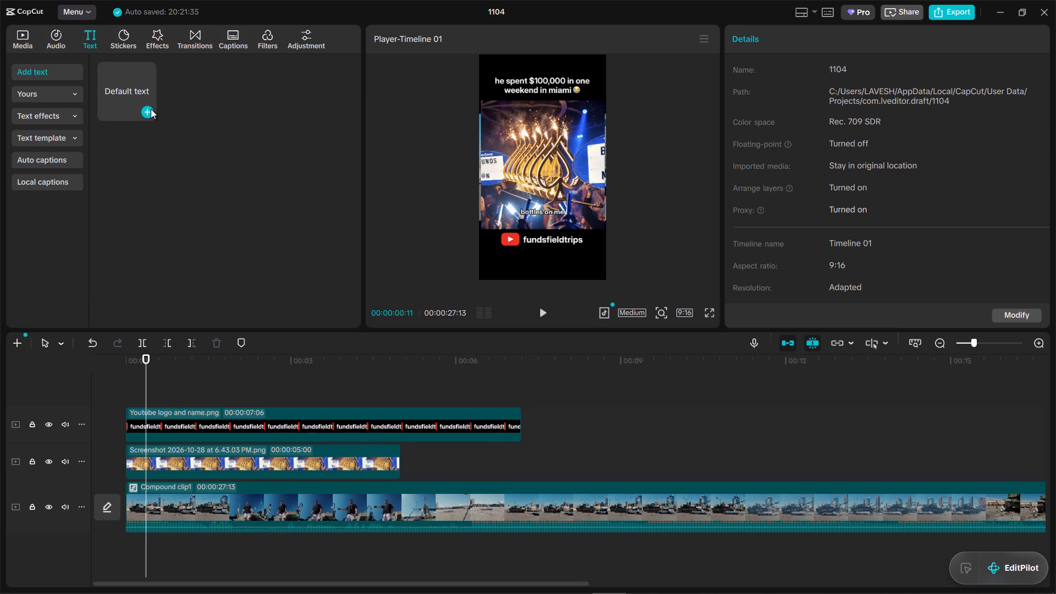
left_click(177, 415)
left_click_drag(177, 415, 160, 414)
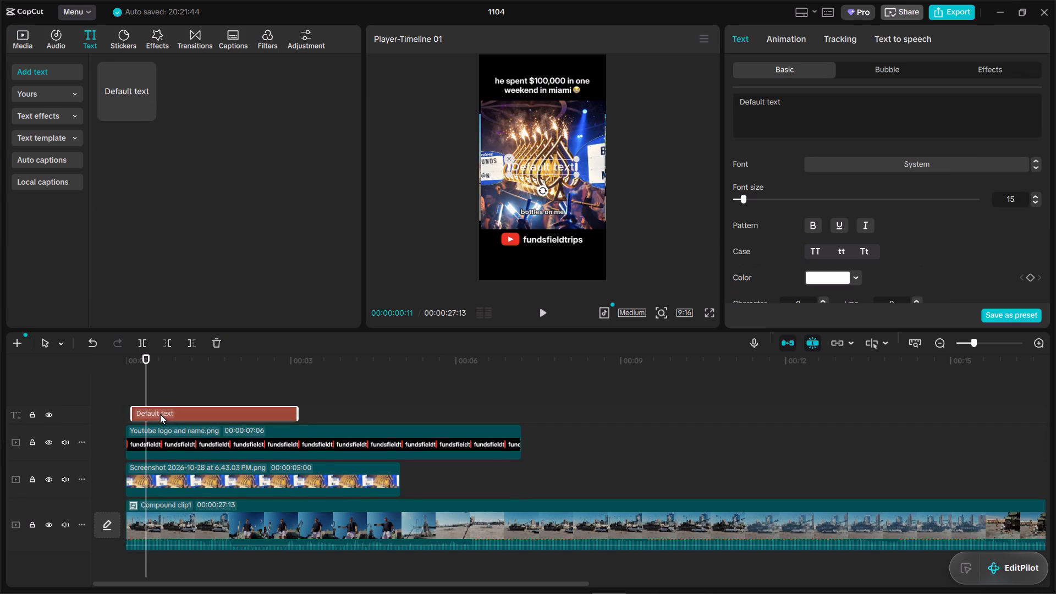
left_click_drag(160, 414, 155, 414)
left_click(131, 398)
left_click_drag(131, 398, 90, 391)
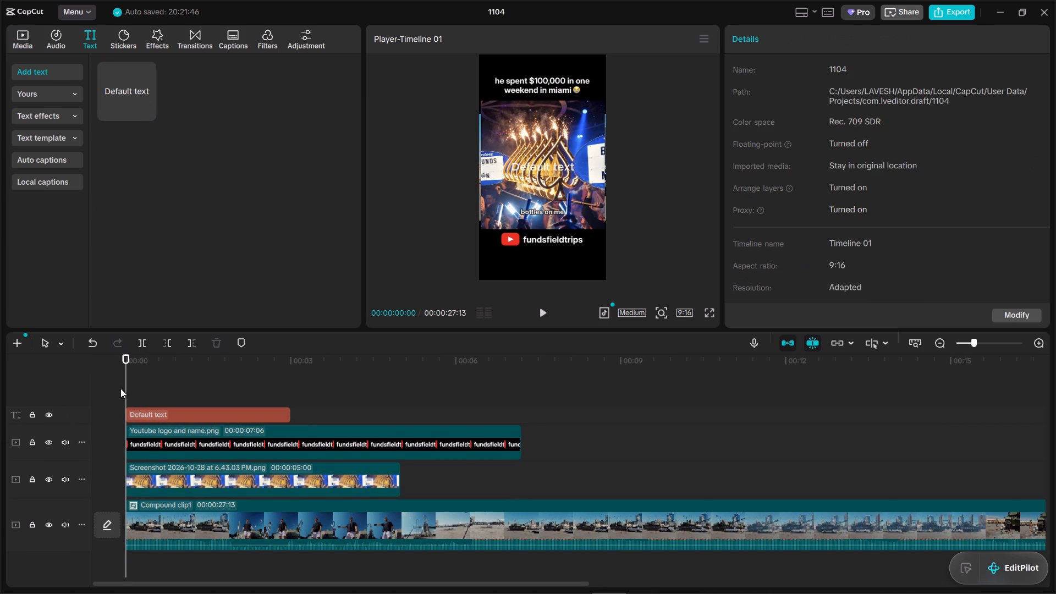
Replace the default text with the hook "he ran over a car with a tank", copied from the Muse chat in Chrome.
left_click(170, 410)
key("alt+Tab")
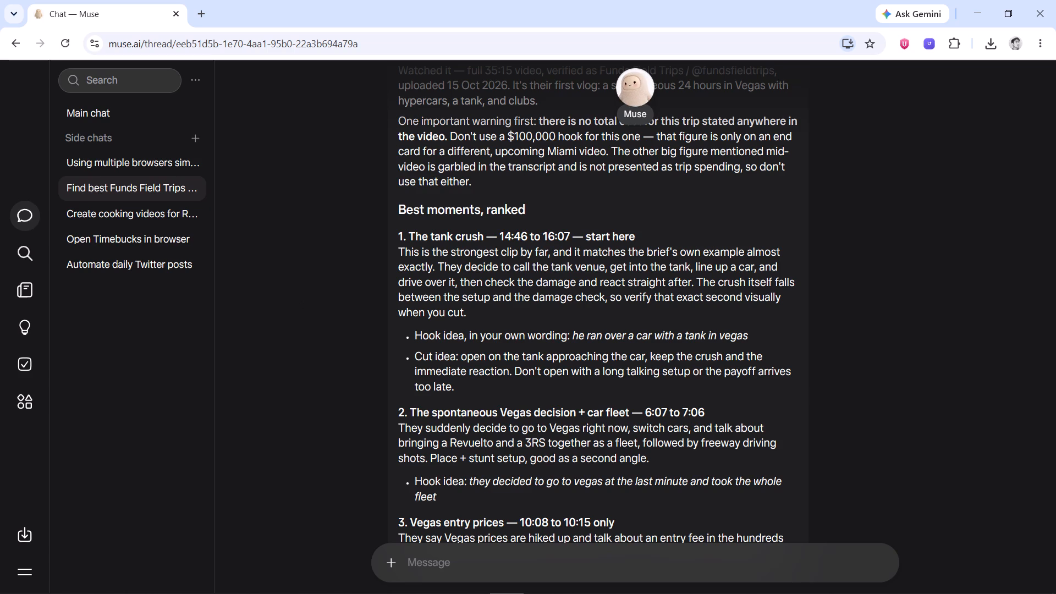
left_click_drag(573, 335, 705, 336)
key("ctrl+c")
key("alt+Tab")
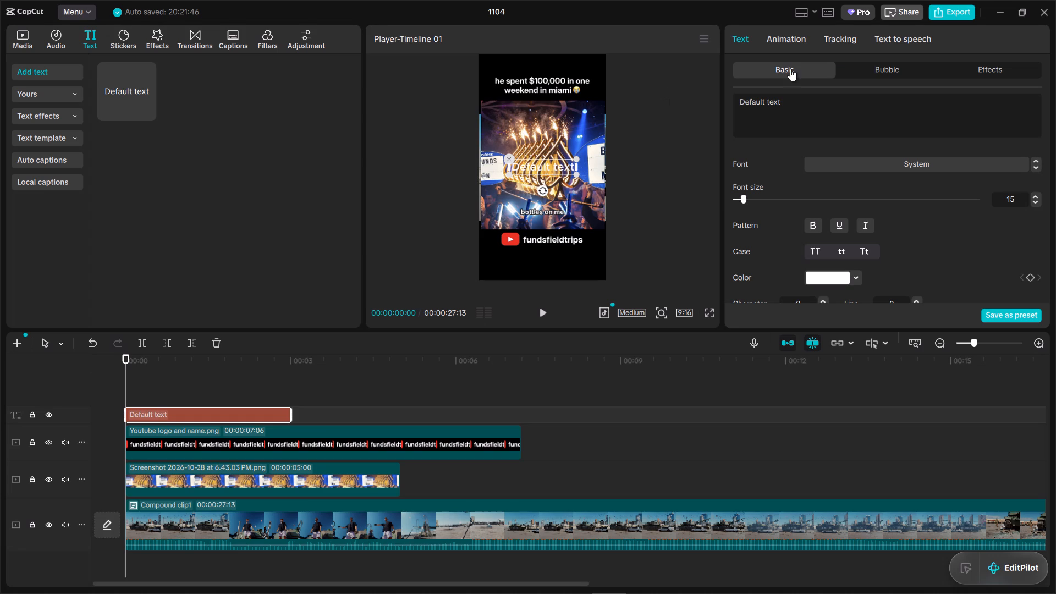
triple_click(788, 107)
key("ctrl+v")
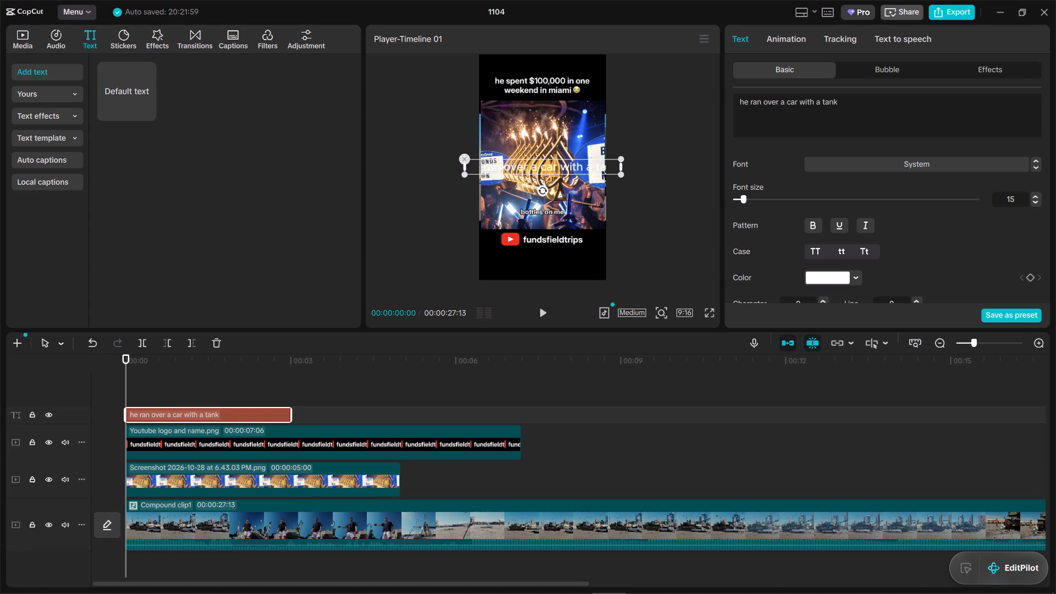
Scale the hook text down and move it up, centred over the reference screenshot's headline.
left_click_drag(623, 173, 576, 153)
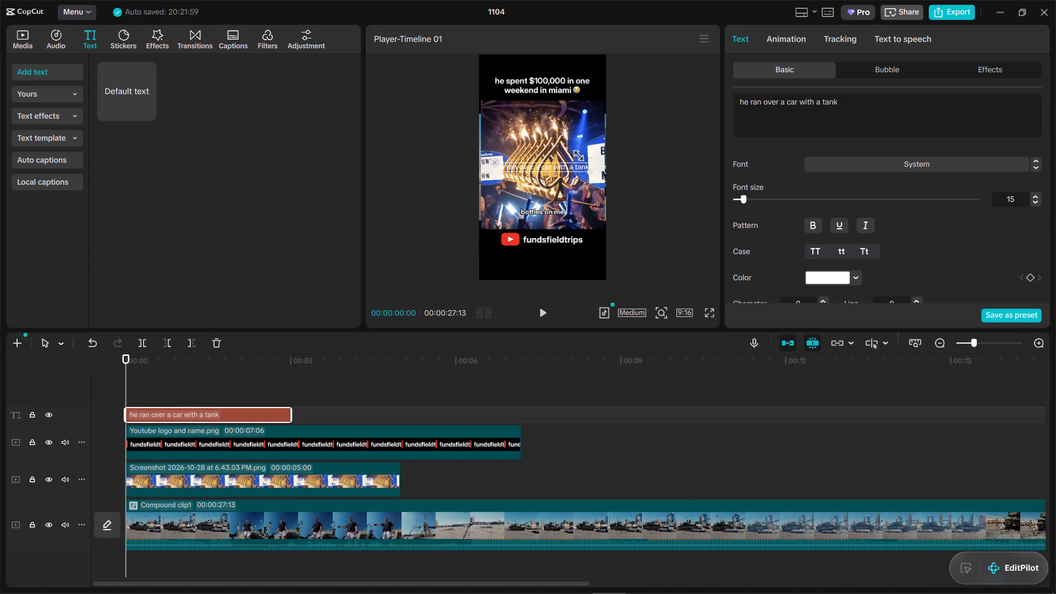
left_click_drag(576, 153, 572, 152)
left_click_drag(551, 168, 549, 86)
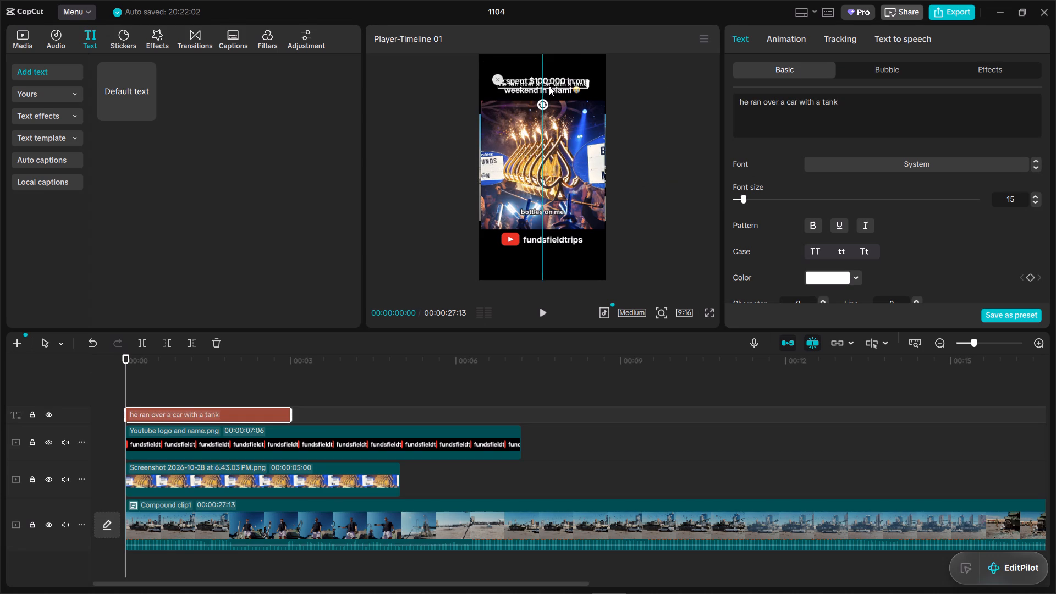
left_click_drag(549, 86, 550, 84)
Make the hook text bold and set its font size to 20.
left_click(816, 228)
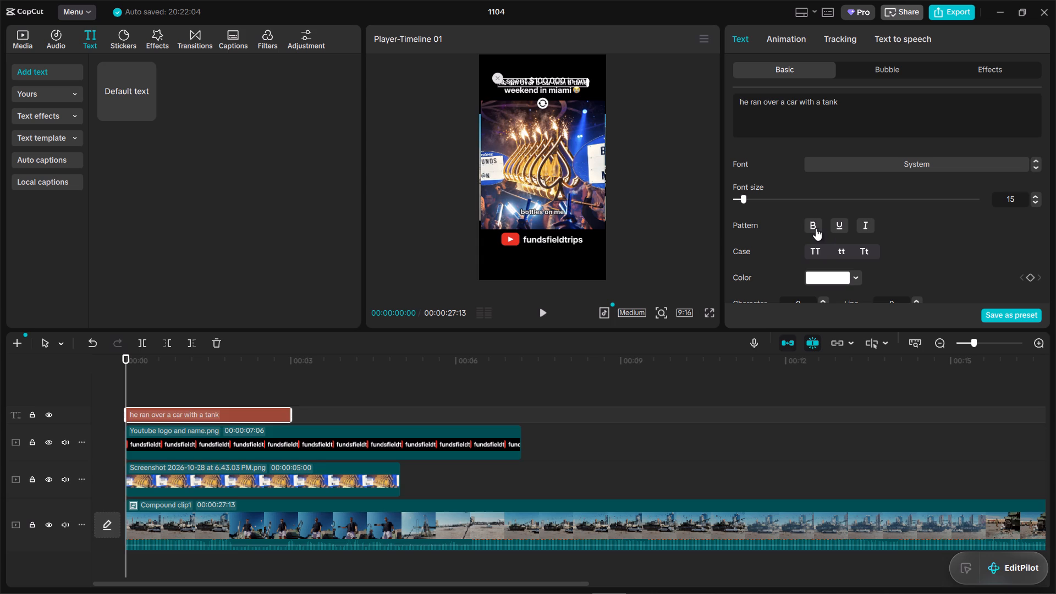
triple_click(1036, 197)
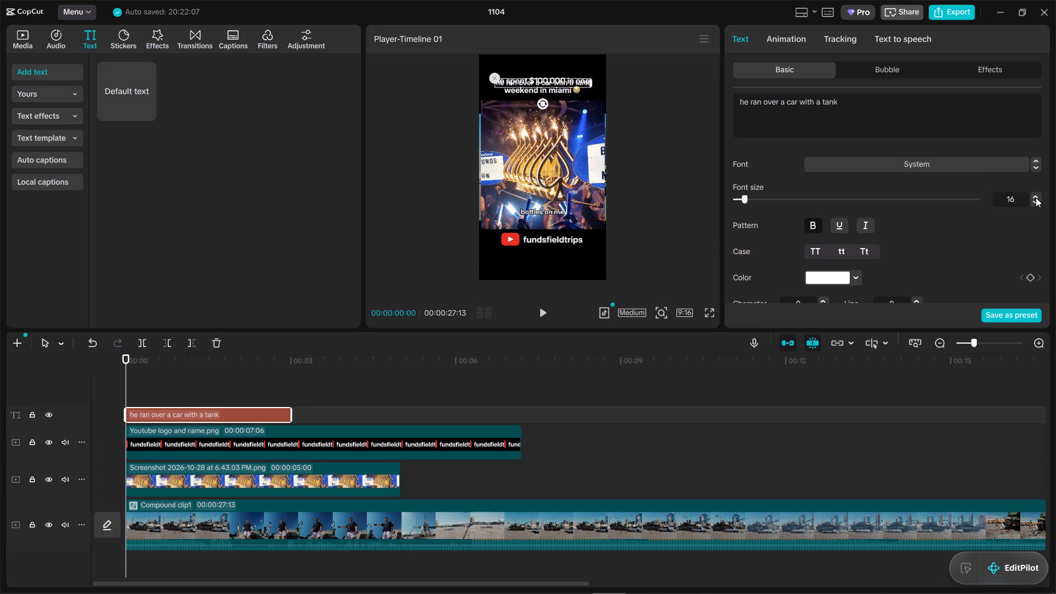
left_click(1036, 197)
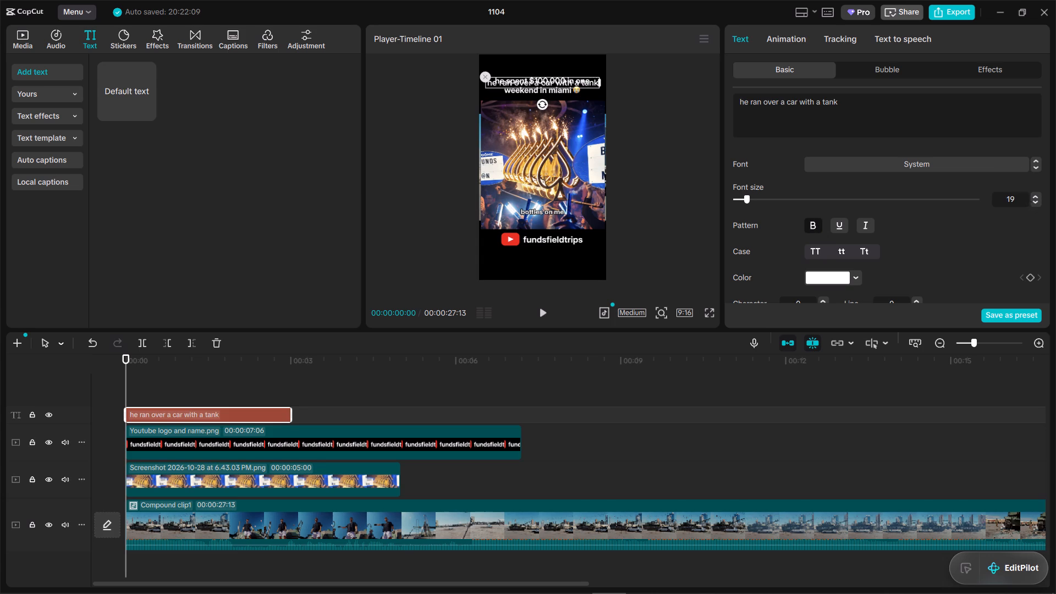
left_click(1031, 197)
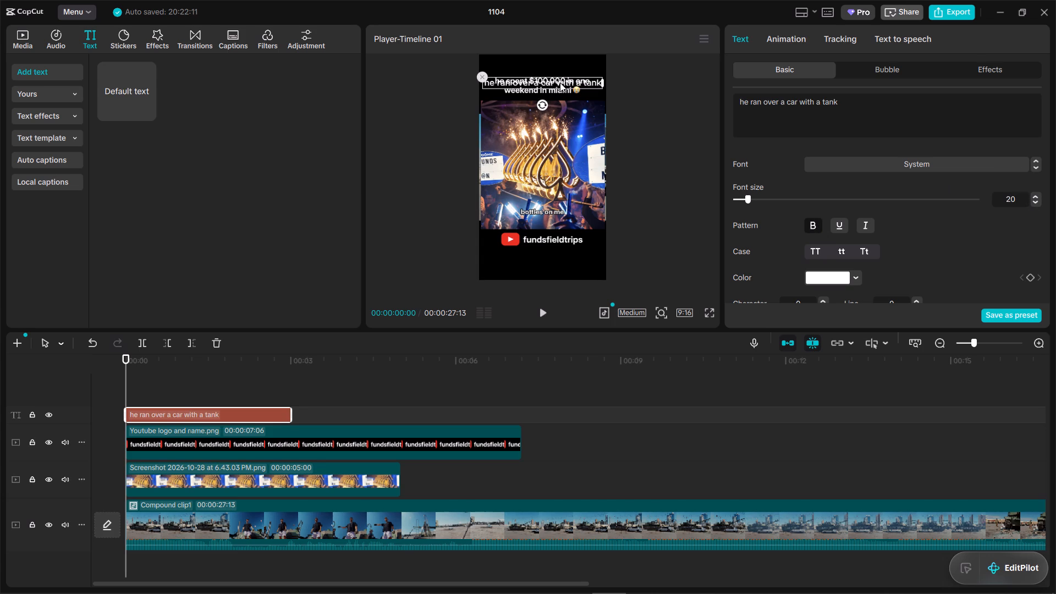
Break the hook into two lines after "car", realign it over the reference headline and set the font size to 19.
left_click(560, 82)
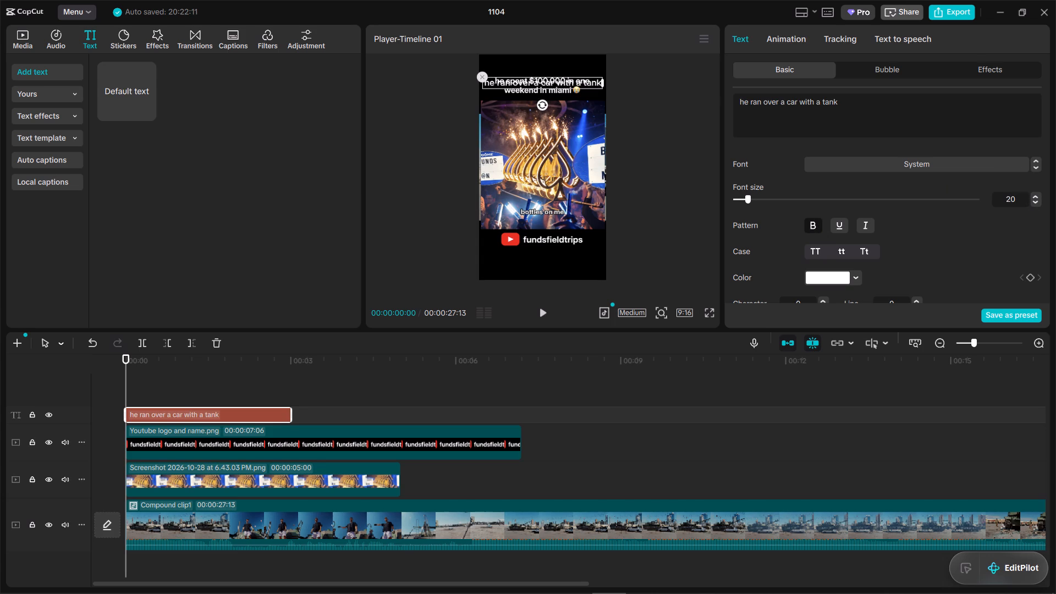
left_click(799, 101)
key("Return")
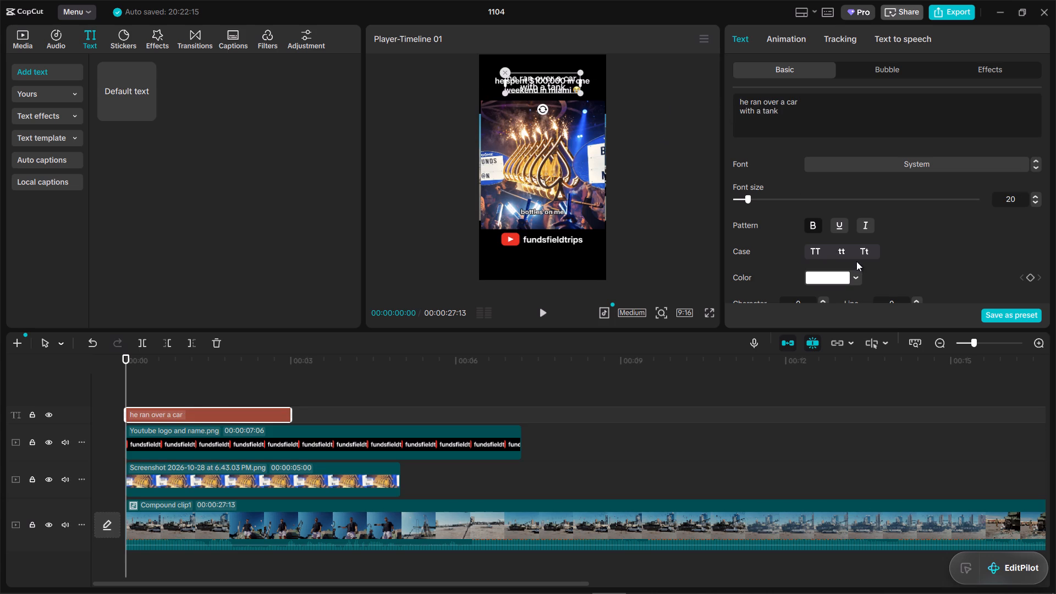
scroll(856, 261, "down", 1)
left_click(542, 79)
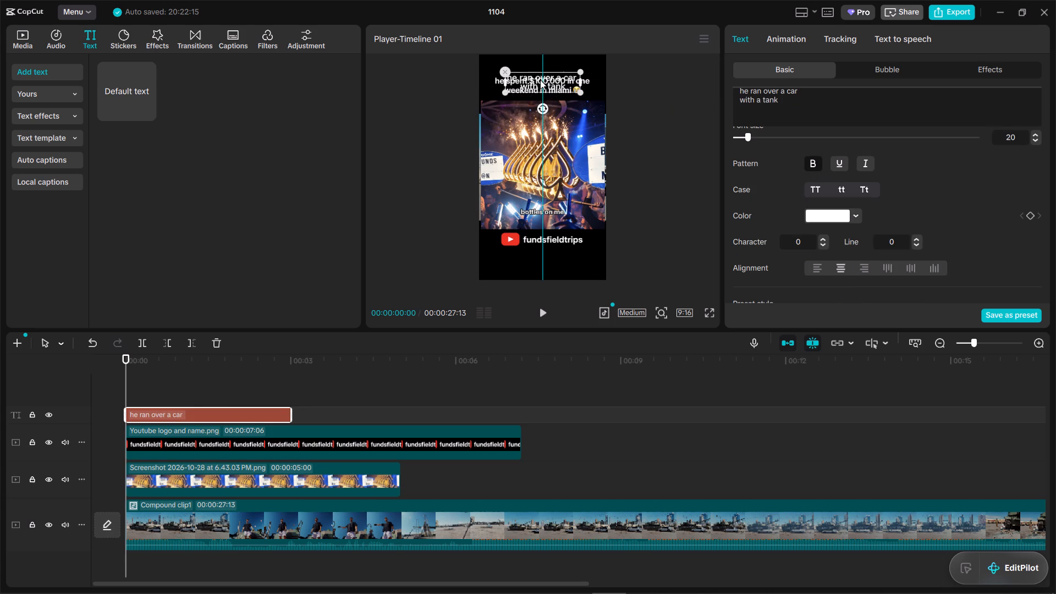
left_click(1036, 140)
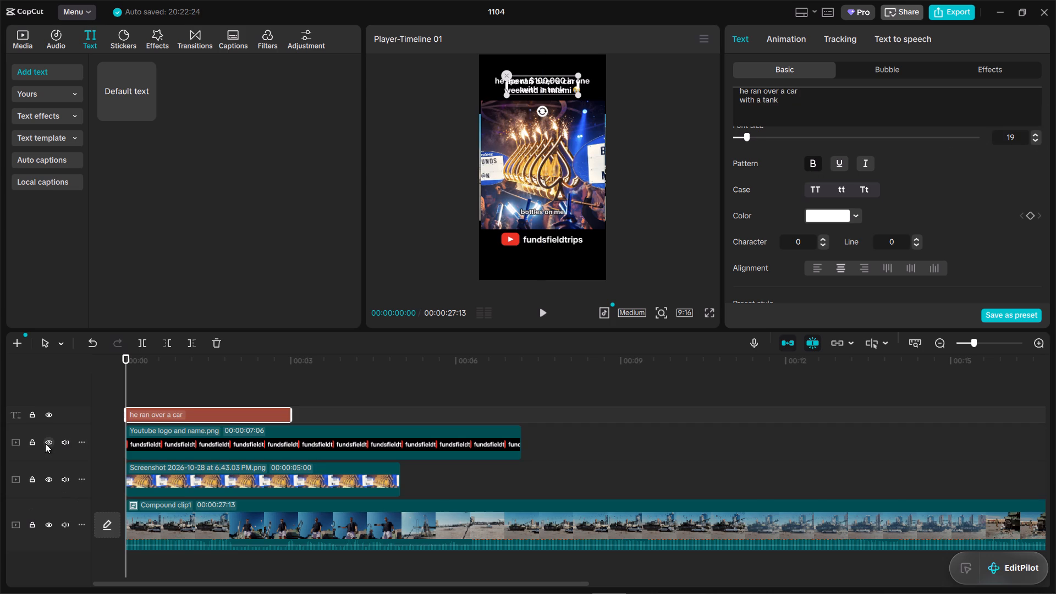
Hide the reference screenshot track and lower the hook text, centred, to just above the tank video.
left_click(51, 476)
left_click(51, 476)
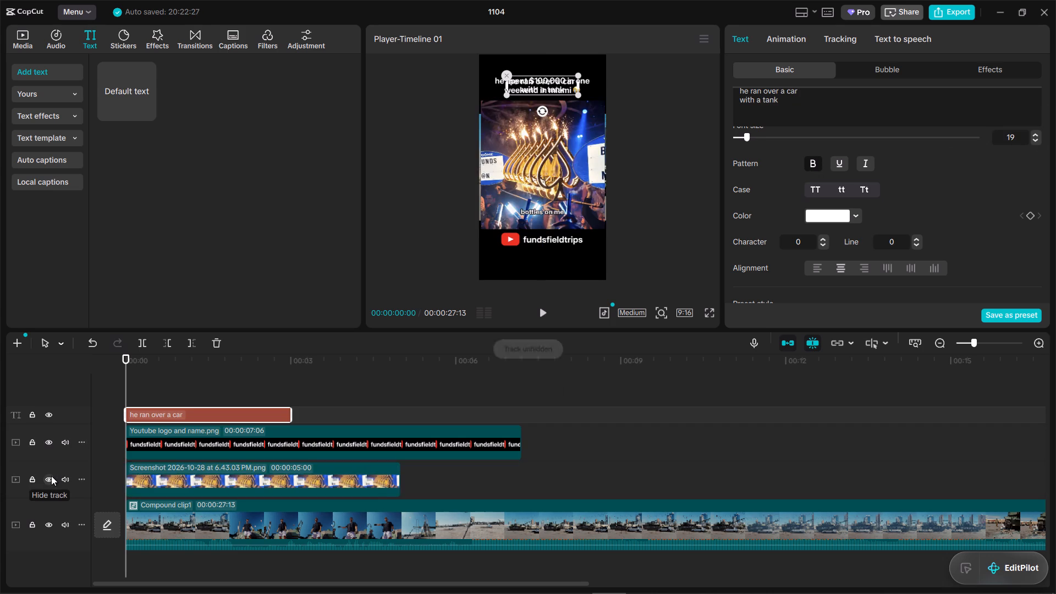
left_click(51, 476)
left_click_drag(539, 85, 538, 96)
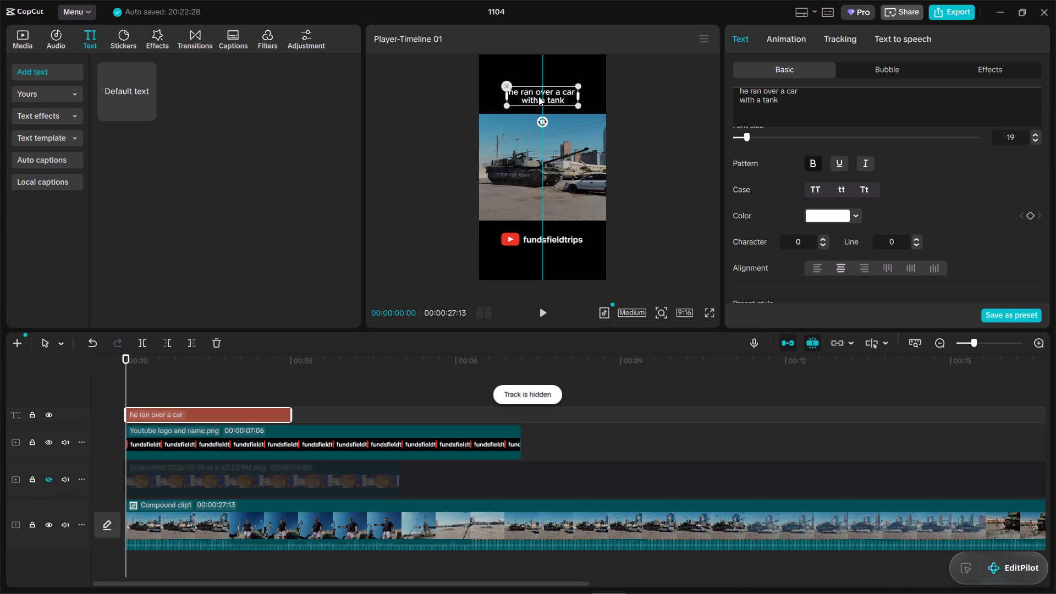
left_click_drag(538, 96, 538, 96)
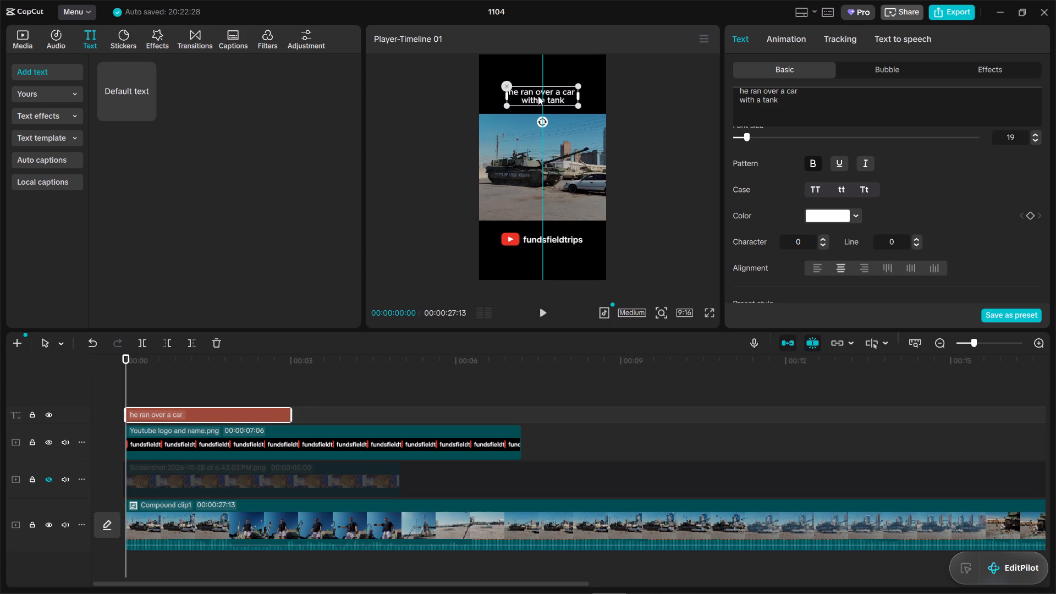
left_click_drag(538, 96, 538, 96)
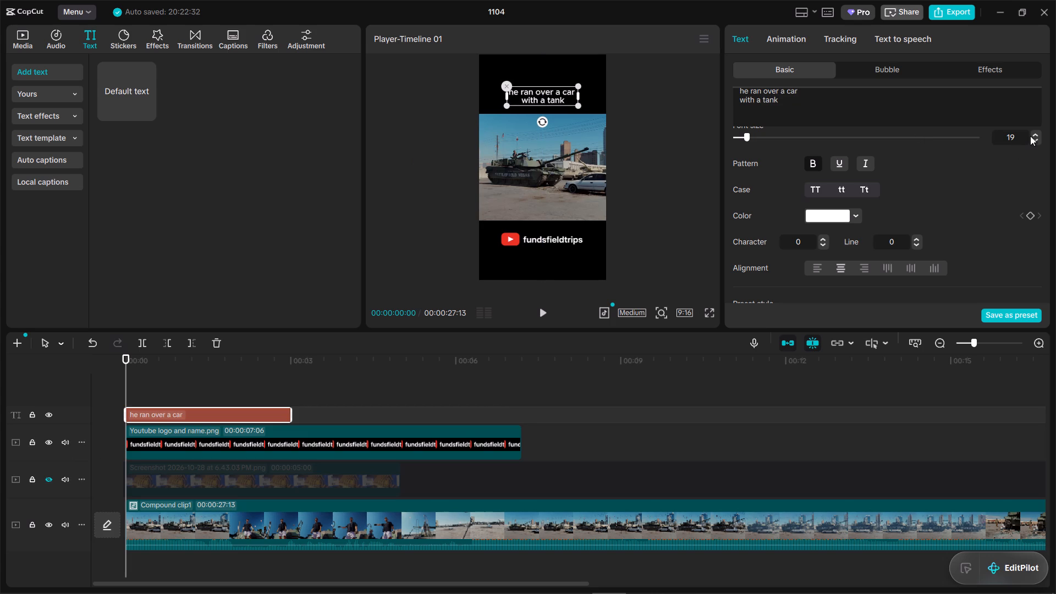
Increase the hook text's font size to 22 and nudge it slightly up from the video.
double_click(1033, 136)
left_click(1033, 136)
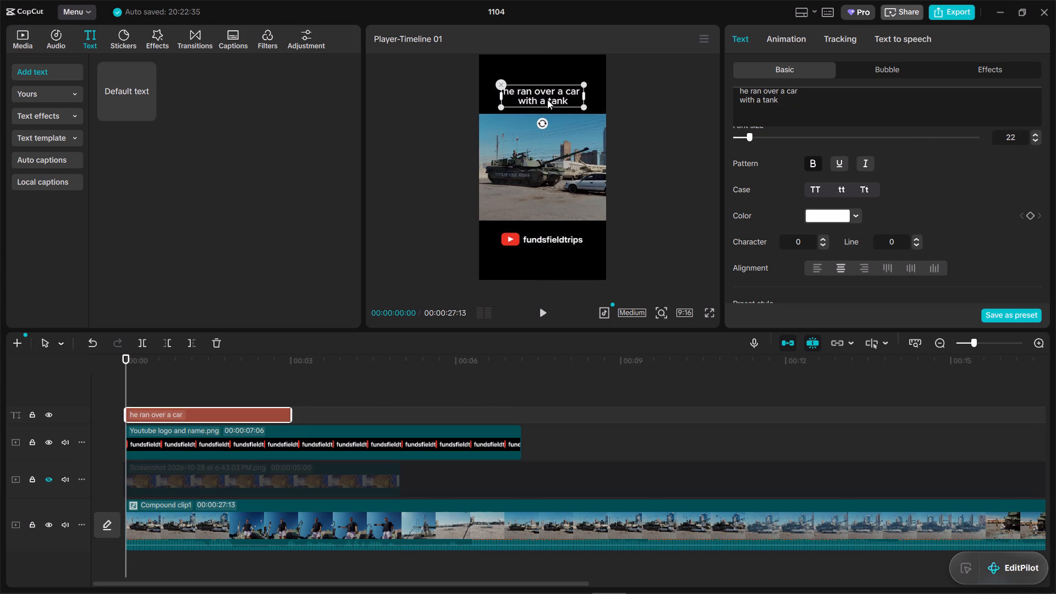
left_click(547, 98)
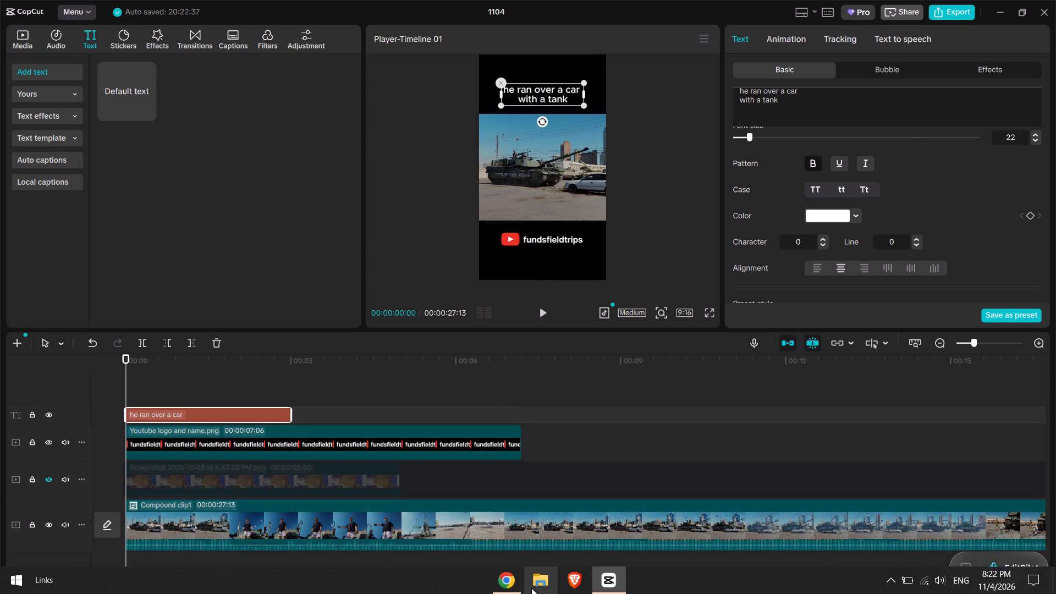
Switch to Chrome and search Google for "shocking emoji" in a new tab.
left_click(499, 592)
left_click(204, 5)
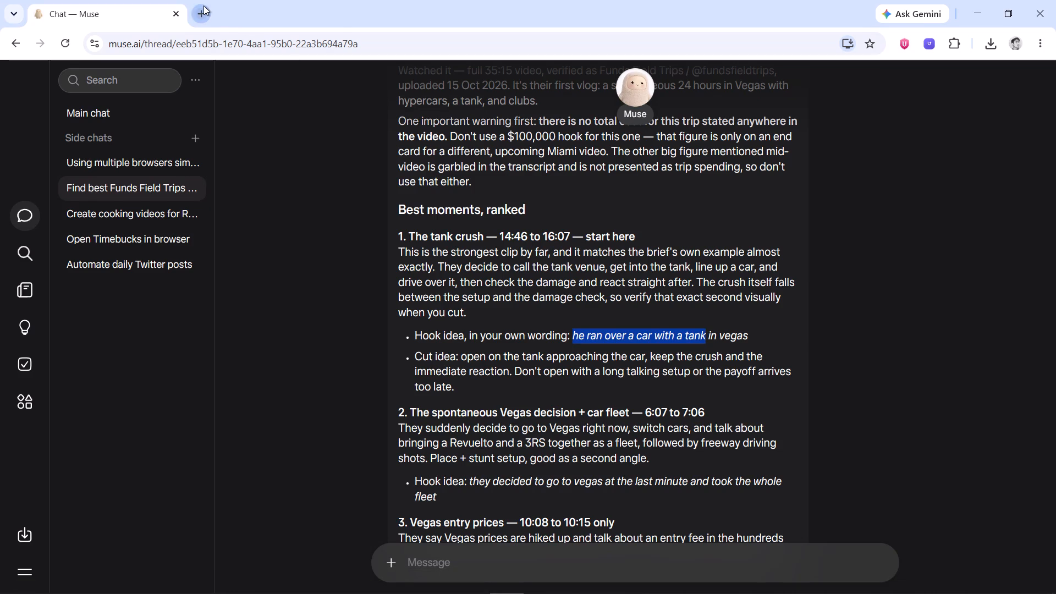
type("shocking")
key("space")
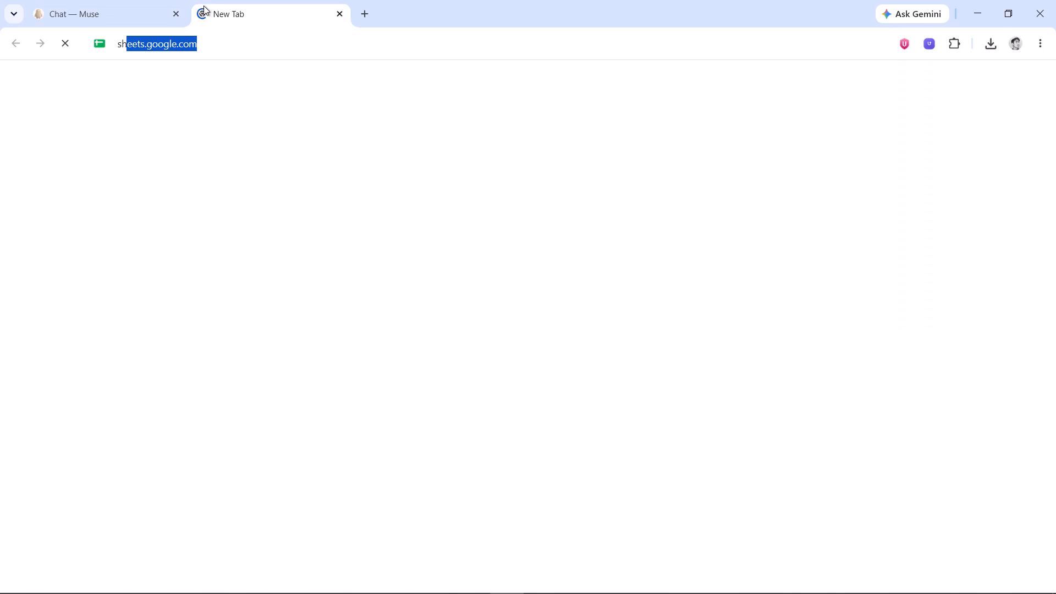
type("emoji")
key("Return")
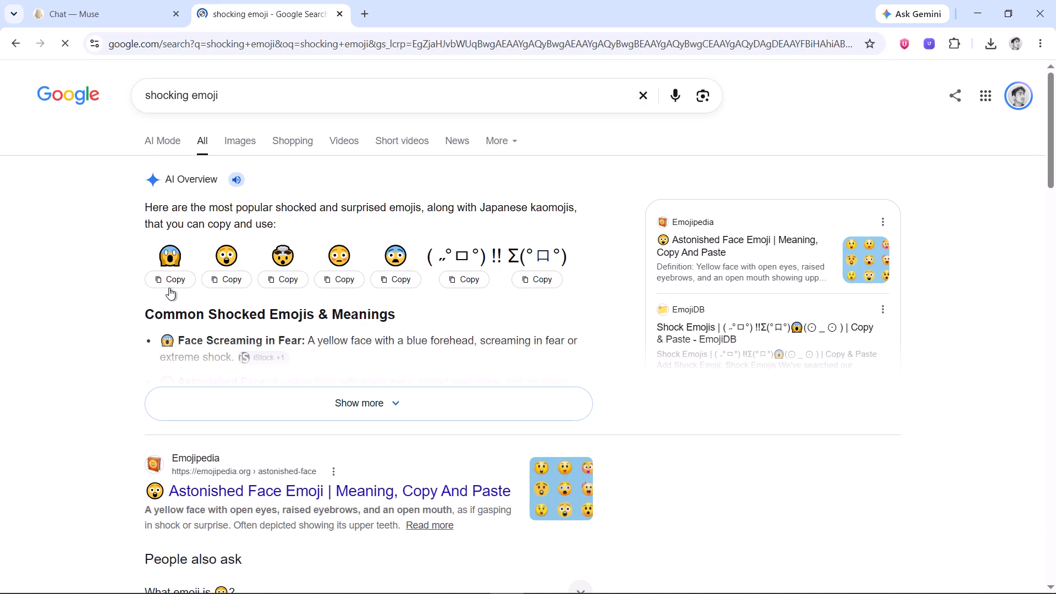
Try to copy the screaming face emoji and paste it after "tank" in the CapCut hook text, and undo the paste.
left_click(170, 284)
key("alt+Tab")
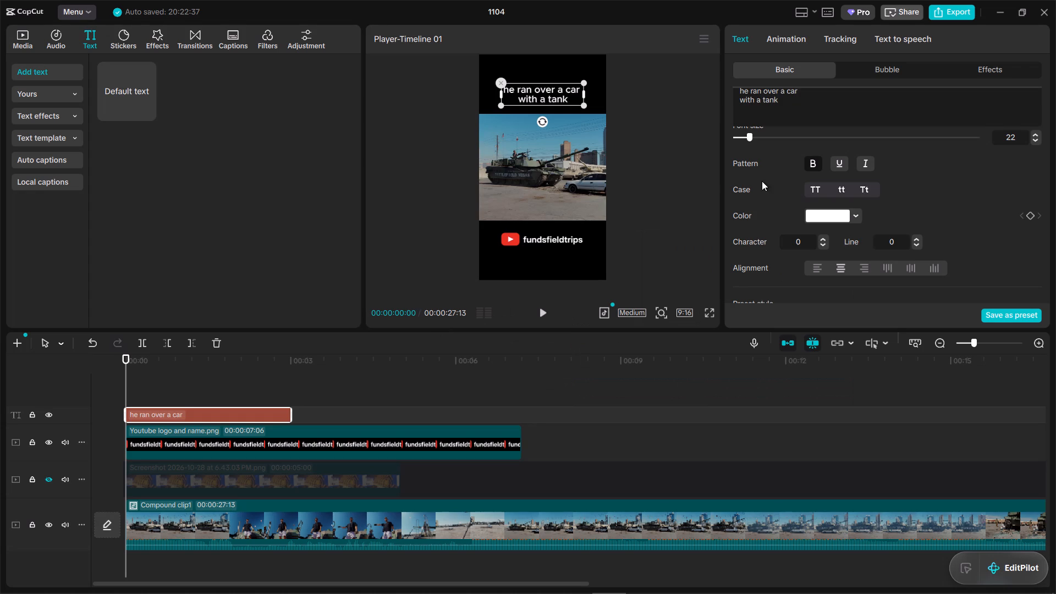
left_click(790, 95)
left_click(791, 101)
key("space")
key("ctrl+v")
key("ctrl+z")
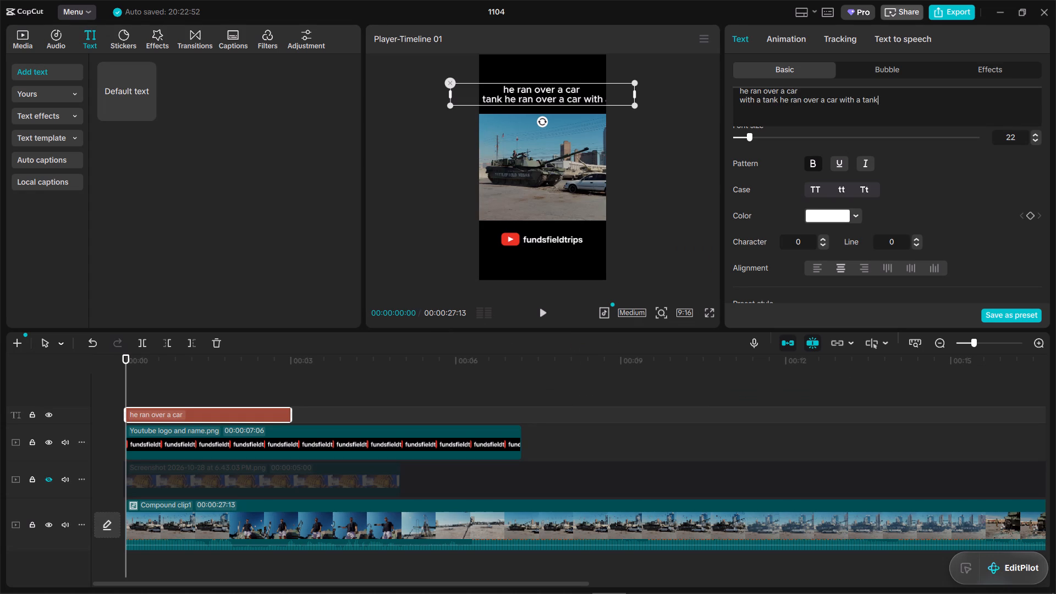
Copy the screaming face emoji from the Google results in Chrome and paste it after "tank" in the CapCut hook text.
key("alt+Tab")
scroll(131, 482, "down", 3)
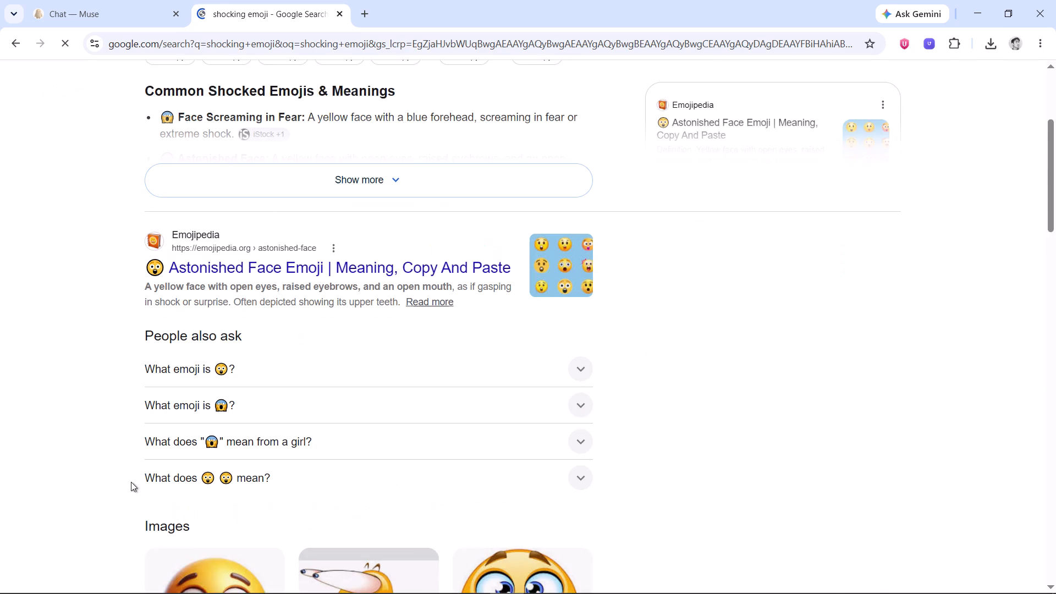
left_click_drag(303, 351, 16, 344)
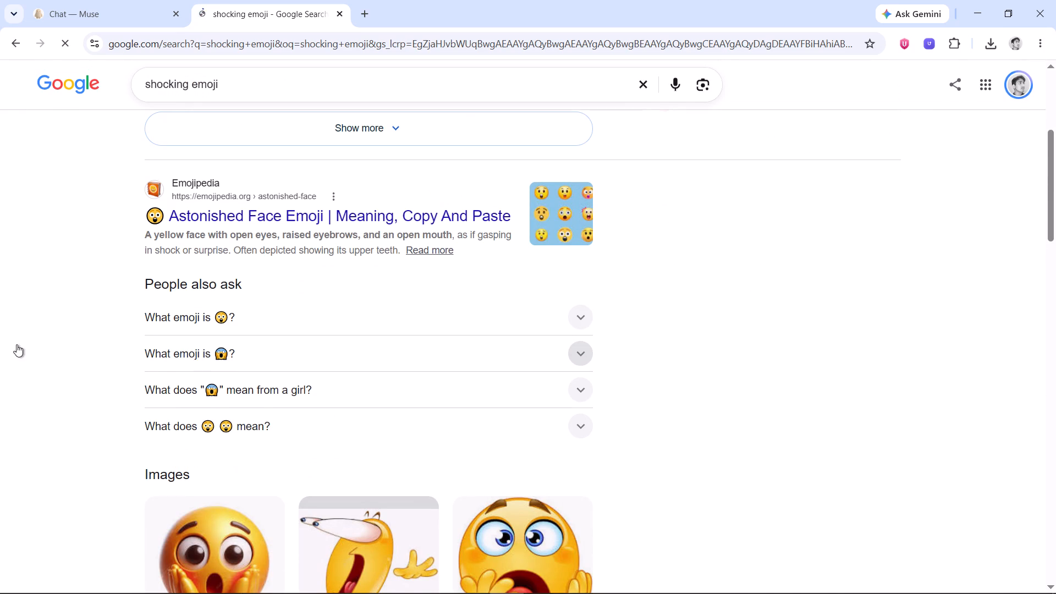
scroll(20, 344, "up", 2)
left_click_drag(155, 242, 174, 250)
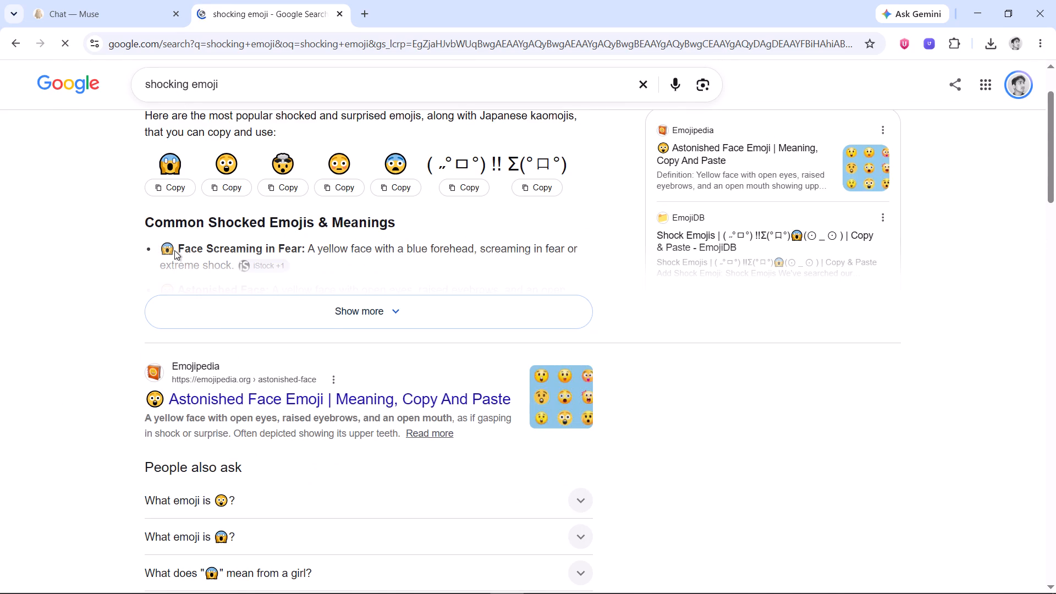
left_click_drag(174, 250, 195, 250)
left_click(331, 331)
left_click(343, 312)
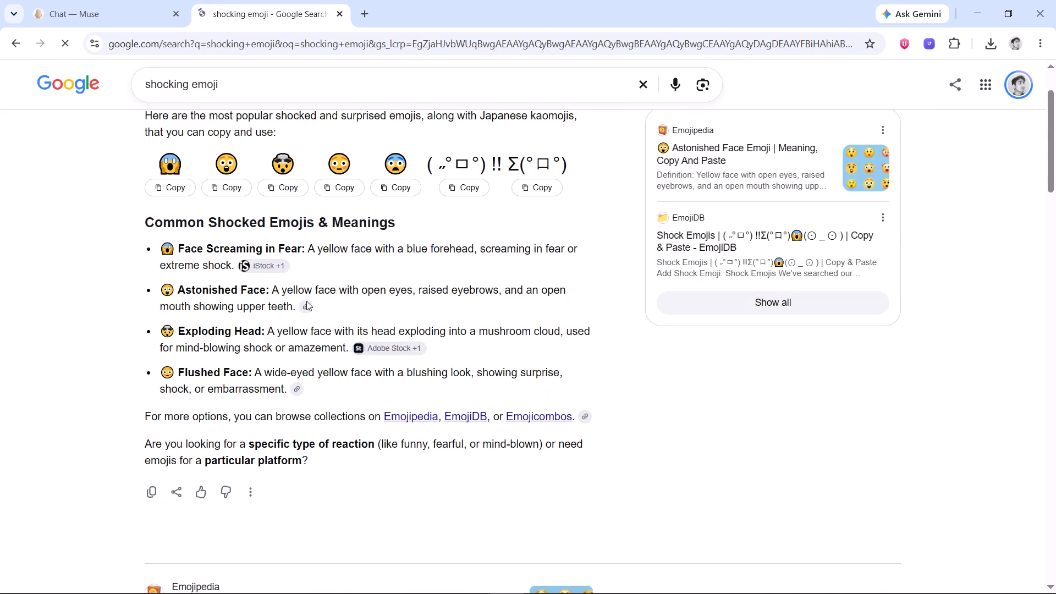
left_click_drag(158, 245, 175, 245)
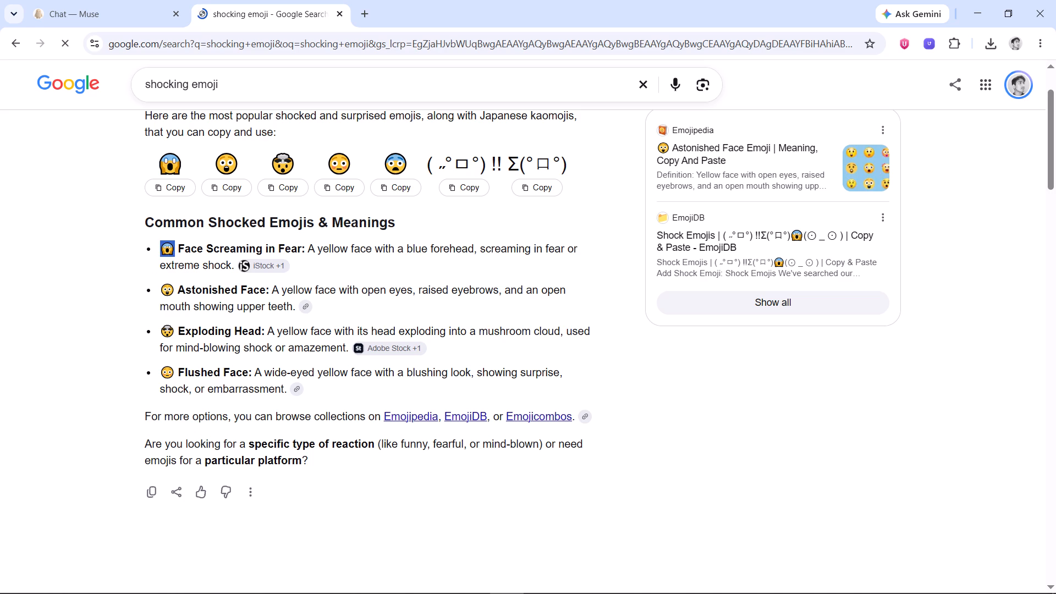
key("ctrl+c")
key("alt+Tab")
left_click(790, 100)
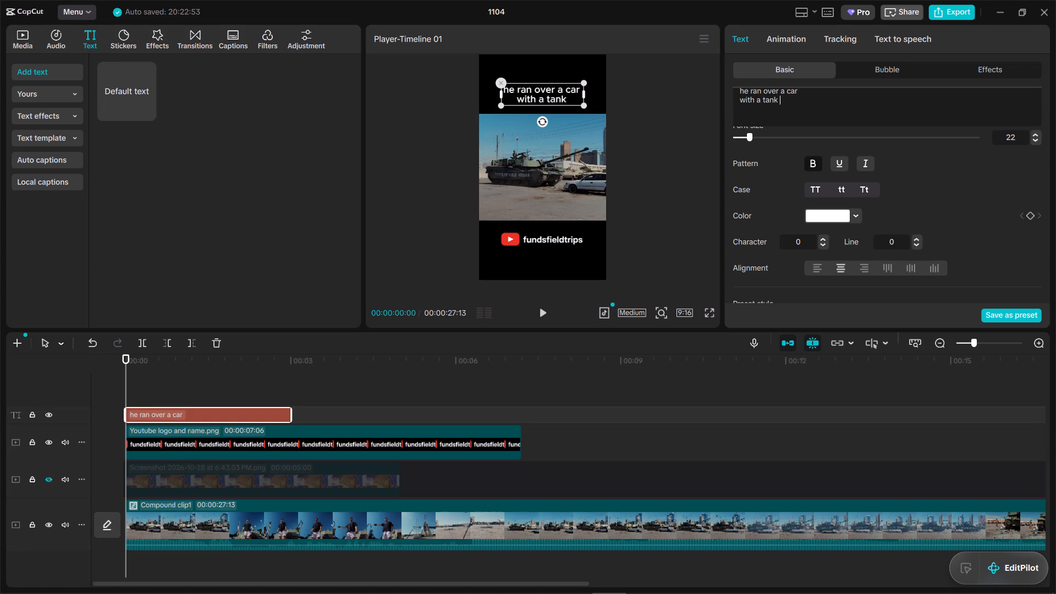
key("ctrl+v")
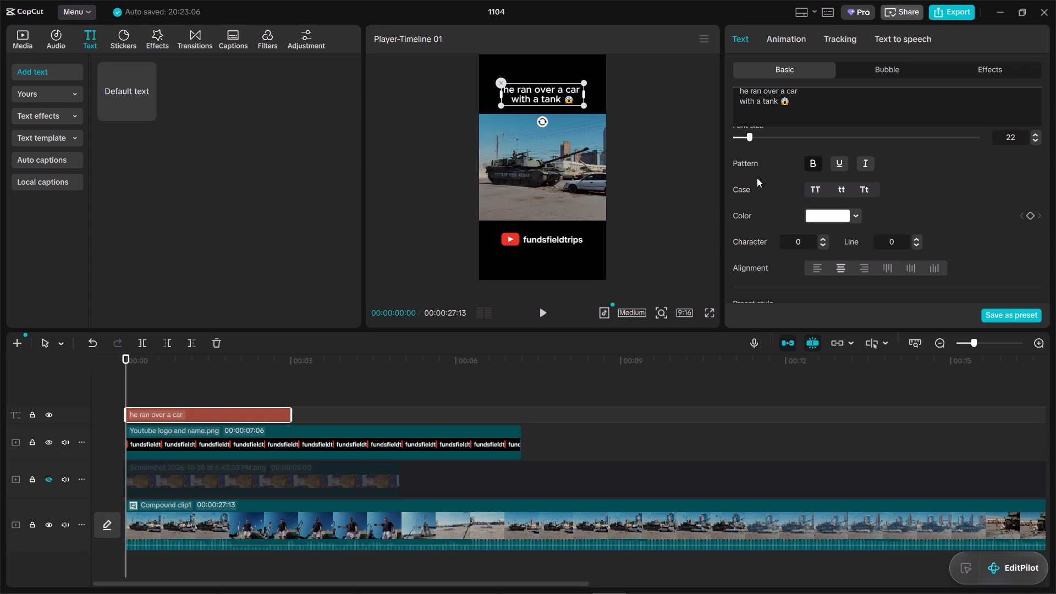
Colour the word "car" in the hook text yellow, hex FBFF00.
left_click(323, 399)
left_click_drag(323, 399, 71, 371)
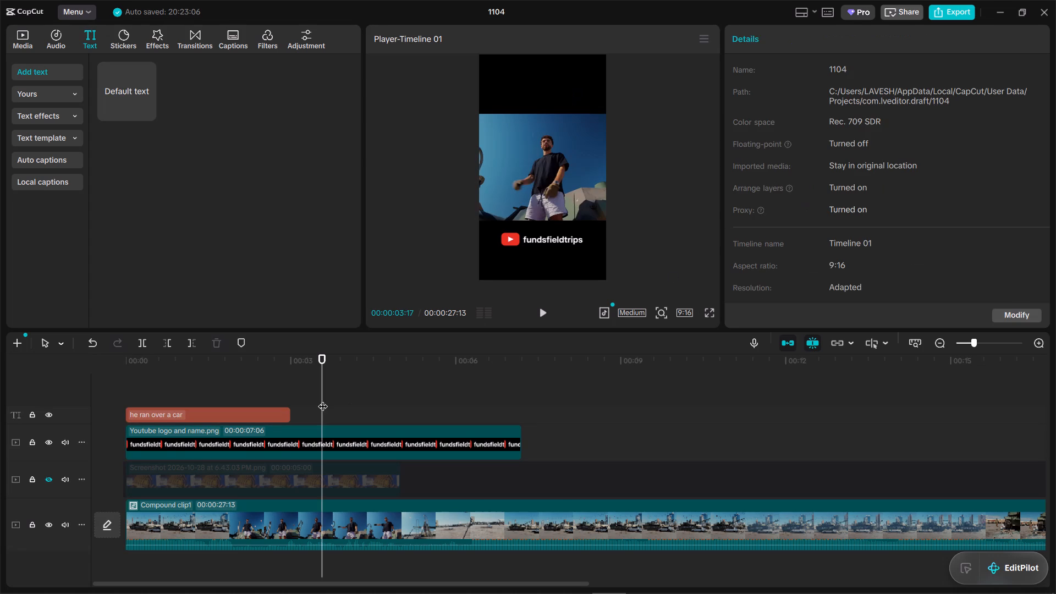
key("space")
key("space")
left_click(184, 408)
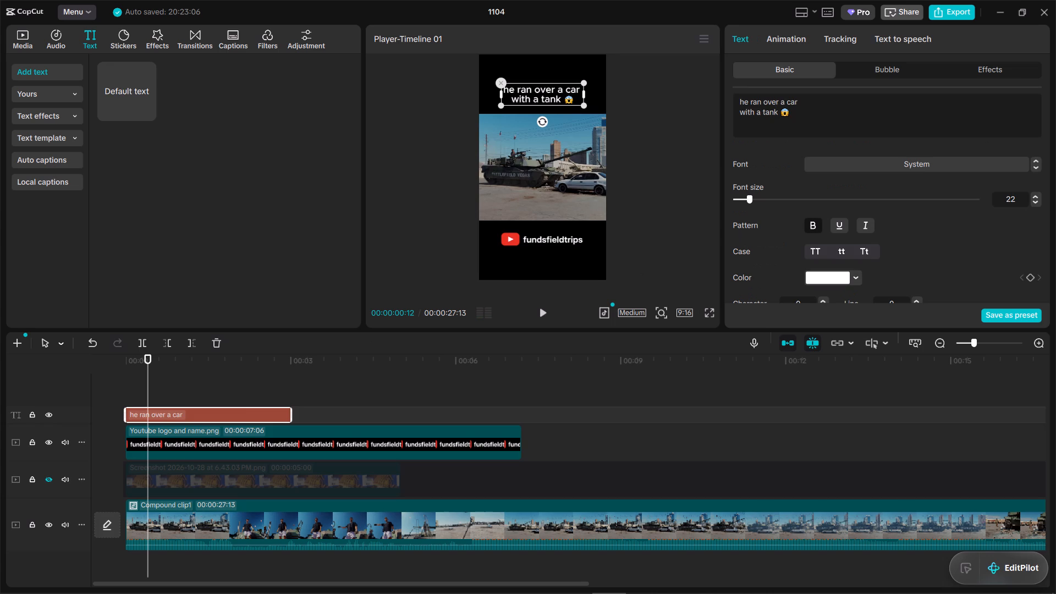
left_click_drag(786, 101, 799, 102)
left_click_drag(799, 102, 795, 102)
left_click_drag(795, 102, 796, 102)
left_click(852, 273)
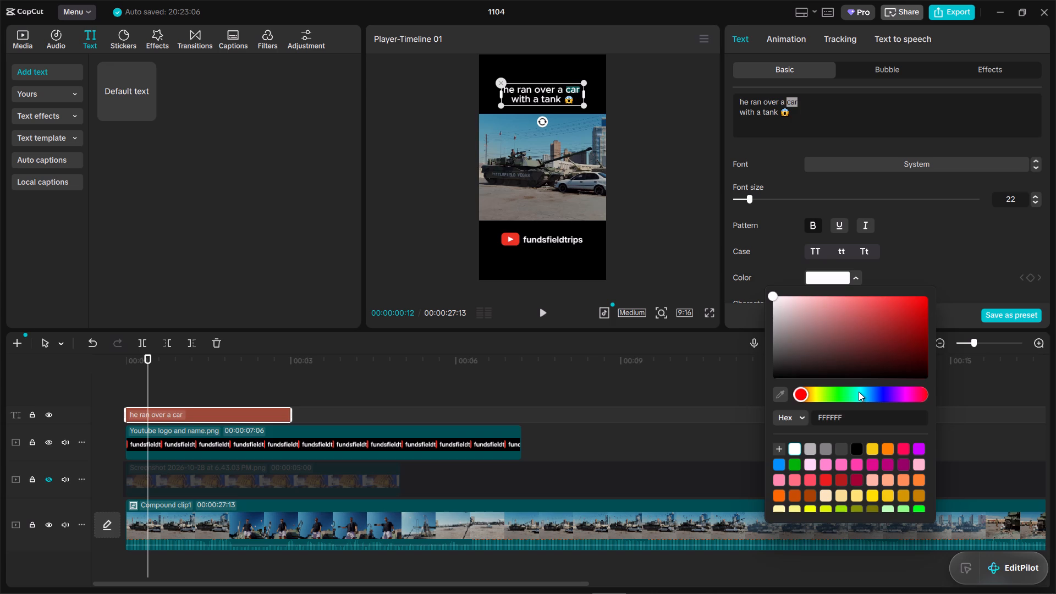
left_click(859, 392)
left_click_drag(859, 392, 817, 389)
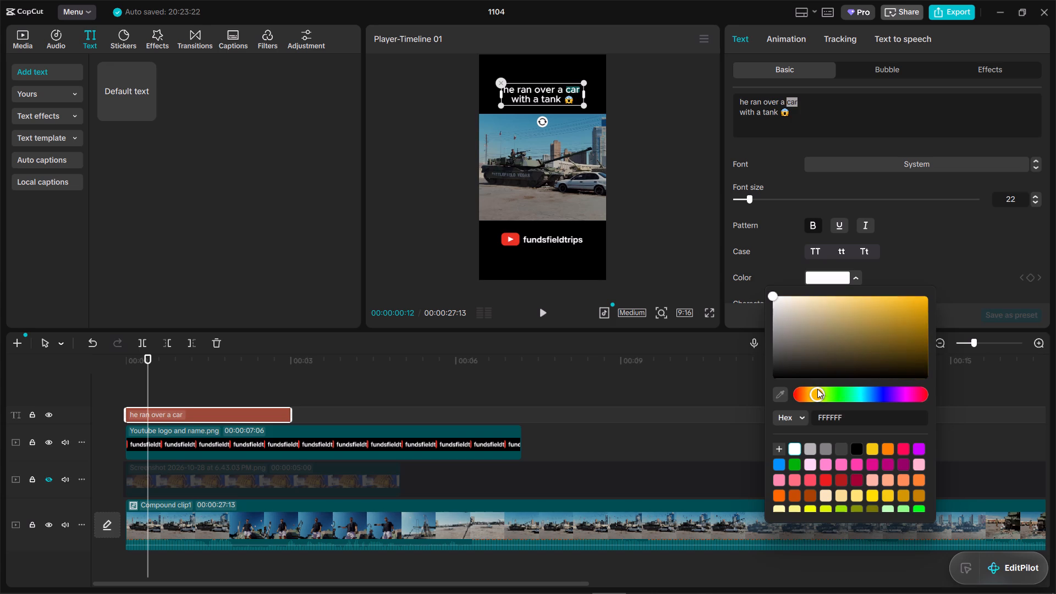
left_click_drag(817, 389, 824, 390)
left_click_drag(849, 327, 1041, 232)
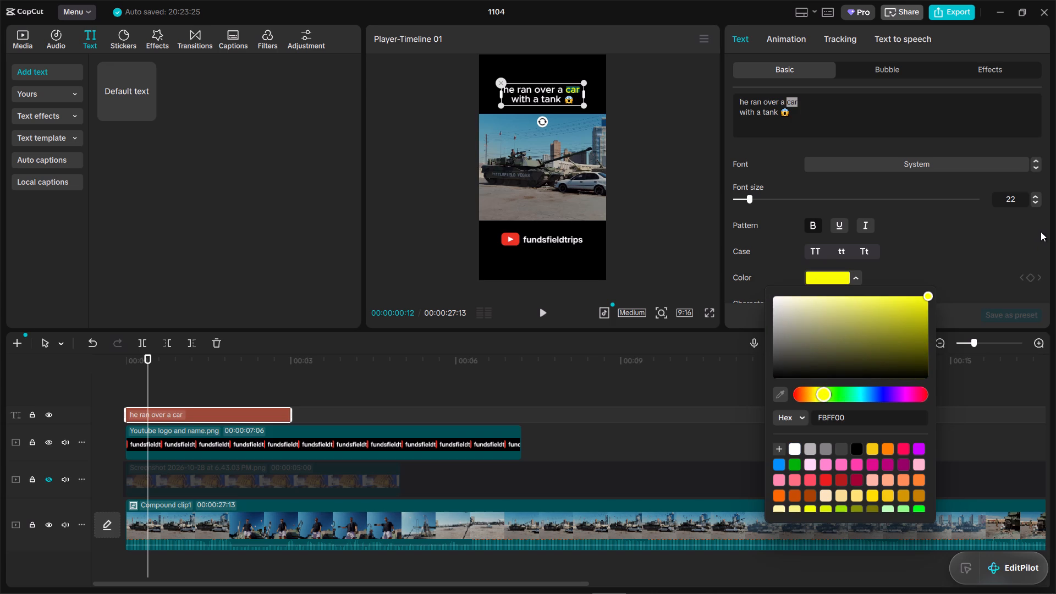
left_click_drag(1041, 232, 1042, 227)
left_click(810, 116)
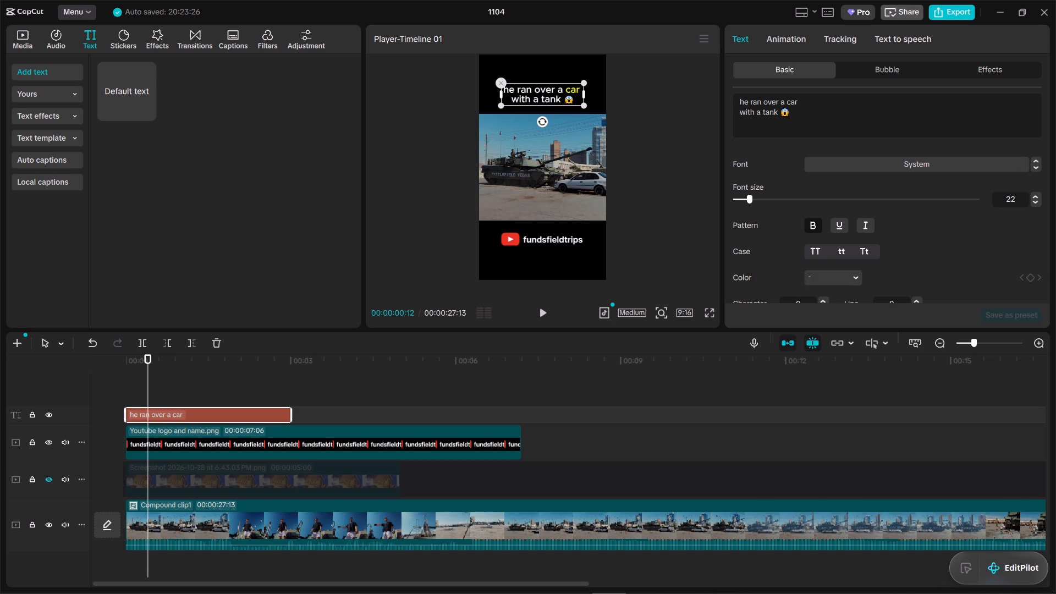
Colour the word "tank" in the hook text red, hex FF0000.
left_click_drag(779, 114, 763, 114)
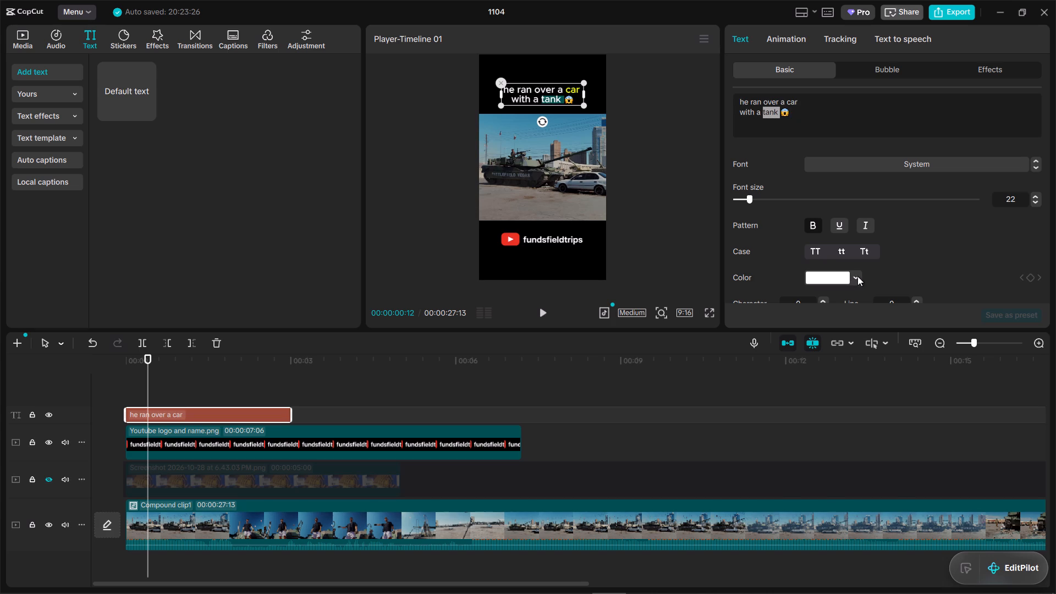
left_click(857, 276)
left_click_drag(822, 395, 687, 382)
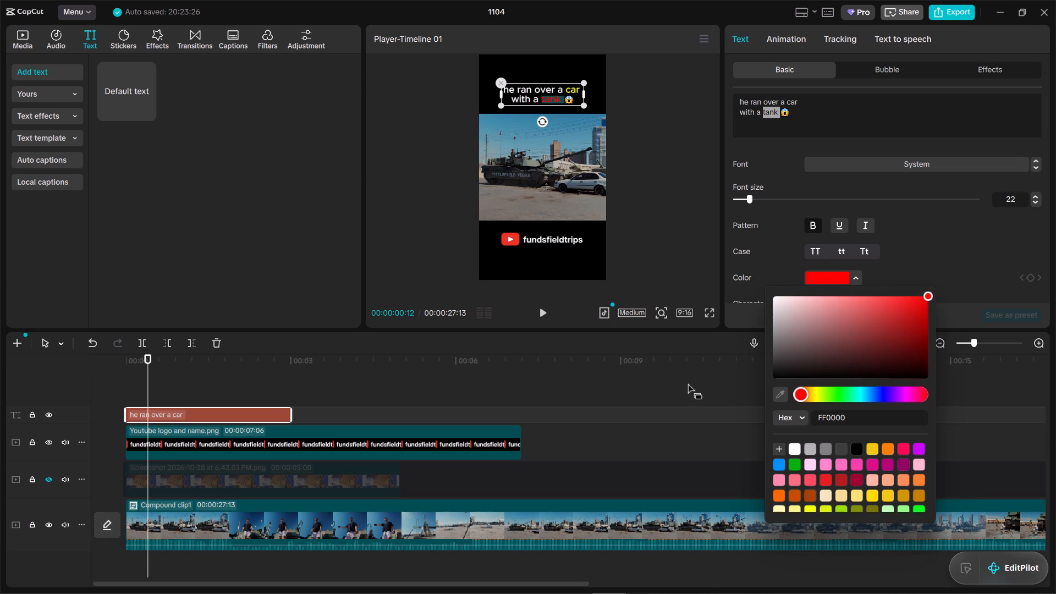
double_click(936, 241)
left_click(523, 361)
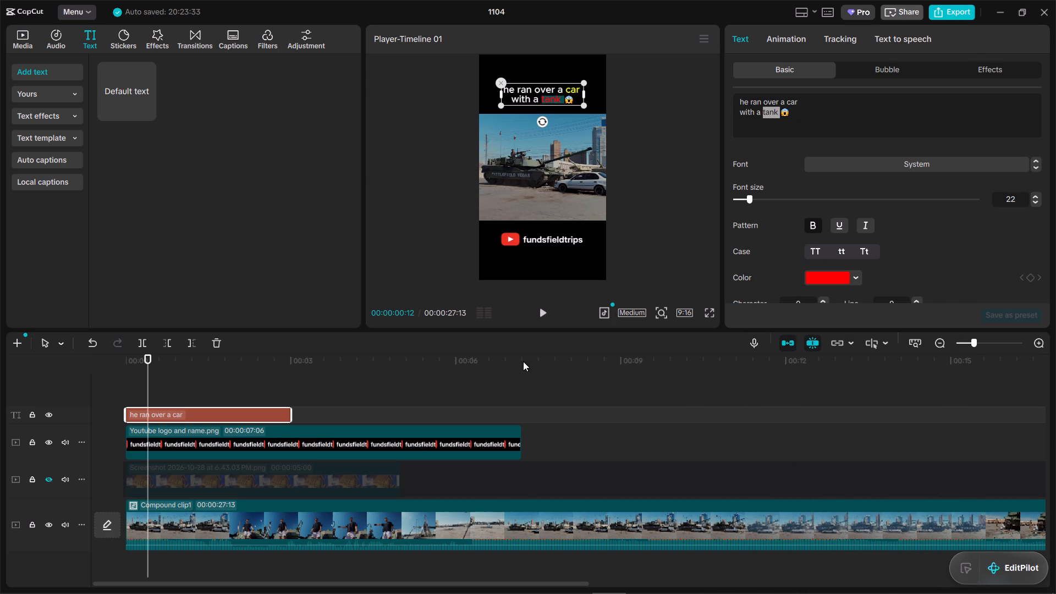
Lower the hook text closer to the tank video by setting its Y position to 1183.
left_click_drag(519, 388, 219, 386)
left_click(361, 400)
left_click_drag(355, 400, 342, 400)
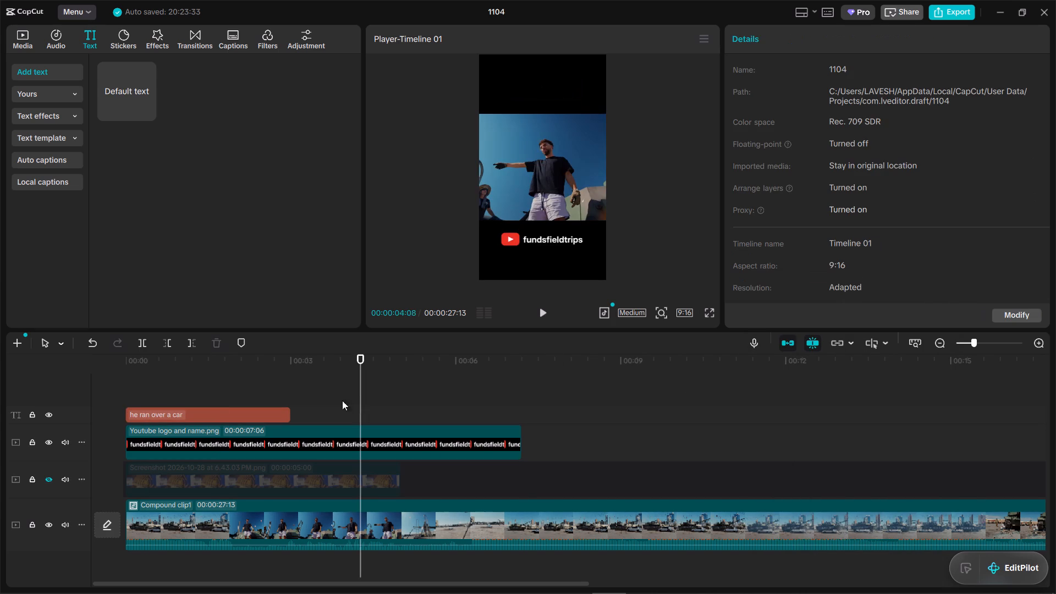
left_click_drag(342, 400, 306, 399)
left_click(275, 389)
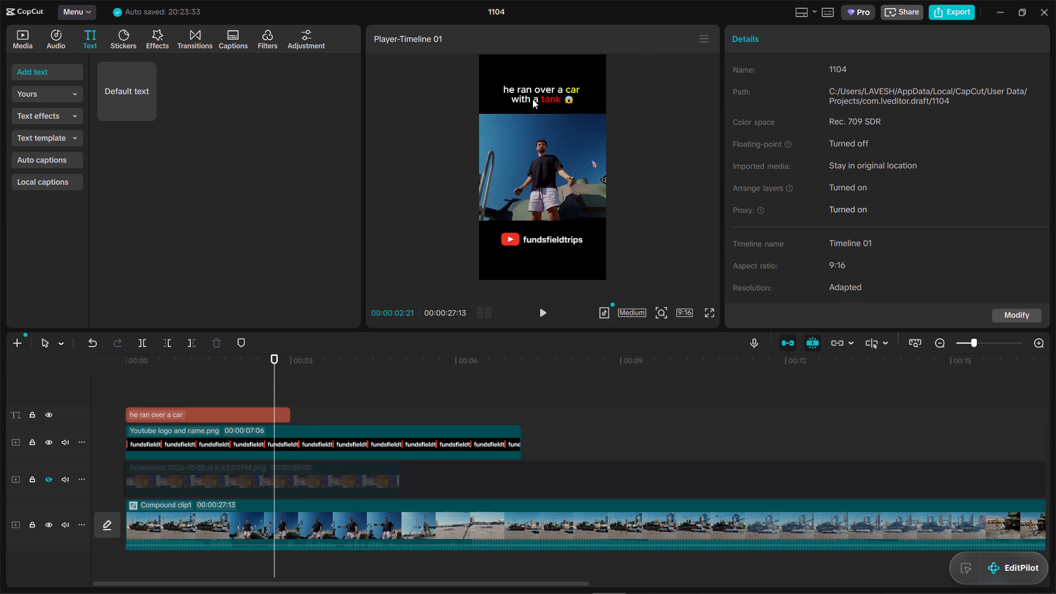
left_click(532, 99)
scroll(928, 240, "down", 2)
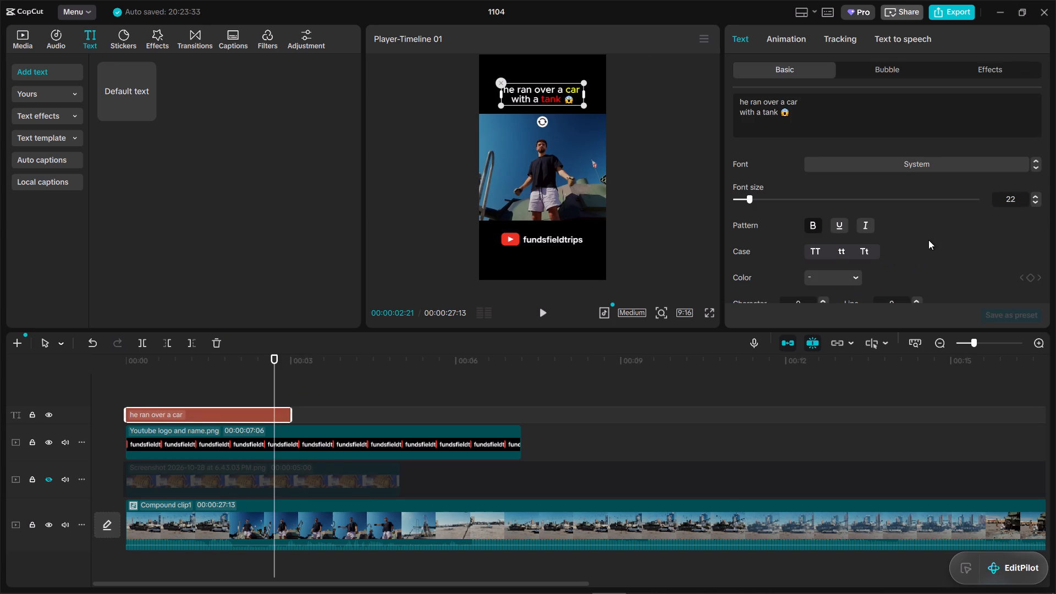
left_click(947, 237)
scroll(947, 237, "down", 7)
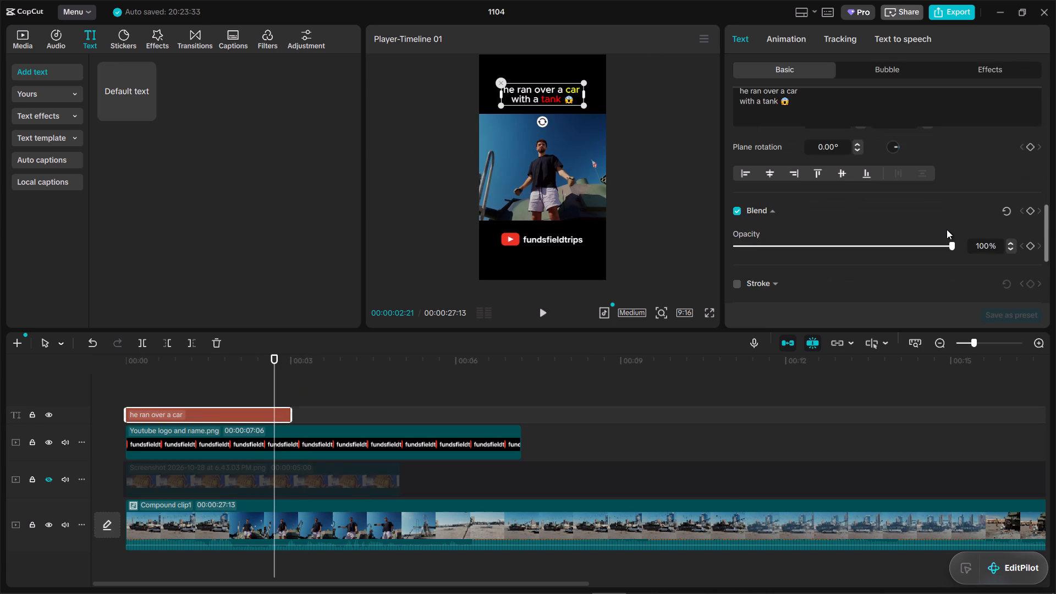
scroll(947, 227, "up", 1)
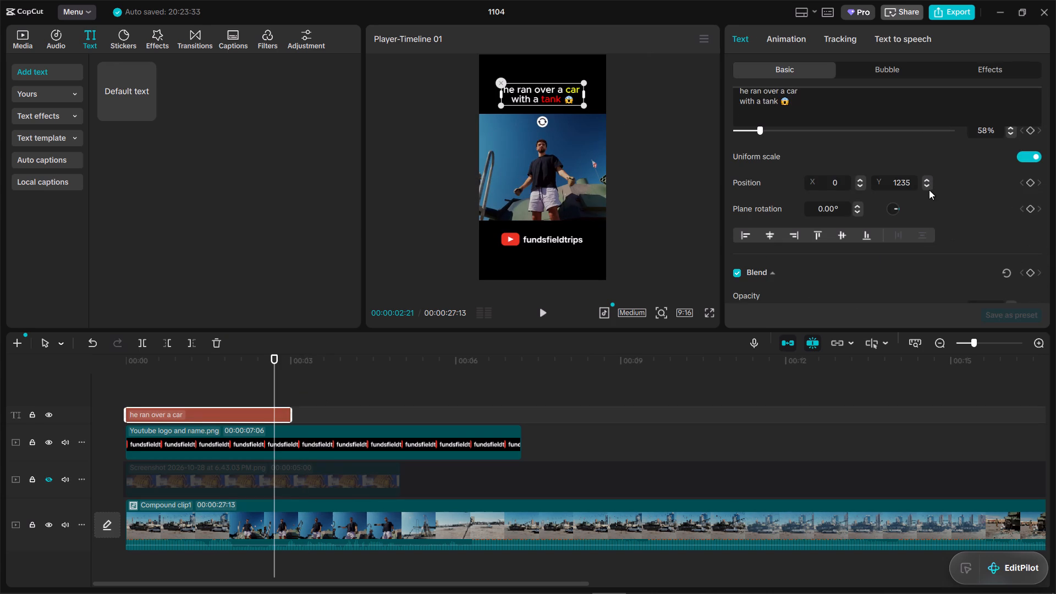
triple_click(928, 185)
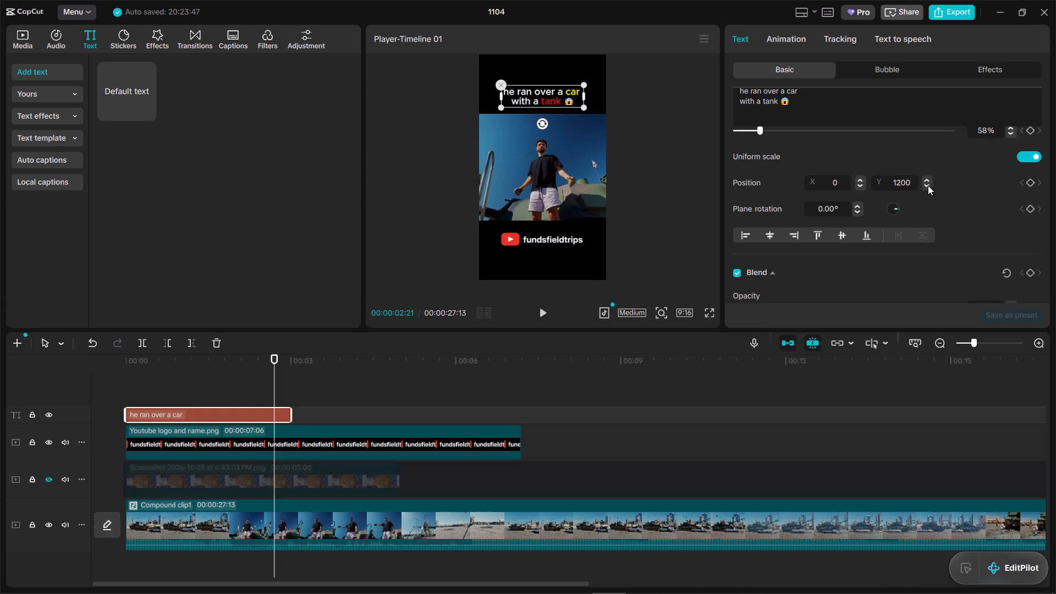
triple_click(928, 185)
triple_click(928, 185)
left_click(928, 185)
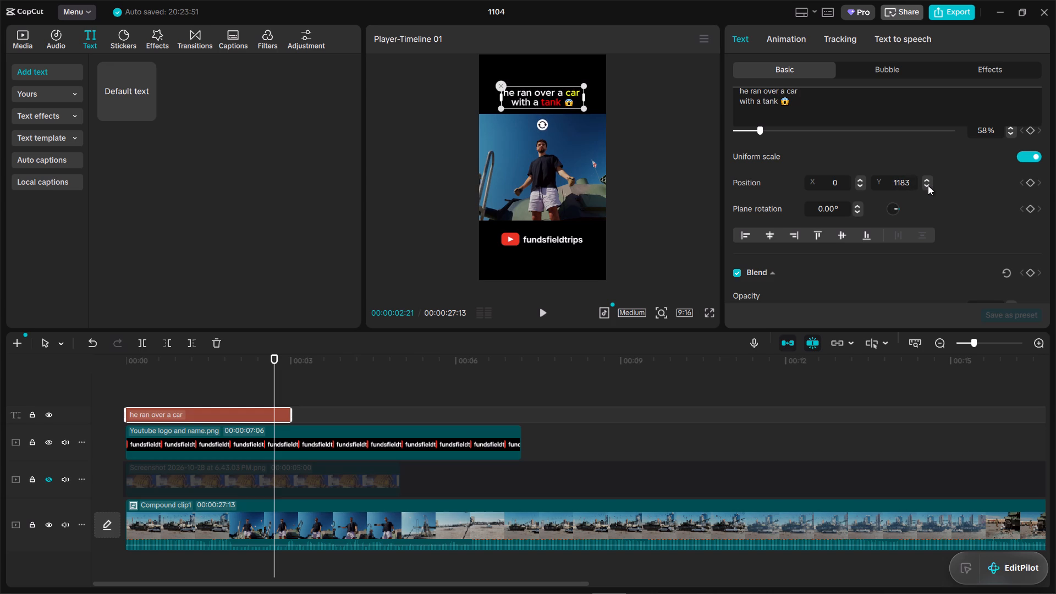
Extend the hook text clip on the timeline to the end of the compound tank clip.
left_click(235, 384)
left_click(276, 416)
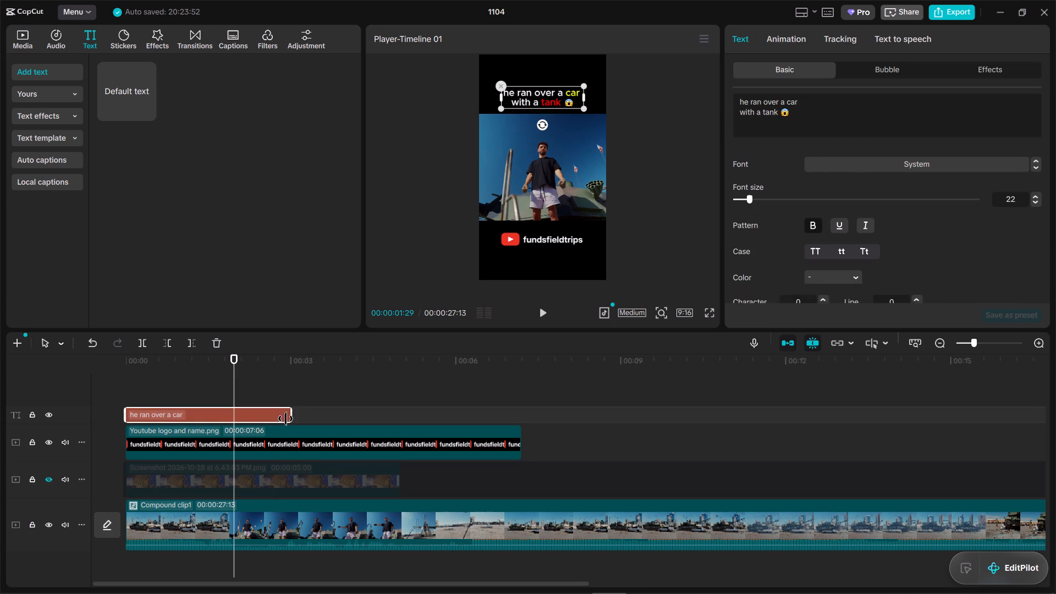
left_click_drag(291, 421, 1055, 475)
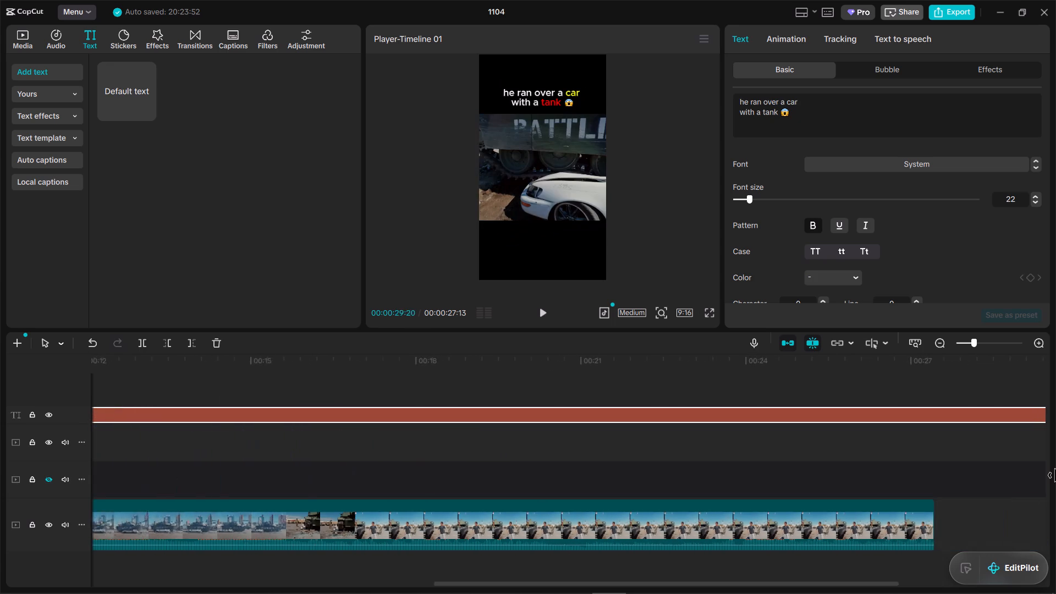
left_click_drag(1055, 475, 709, 476)
Play the opening seconds of the timeline from the start in full screen to check the hook text and footer layout.
left_click(623, 449)
left_click_drag(623, 449, 0, 408)
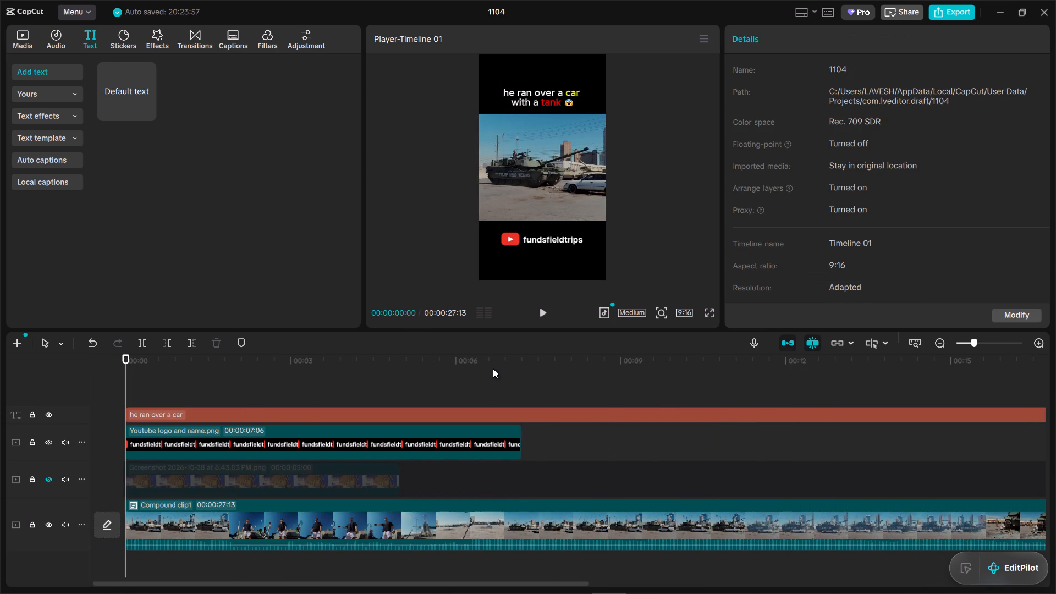
key("space")
key("space")
left_click(707, 315)
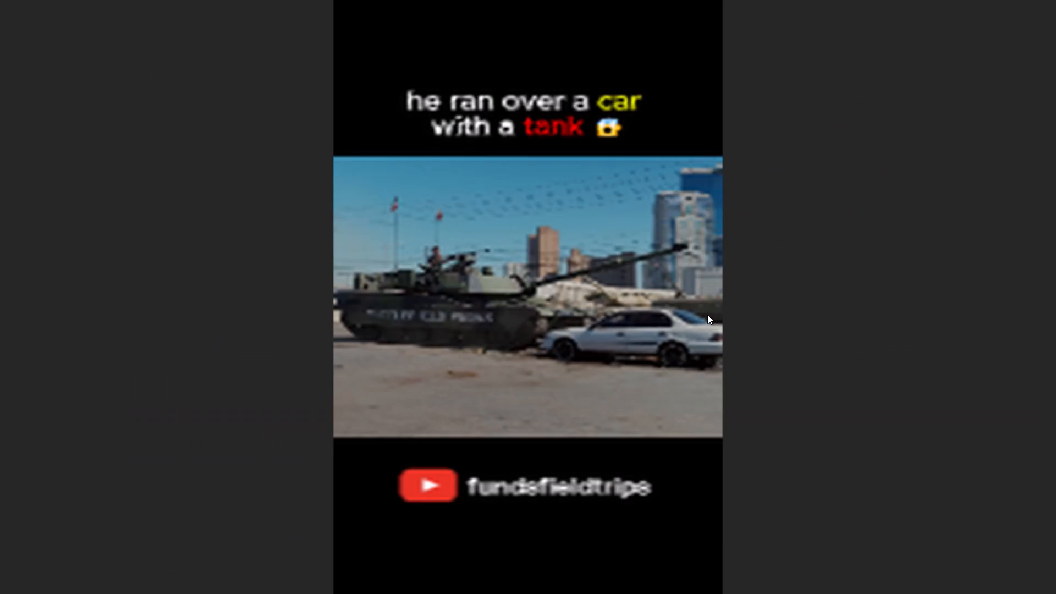
key("space")
key("space")
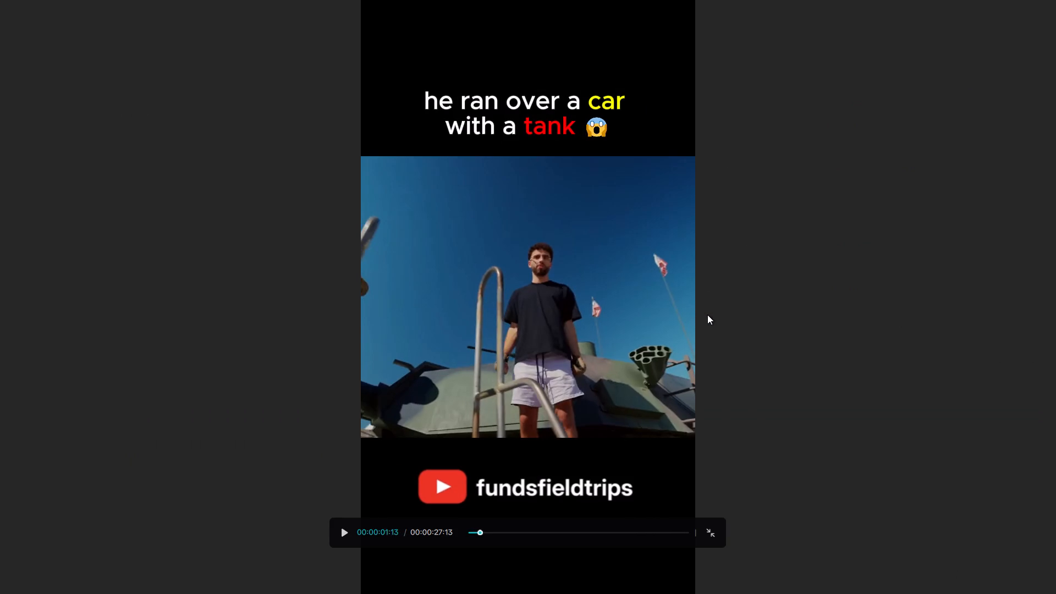
key("Escape")
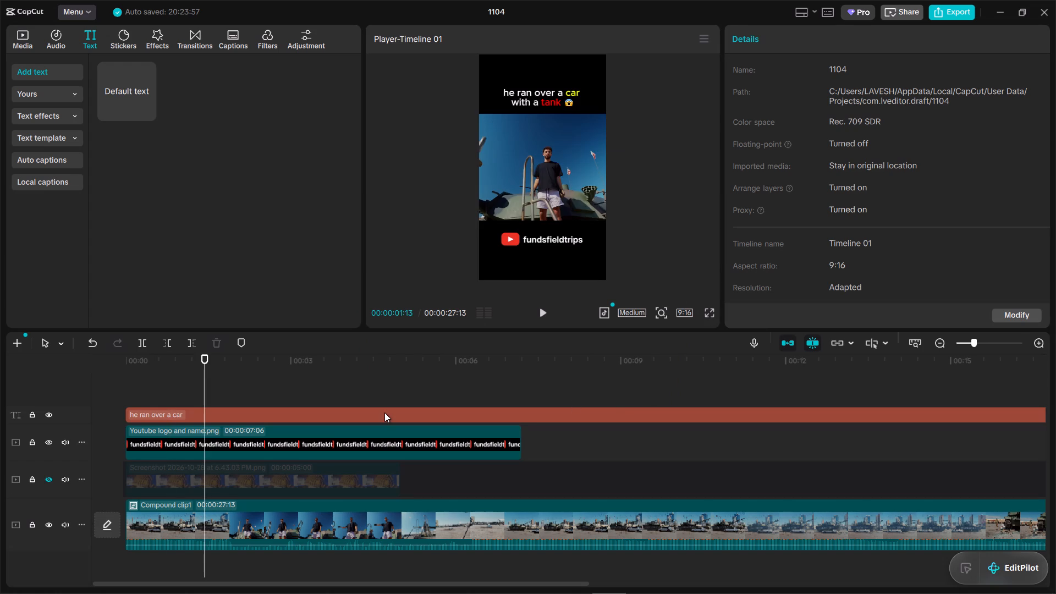
Set the line spacing of the hook text to 5.
left_click(384, 413)
scroll(939, 177, "down", 2)
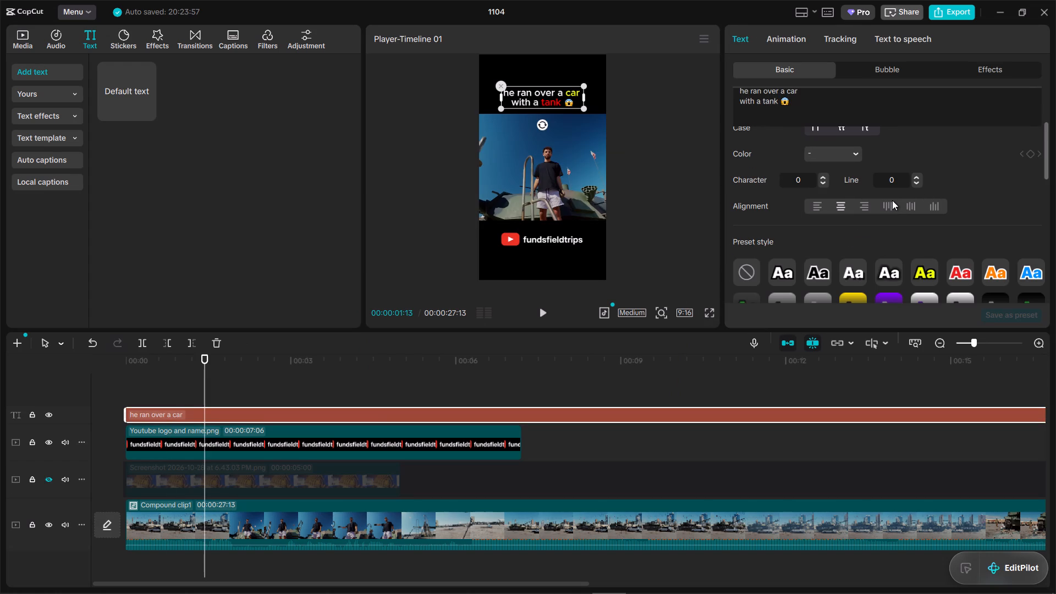
scroll(892, 200, "down", 5)
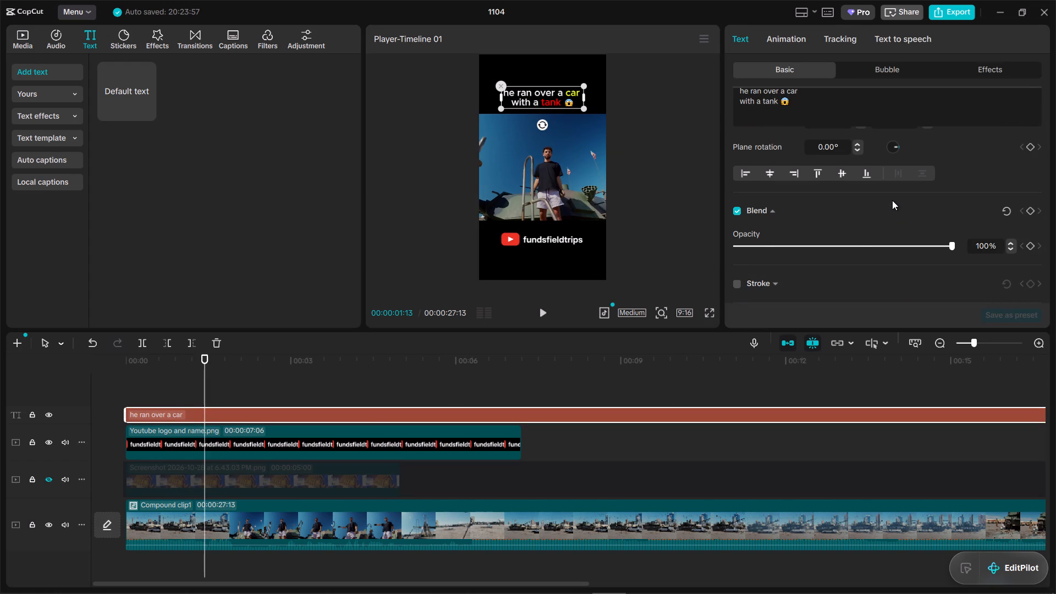
scroll(890, 199, "up", 7)
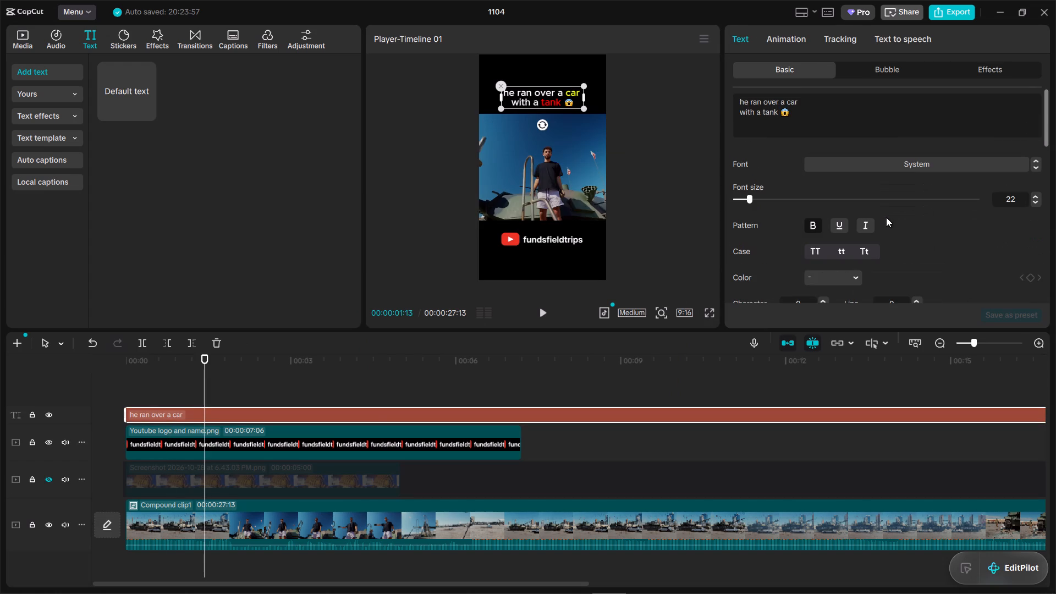
scroll(886, 217, "down", 1)
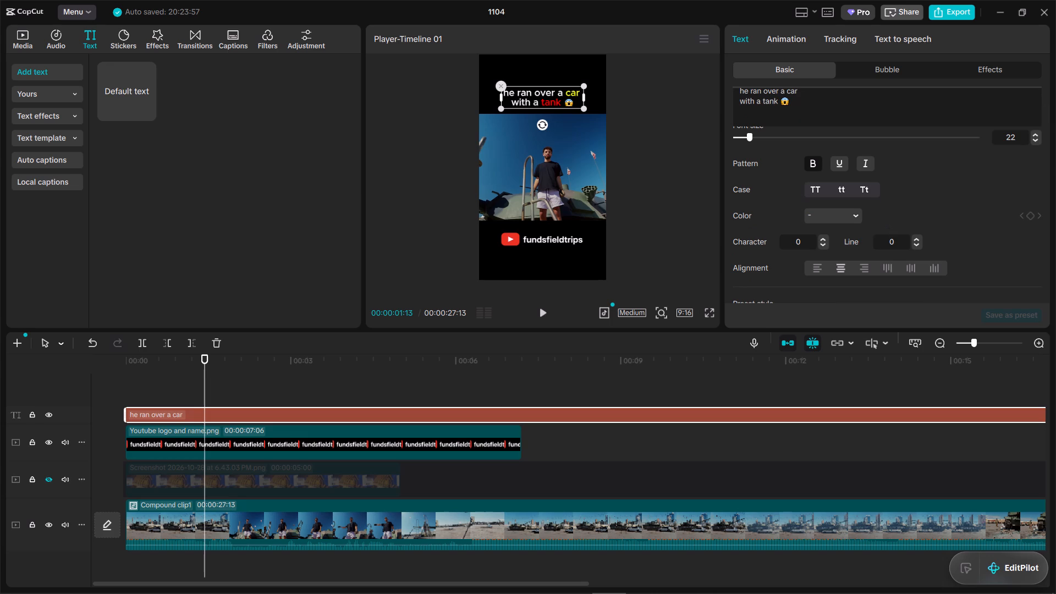
left_click(918, 245)
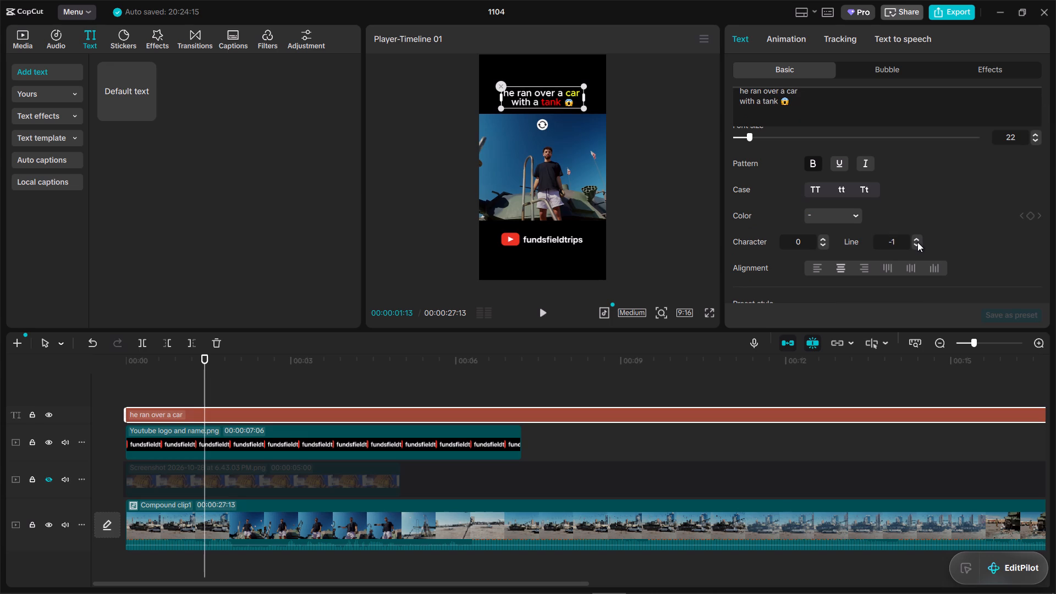
double_click(917, 239)
triple_click(917, 239)
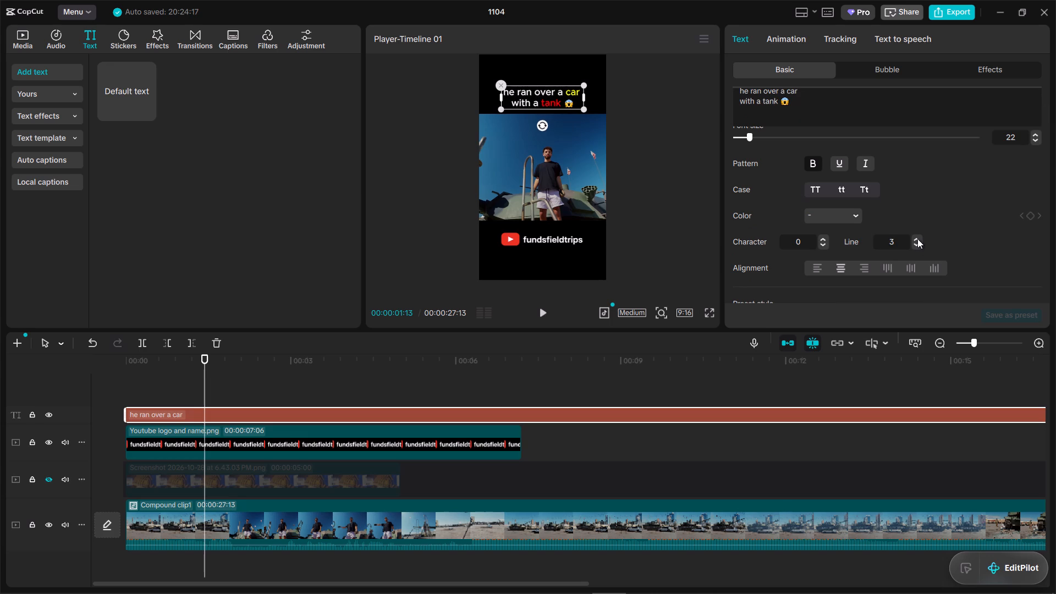
left_click(917, 239)
Play the opening seconds from the start to check the hook text's new line spacing.
left_click(373, 400)
left_click_drag(373, 400, 246, 395)
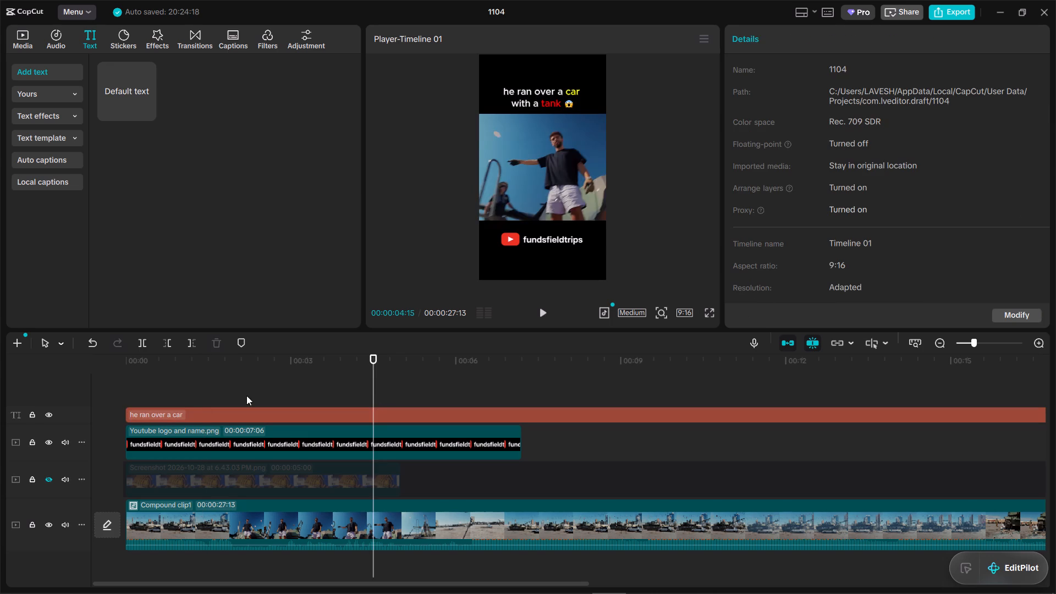
left_click_drag(246, 395, 9, 381)
key("space")
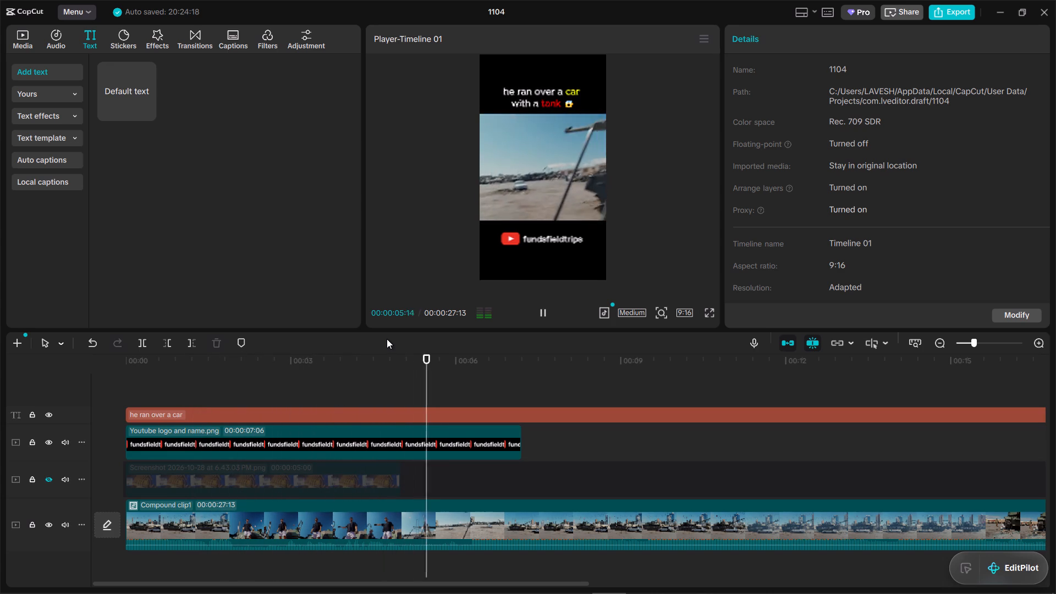
key("space")
Snap the end of the hook text clip to the end of the compound clip.
left_click(412, 398)
left_click_drag(412, 398, 1055, 452)
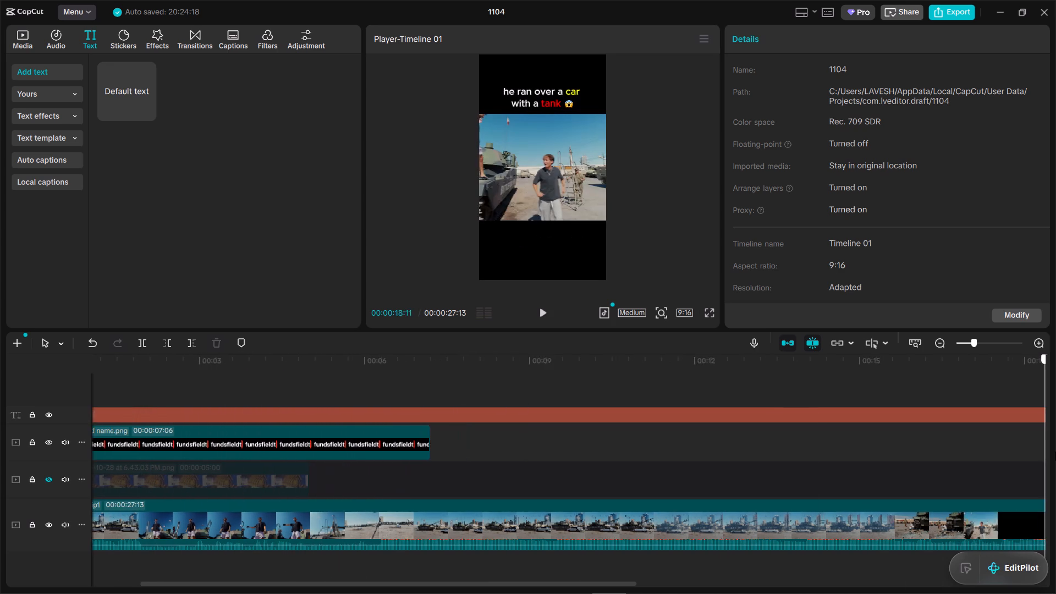
left_click_drag(1055, 452, 806, 453)
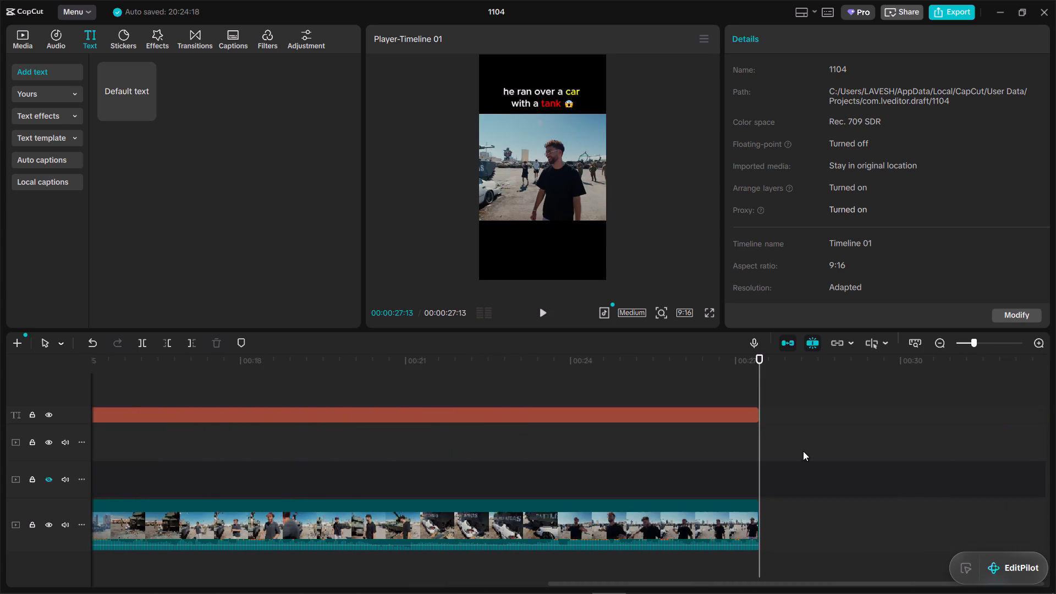
left_click(750, 413)
left_click_drag(760, 416, 754, 422)
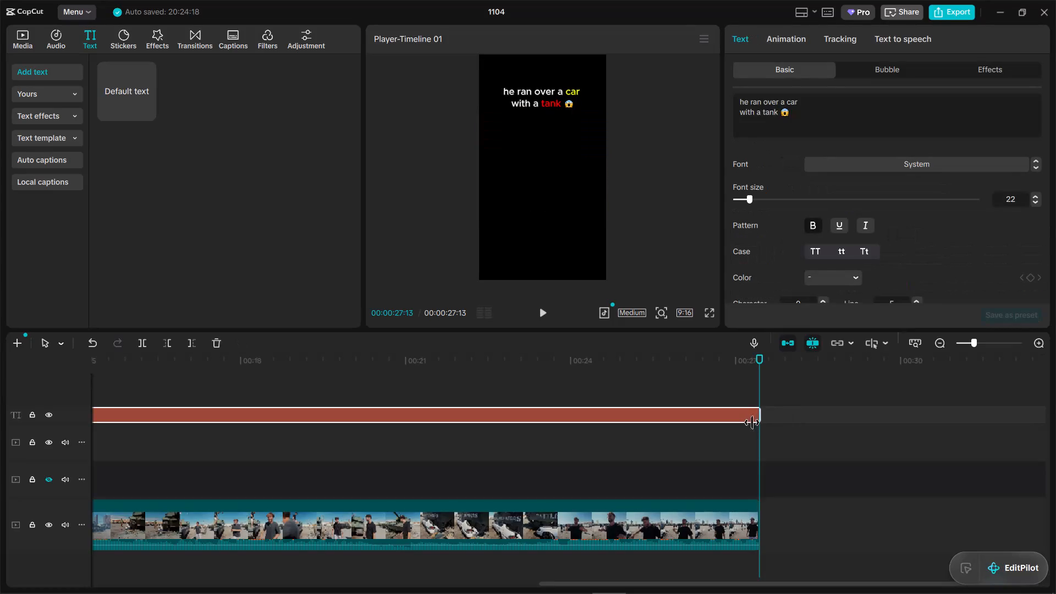
Play the timeline from the start and replay the tank crush shot to find where it should be shortened.
left_click(728, 435)
left_click_drag(728, 435, 0, 394)
key("space")
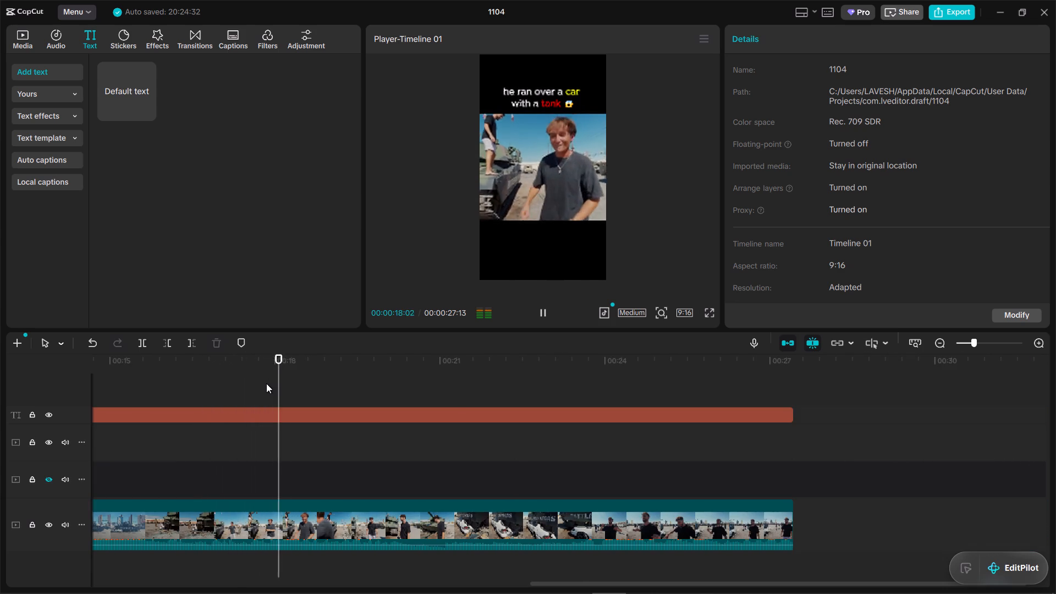
key("space")
left_click(266, 383)
left_click_drag(266, 383, 123, 443)
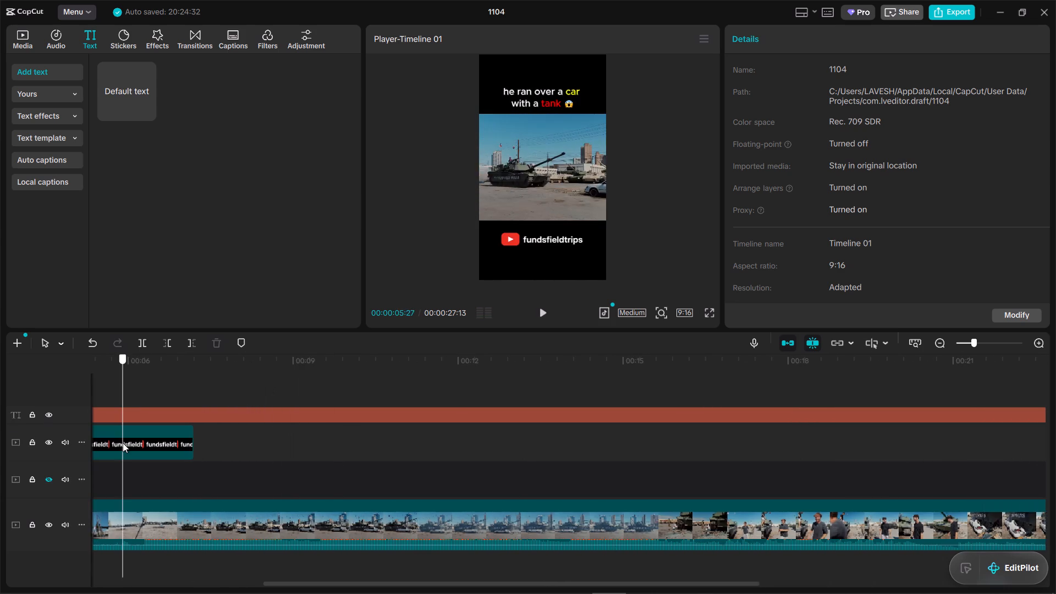
left_click_drag(123, 443, 432, 487)
key("space")
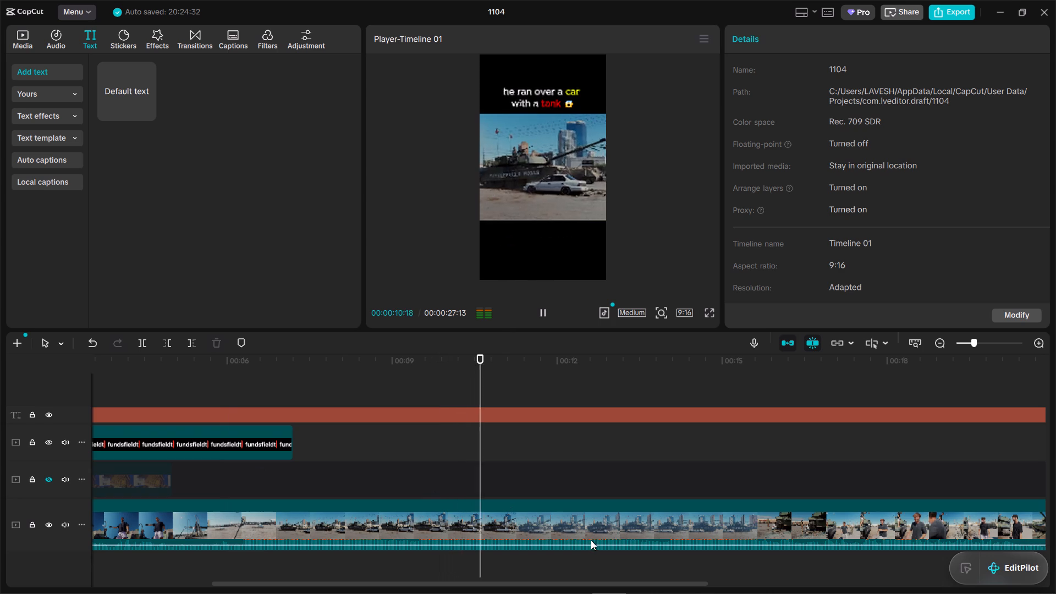
key("space")
key("space")
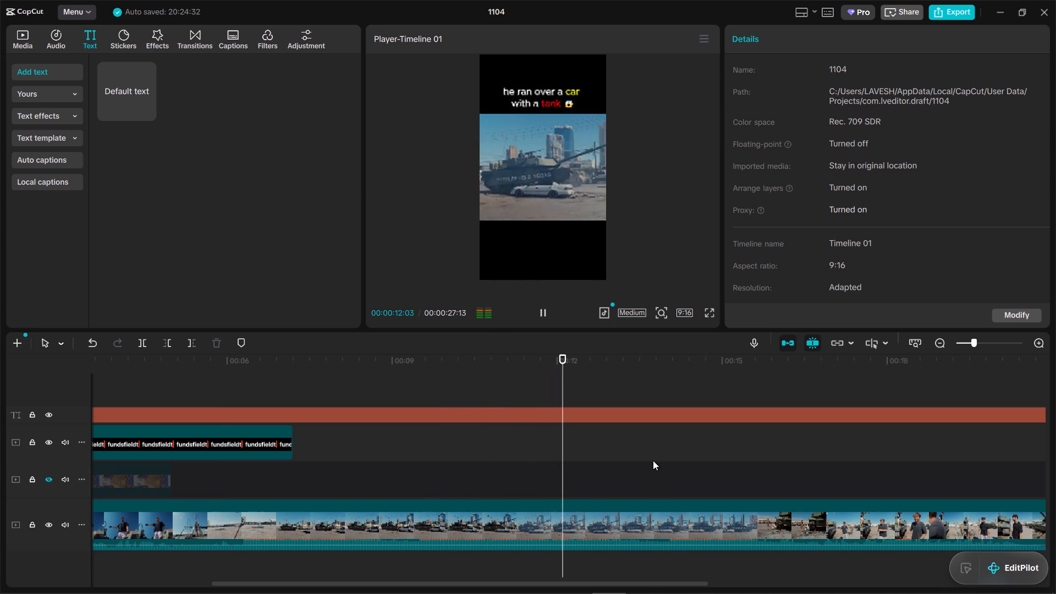
key("space")
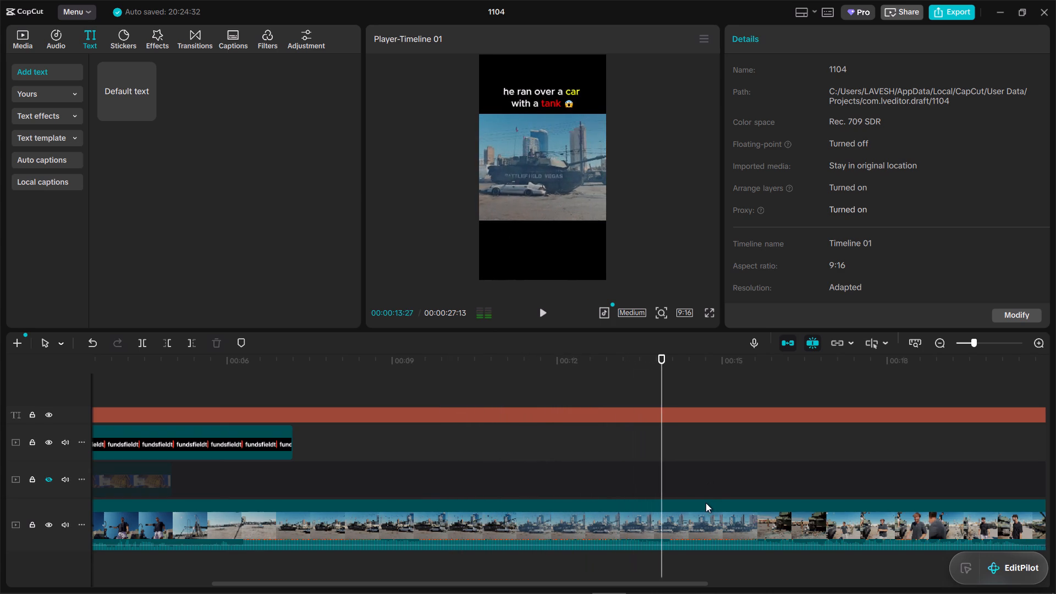
key("space")
key("space")
left_click(661, 459)
left_click_drag(661, 459, 640, 463)
key("space")
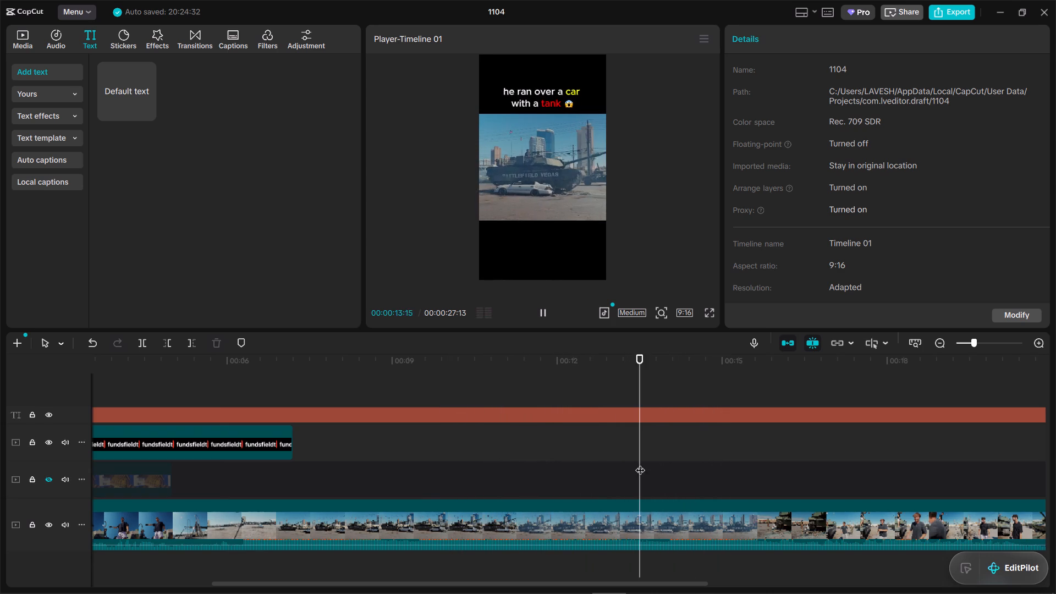
key("space")
Split the compound clip at 00:00:14:15 and 00:00:15:18 and delete the piece between the splits.
left_click(720, 529)
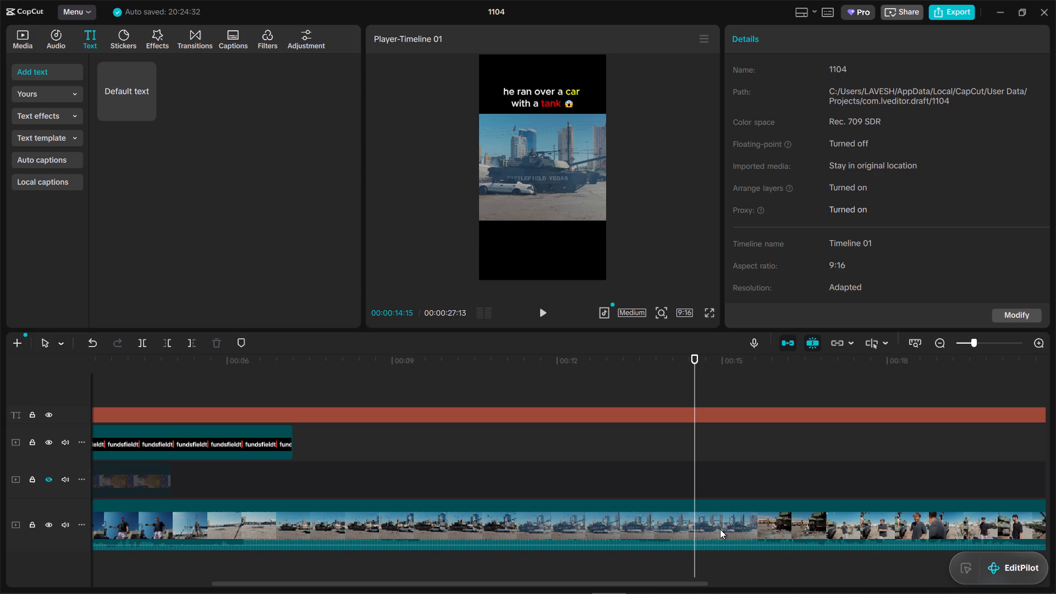
key("b")
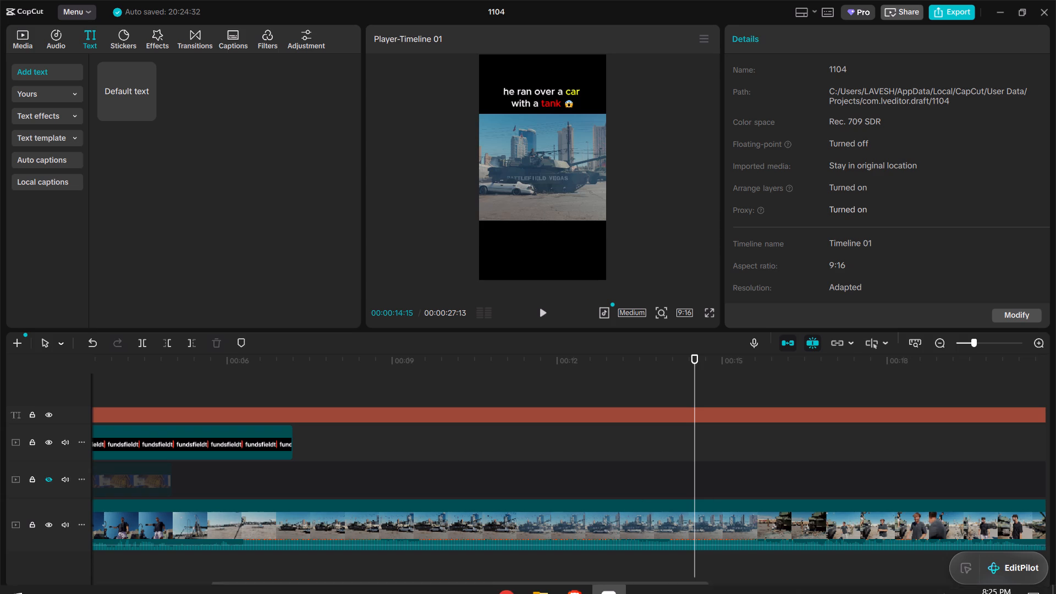
key("space")
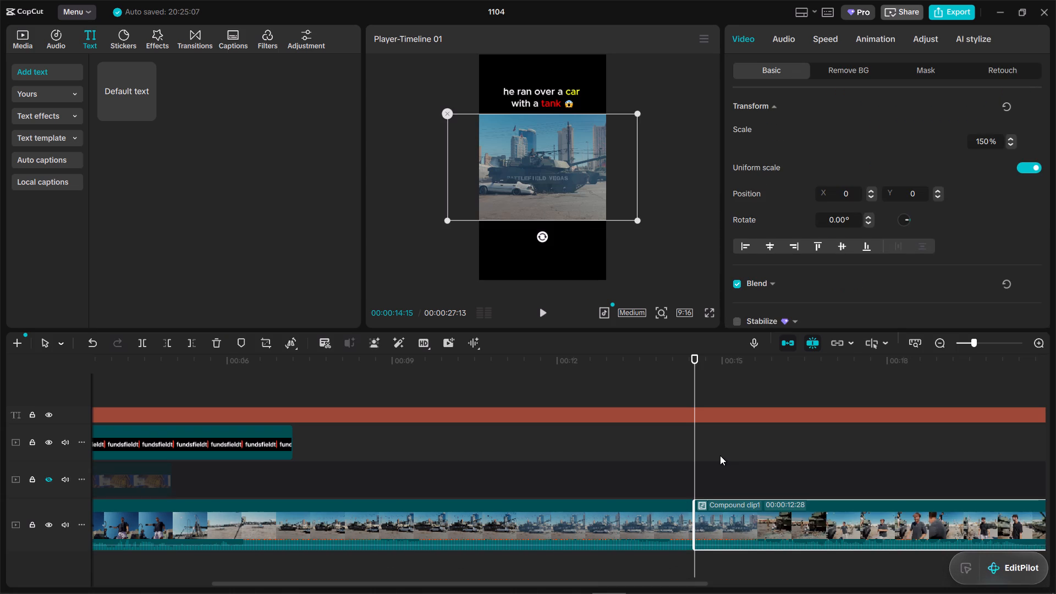
key("space")
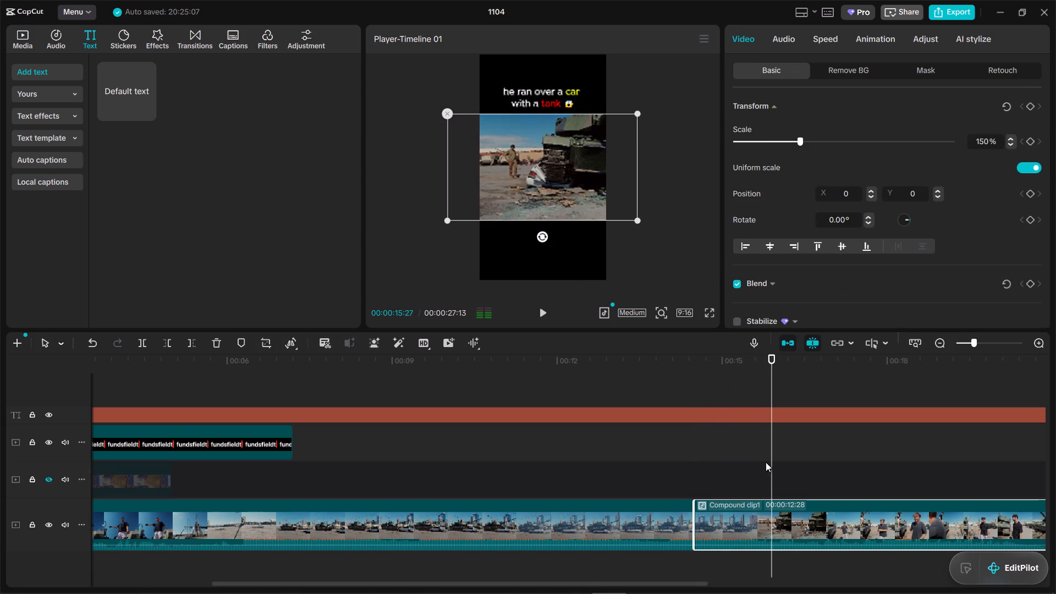
left_click_drag(769, 464, 754, 463)
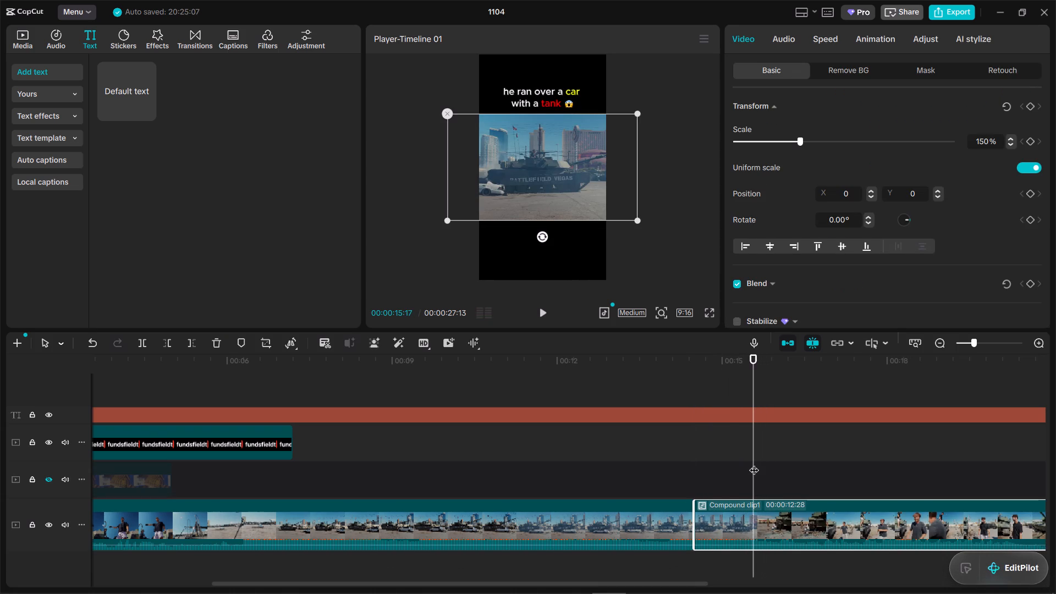
key("Right")
left_click(745, 512)
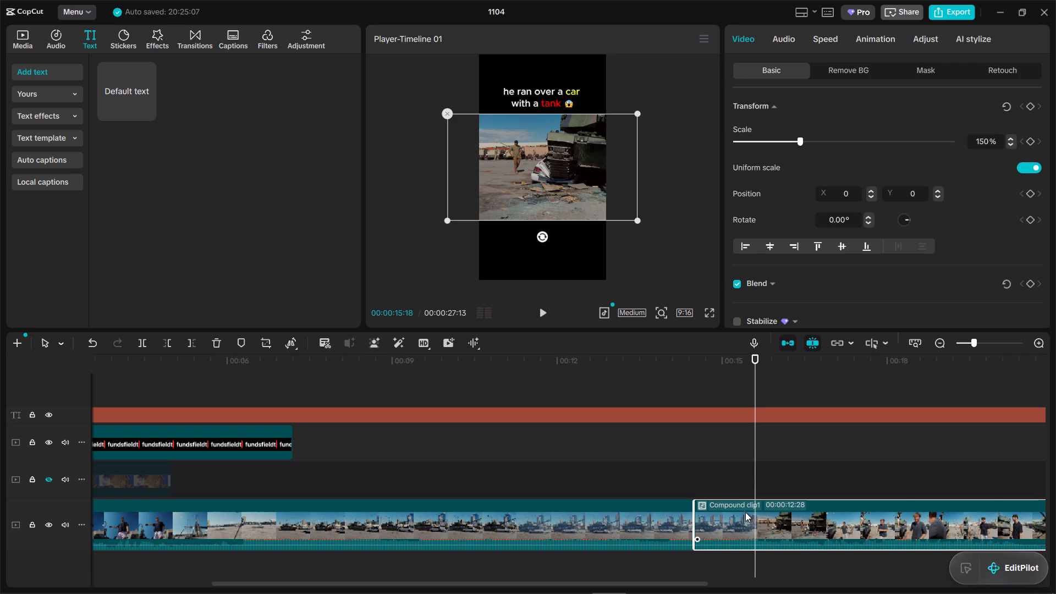
key("b")
left_click(732, 519)
key("d")
Play across the new cut, review the timeline from the start, and replay the shot following the cut.
left_click(662, 485)
key("space")
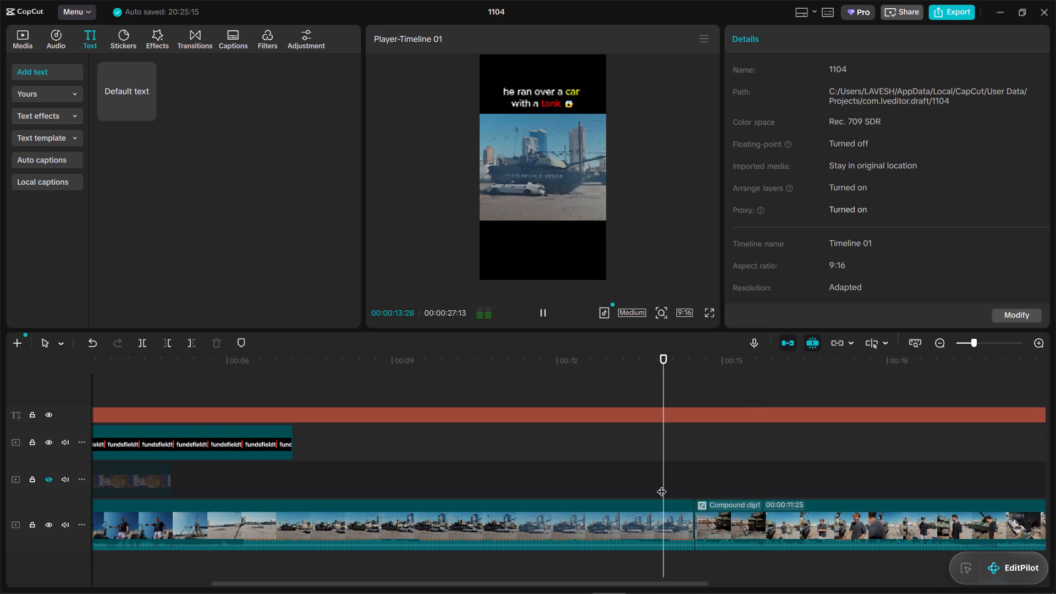
key("space")
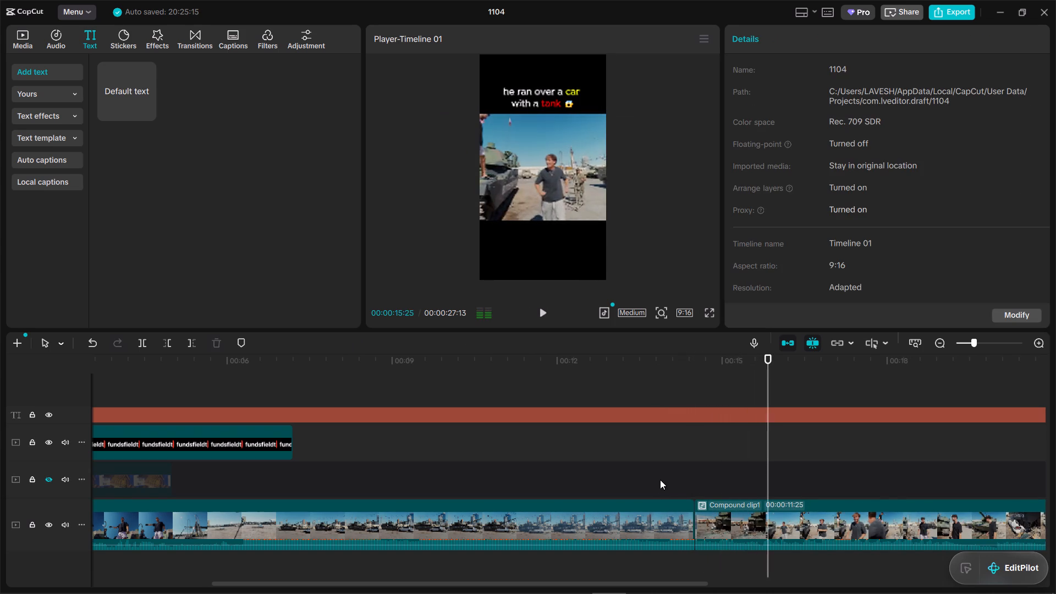
left_click(660, 480)
left_click_drag(660, 480, 0, 479)
key("space")
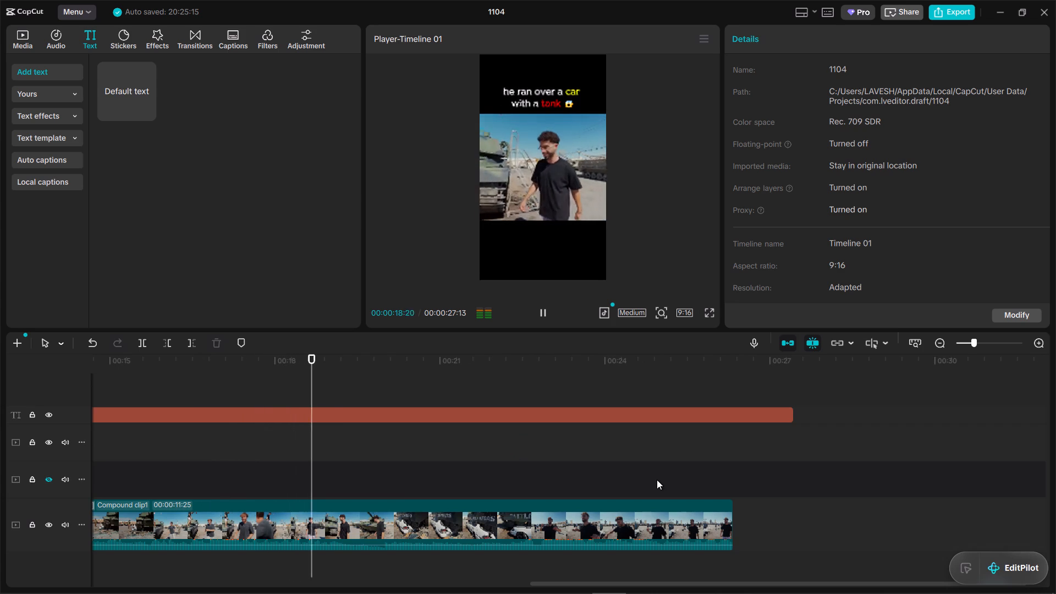
key("space")
left_click(269, 482)
left_click_drag(276, 477, 53, 461)
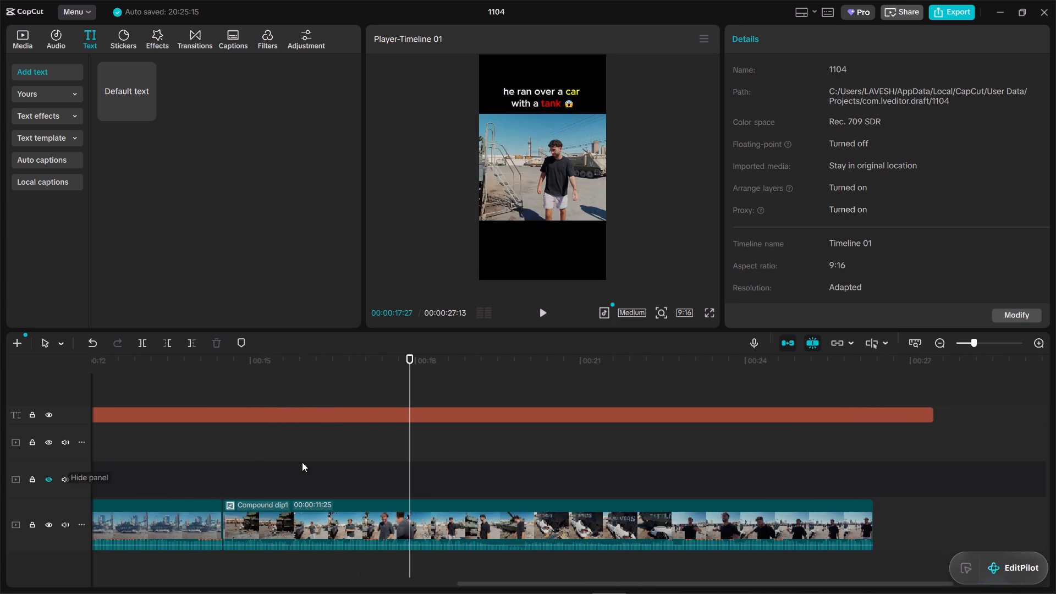
left_click(252, 460)
left_click_drag(252, 460, 199, 452)
key("space")
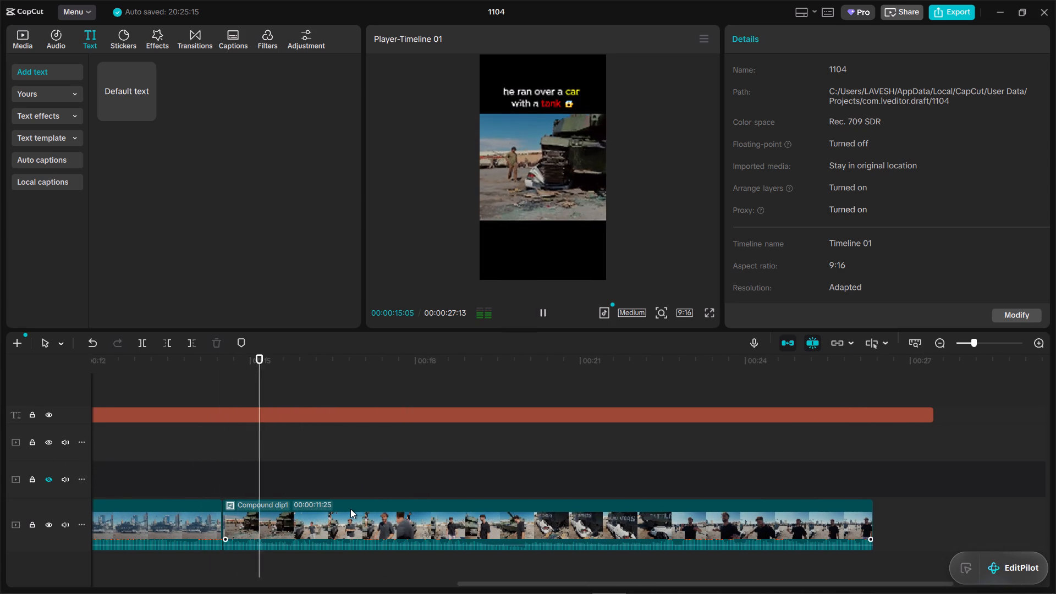
key("space")
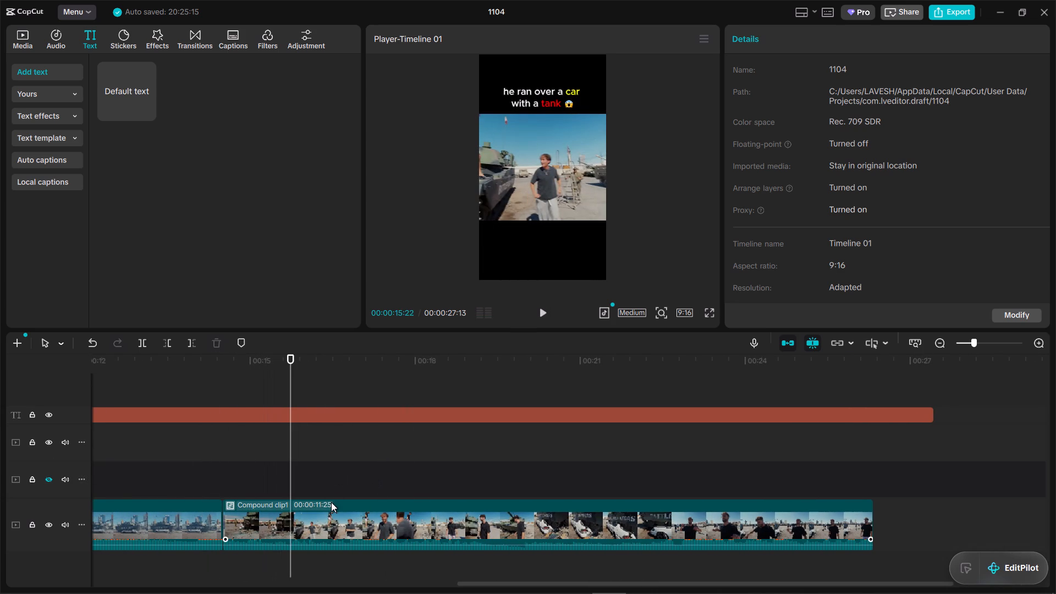
Split the second compound clip at 00:00:15:19 and delete the short piece before the split.
key("Left")
key("Left")
key("Left")
key("Left")
key("Left")
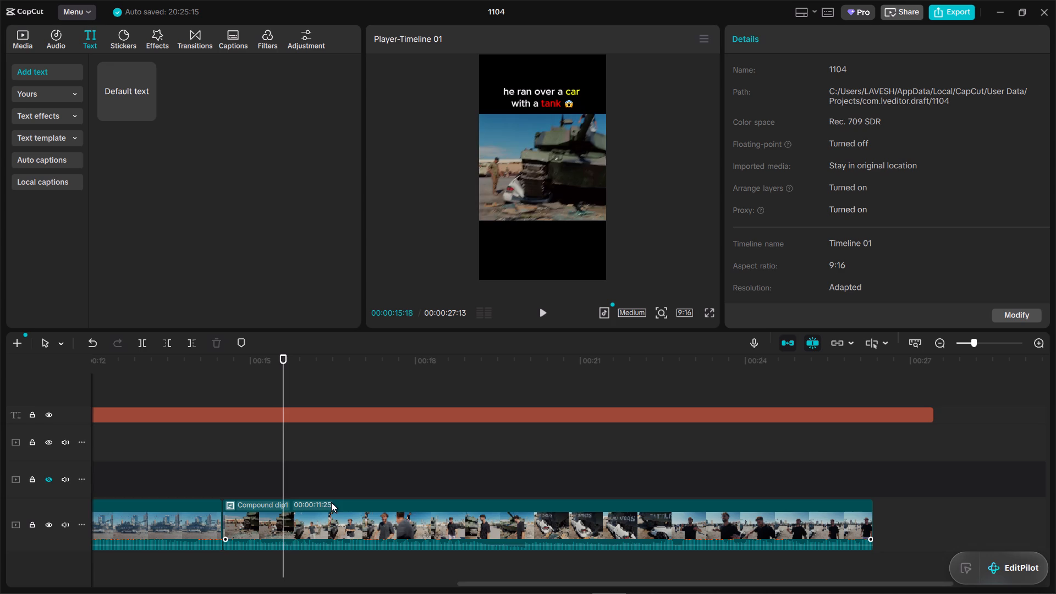
key("Right")
left_click(295, 530)
key("b")
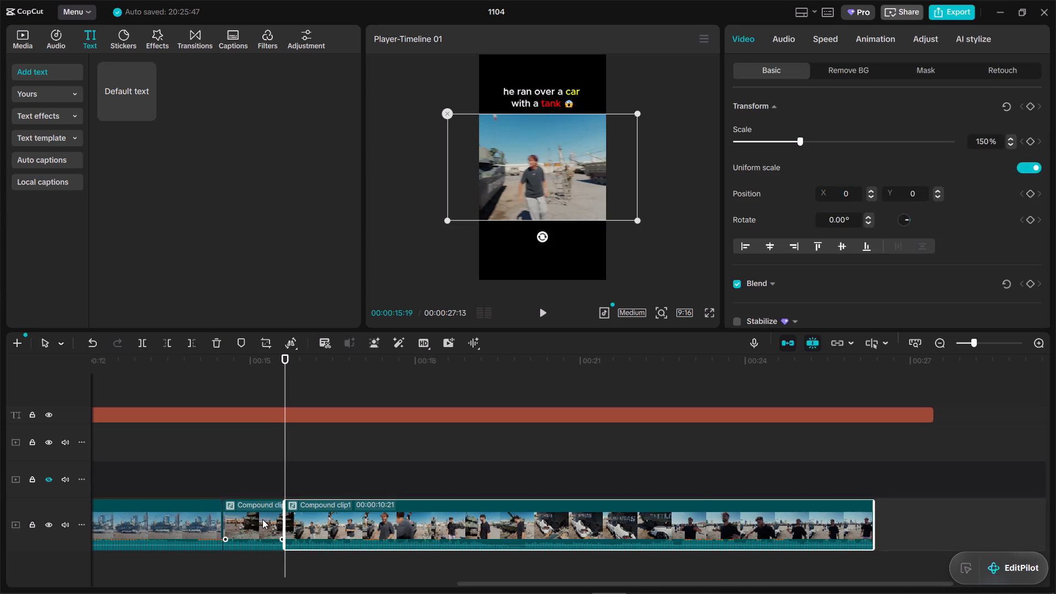
left_click(262, 519)
key("d")
Play the timeline from just before the cut to the end to check the shortened sequence.
left_click(195, 479)
key("space")
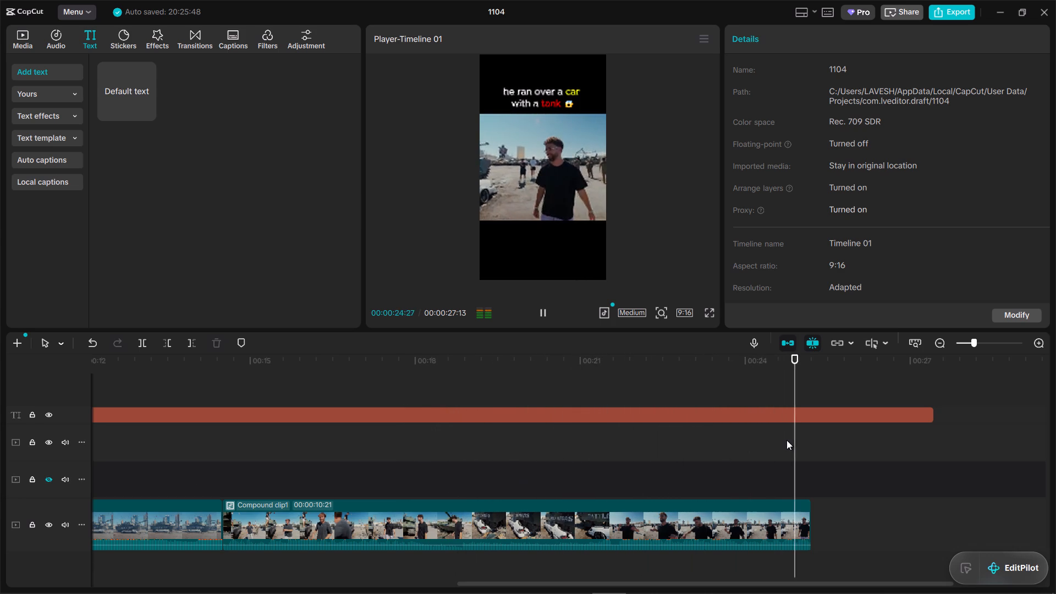
key("space")
Trim the end of the hook text clip to match the end of the shortened compound clip.
left_click(802, 515)
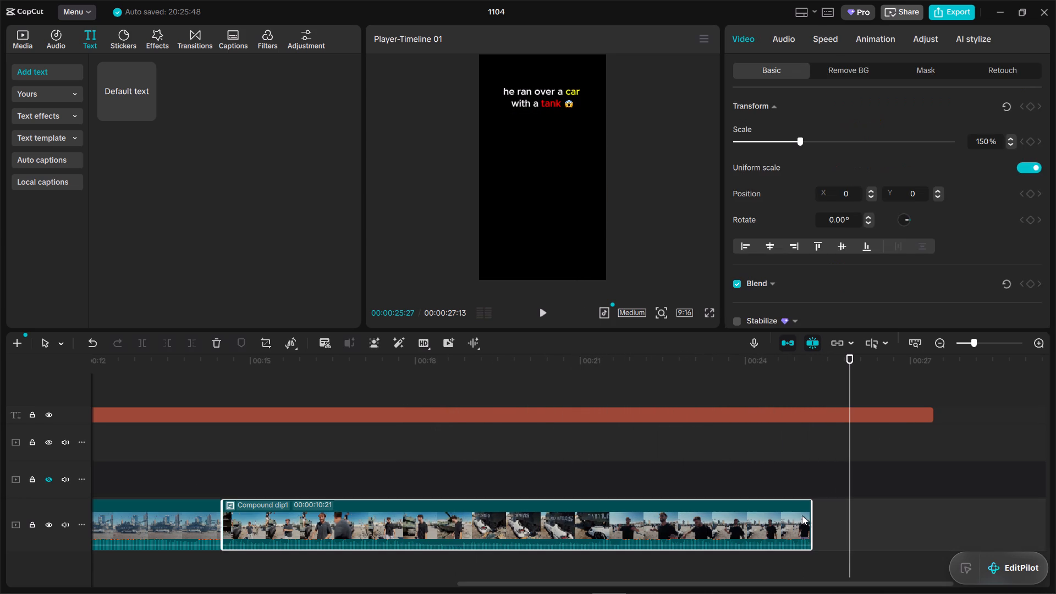
left_click_drag(811, 519, 823, 522)
left_click(906, 414)
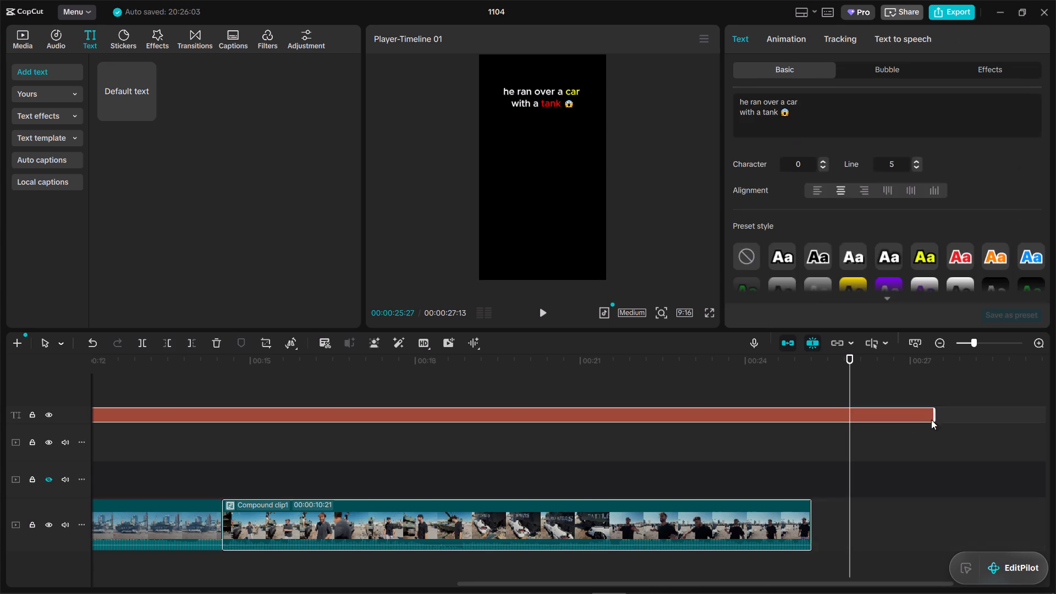
left_click_drag(936, 420, 810, 435)
left_click(773, 384)
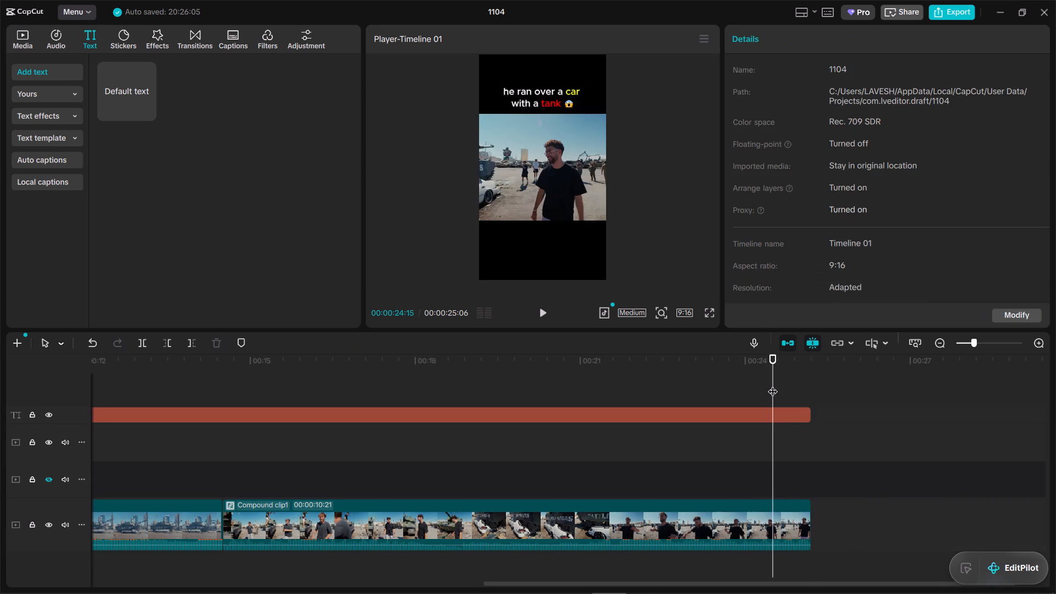
Extend the end of the Youtube logo and name.png clip to match the end of the compound clip.
key("space")
key("space")
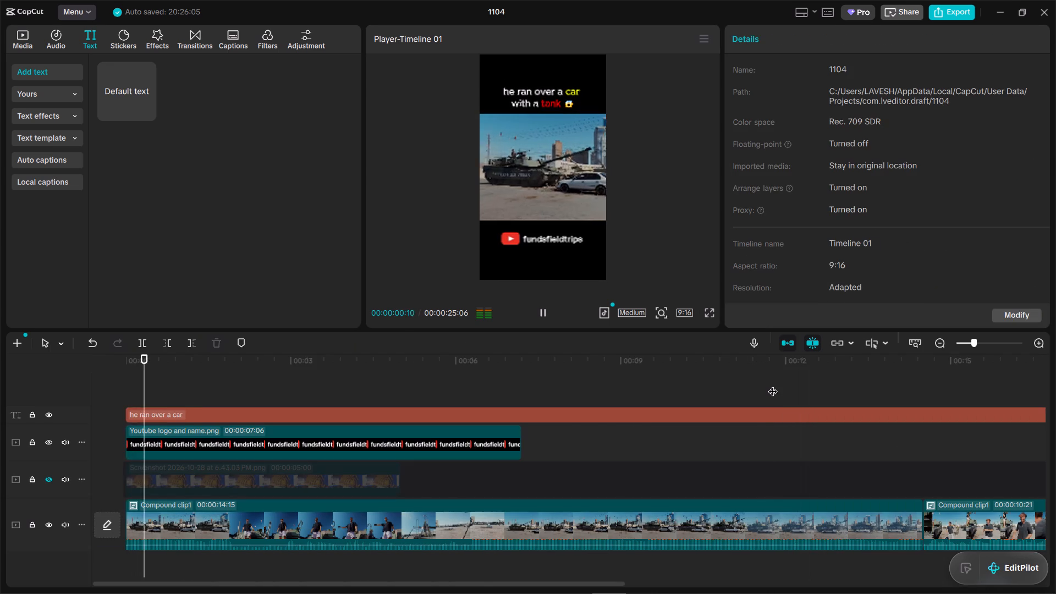
key("space")
left_click(482, 447)
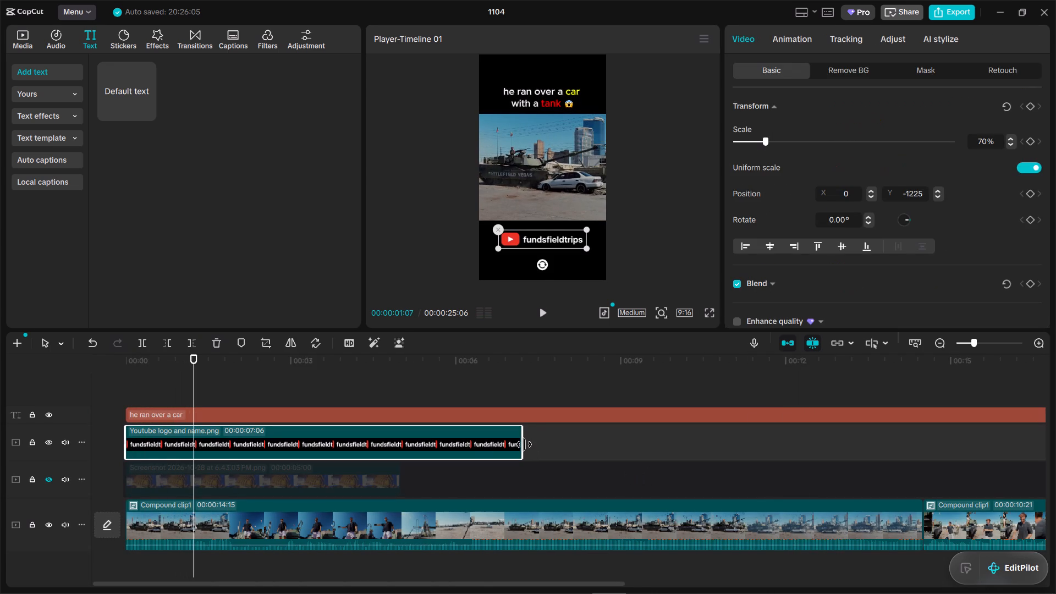
left_click_drag(524, 444, 1055, 468)
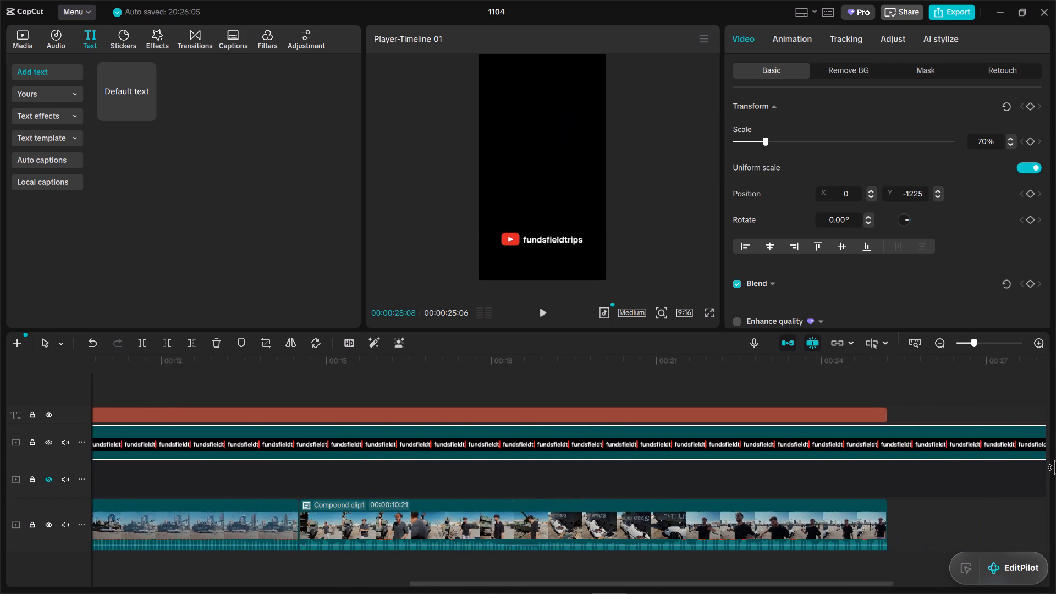
left_click_drag(1055, 468, 716, 458)
left_click(681, 471)
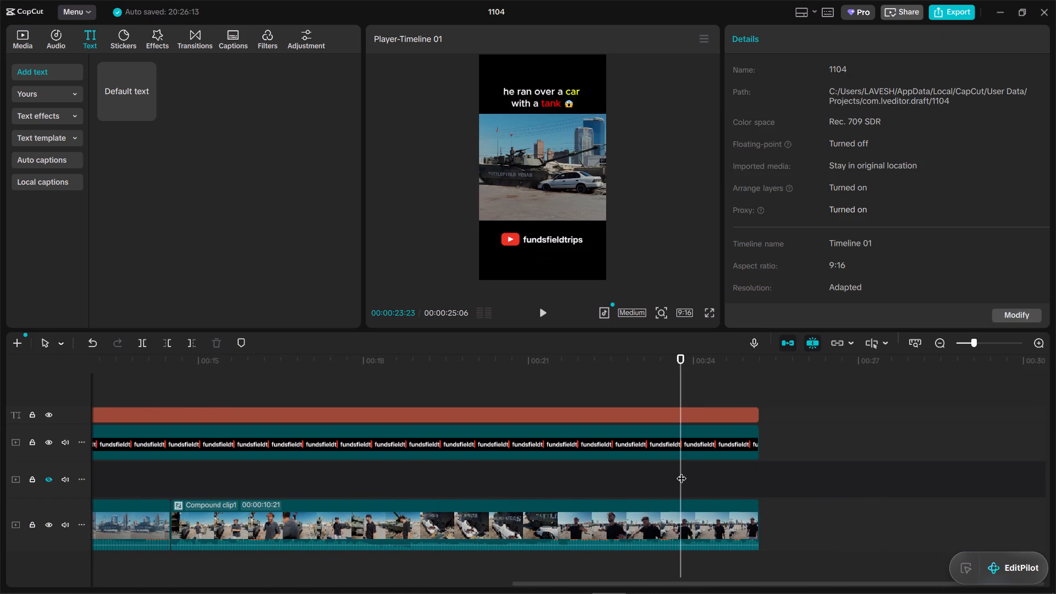
Play the whole sequence from the start in full screen to review the hook text, footage and YouTube footer.
left_click_drag(681, 471, 0, 425)
key("space")
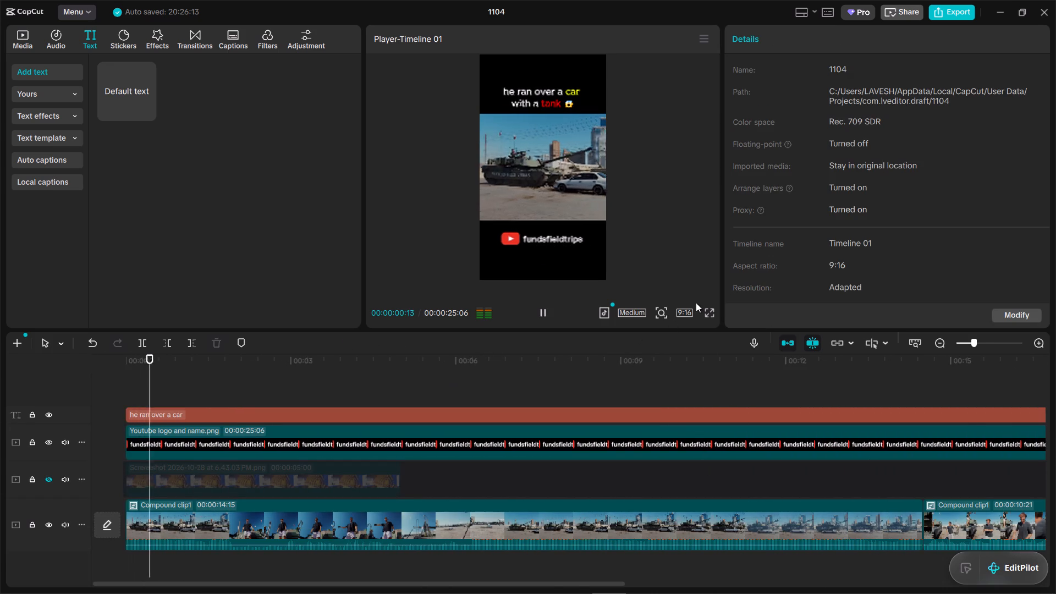
key("space")
left_click(714, 312)
key("space")
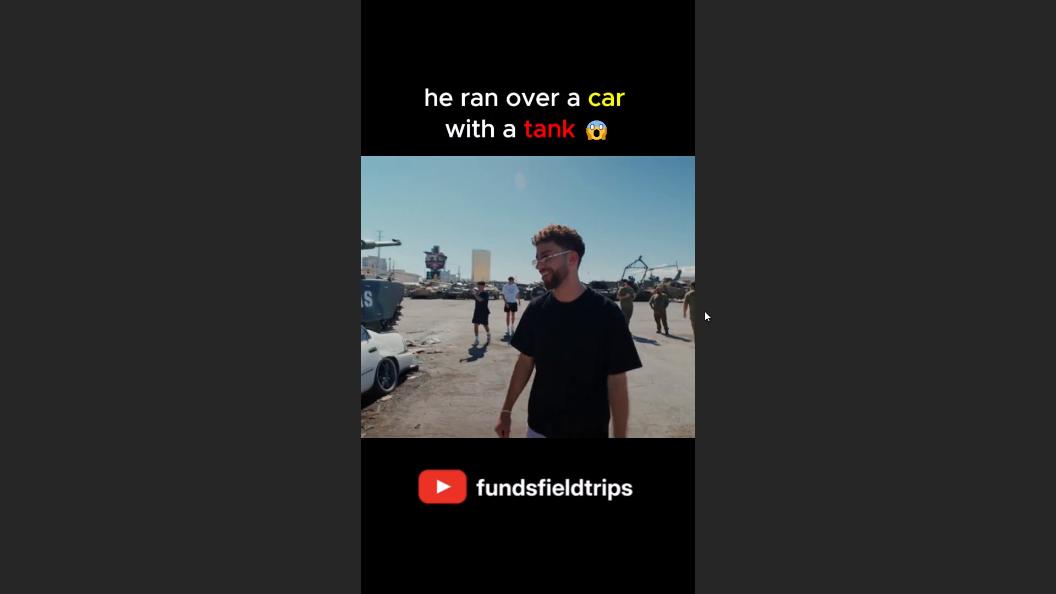
key("Escape")
key("space")
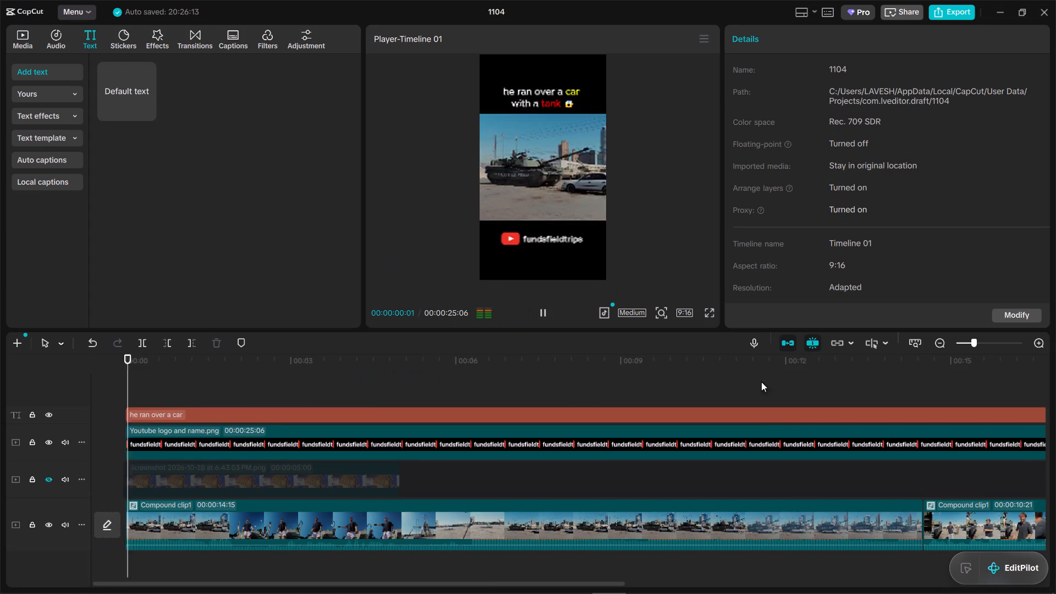
key("space")
Delete the hidden screenshot reference image clip from the timeline.
left_click(335, 479)
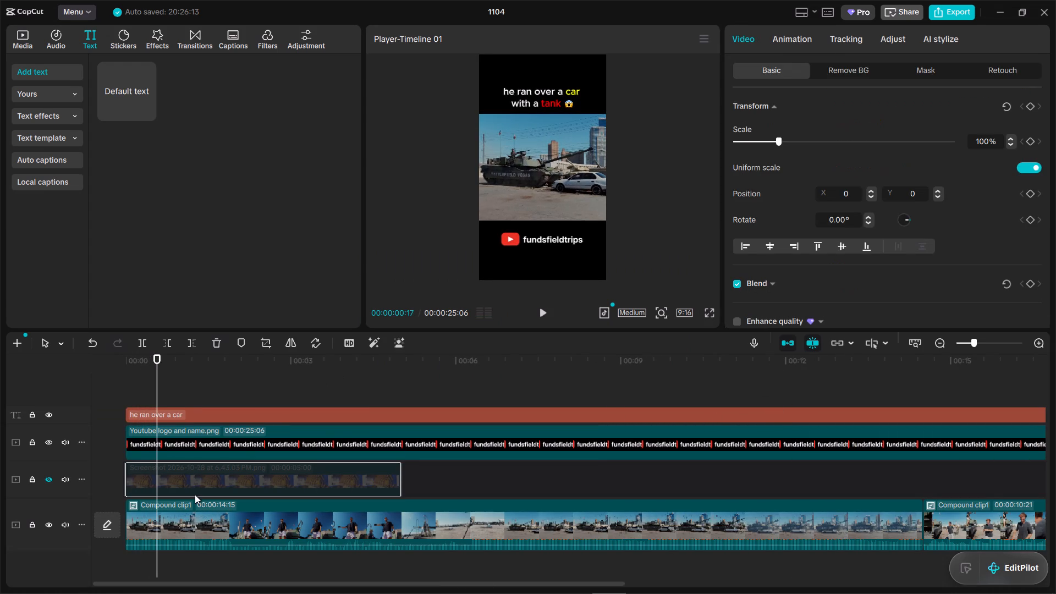
key("d")
Review the cleaned-up timeline from start to end and check the compound clip's pre-processing progress.
left_click(211, 380)
left_click_drag(211, 380, 0, 355)
key("space")
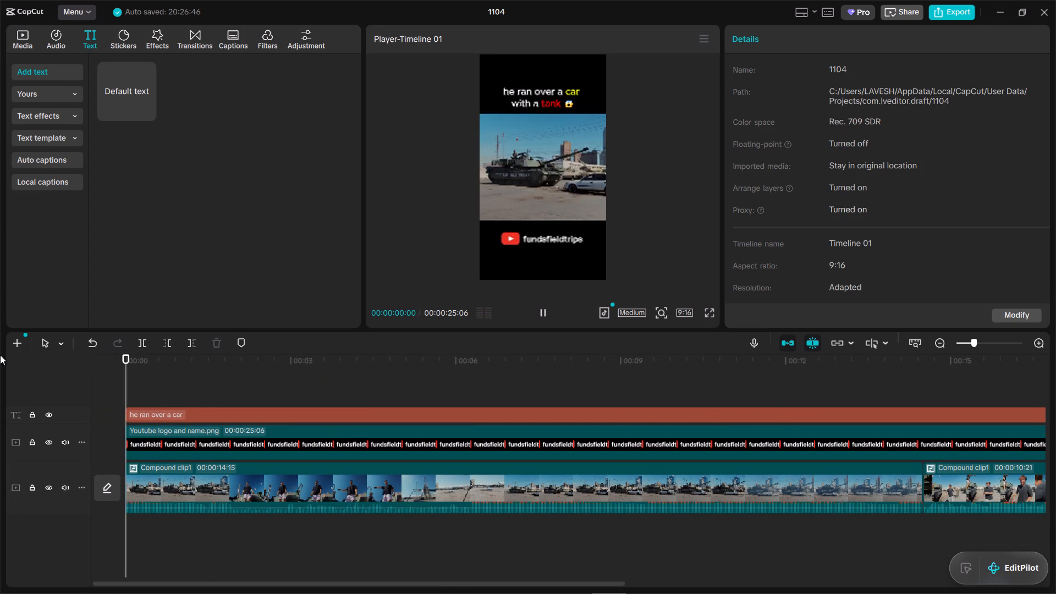
key("space")
left_click(388, 382)
left_click_drag(388, 382, 0, 329)
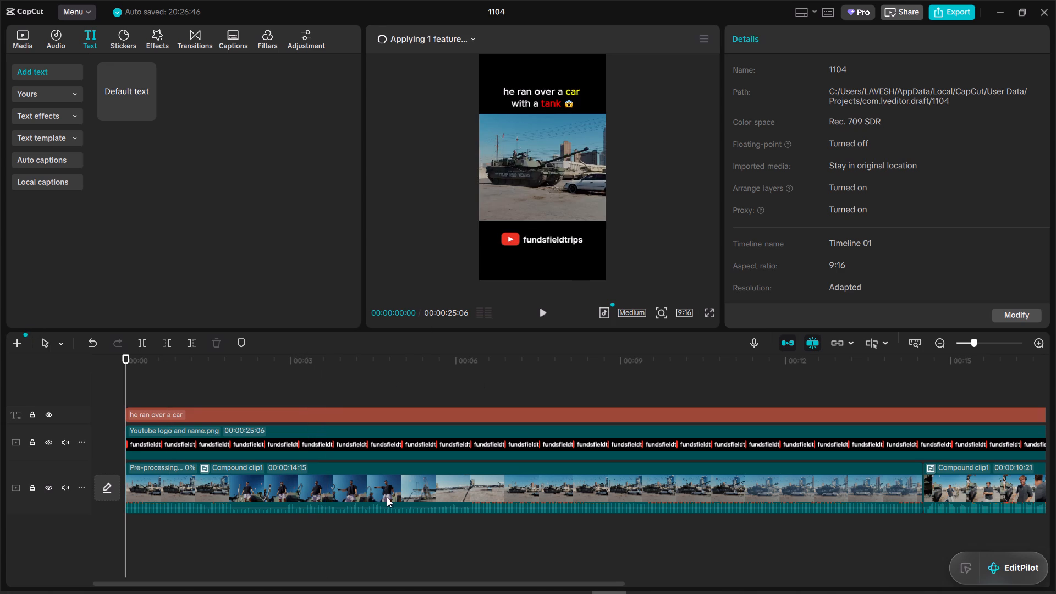
left_click(279, 541)
left_click_drag(279, 541, 1055, 540)
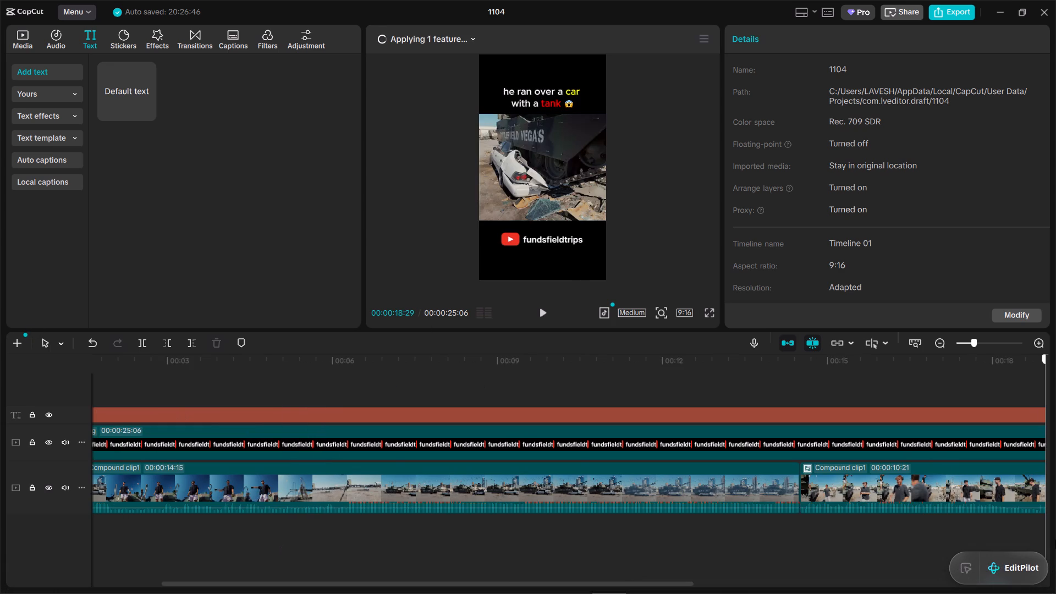
left_click_drag(1055, 540, 777, 502)
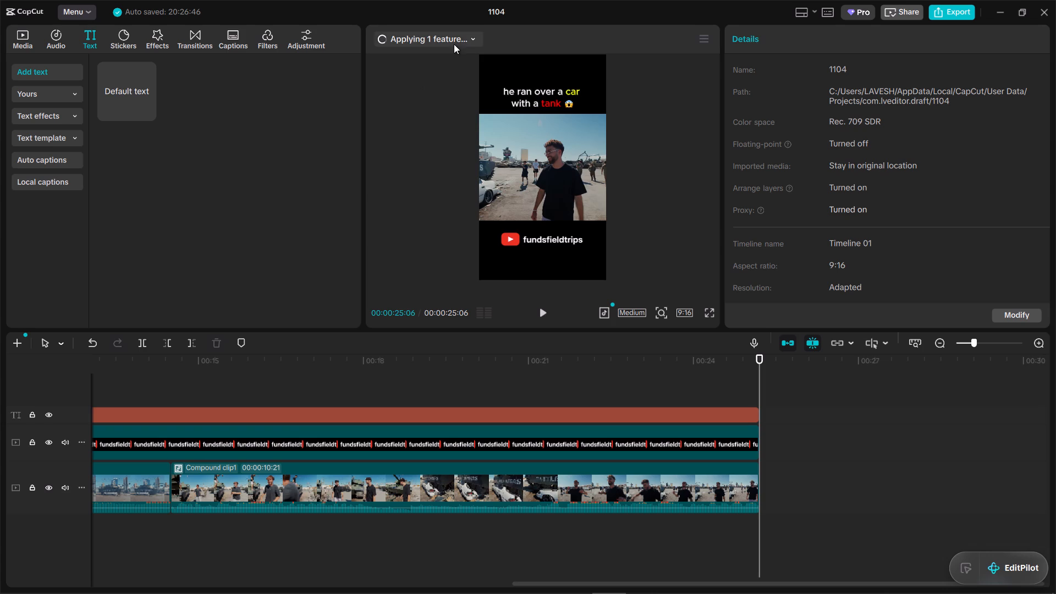
left_click(457, 40)
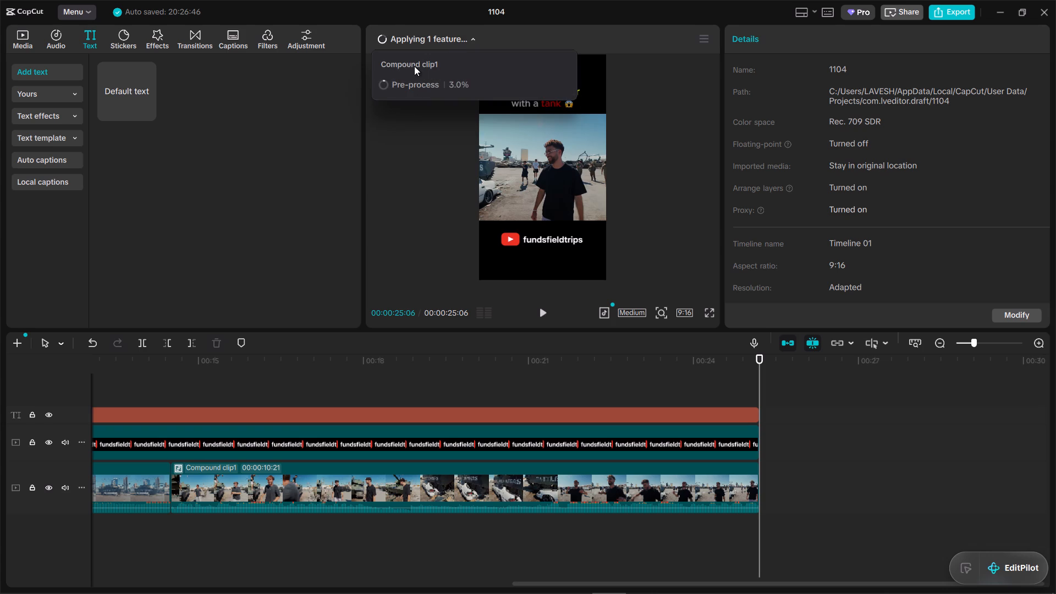
left_click(430, 247)
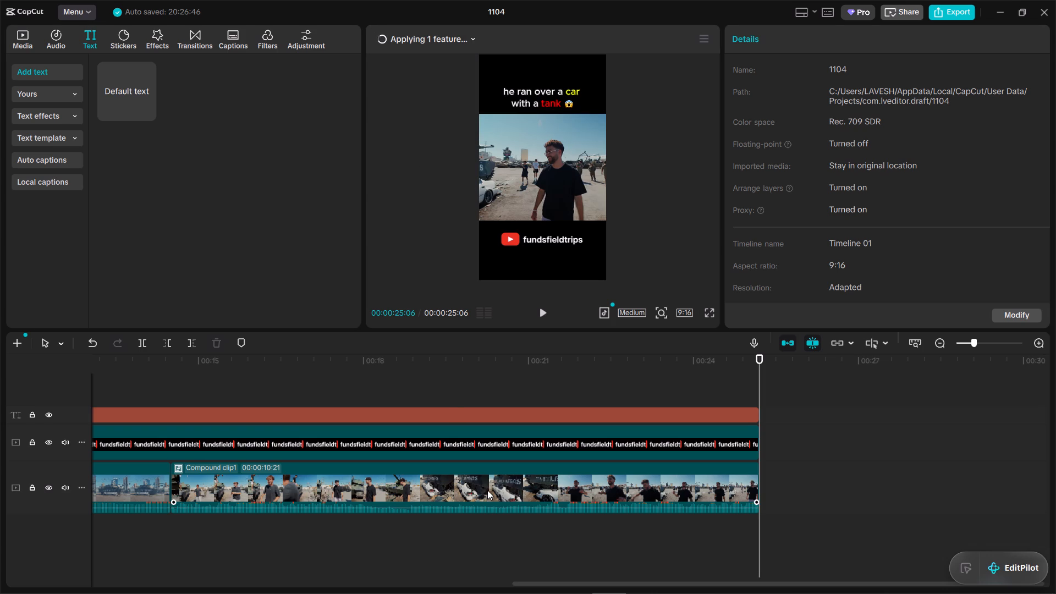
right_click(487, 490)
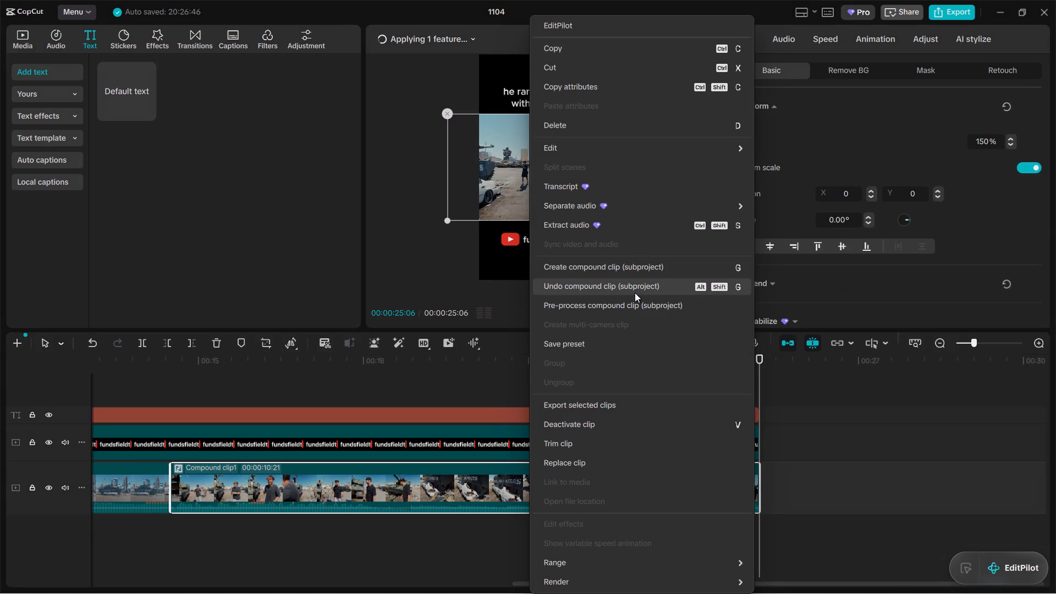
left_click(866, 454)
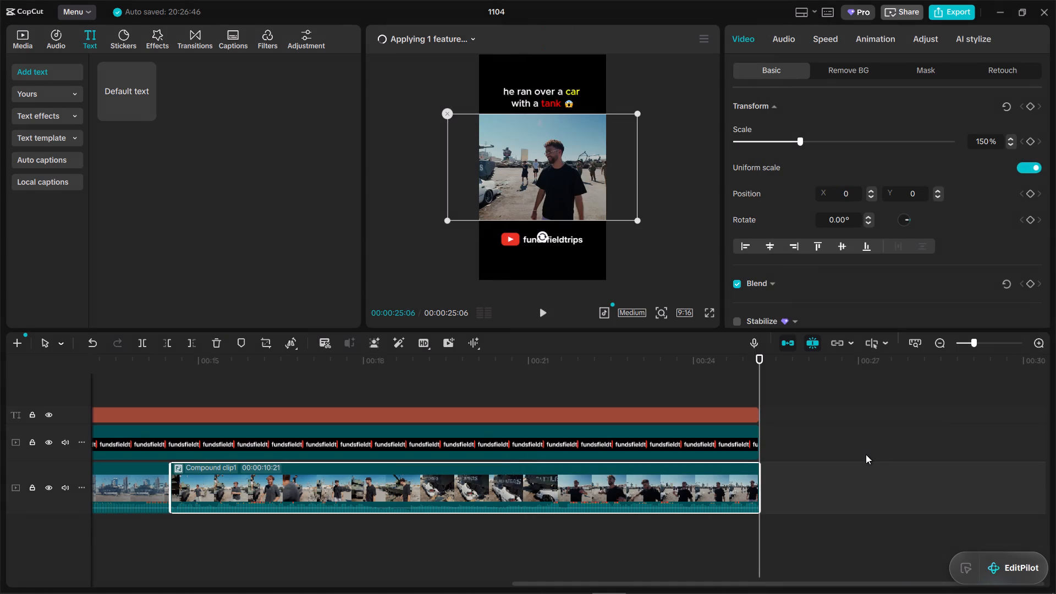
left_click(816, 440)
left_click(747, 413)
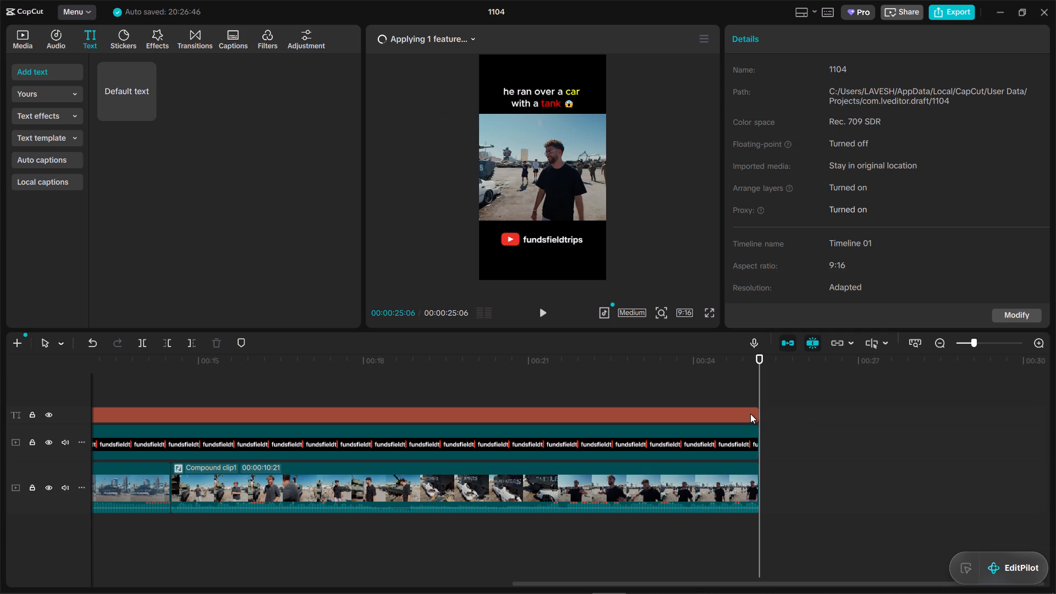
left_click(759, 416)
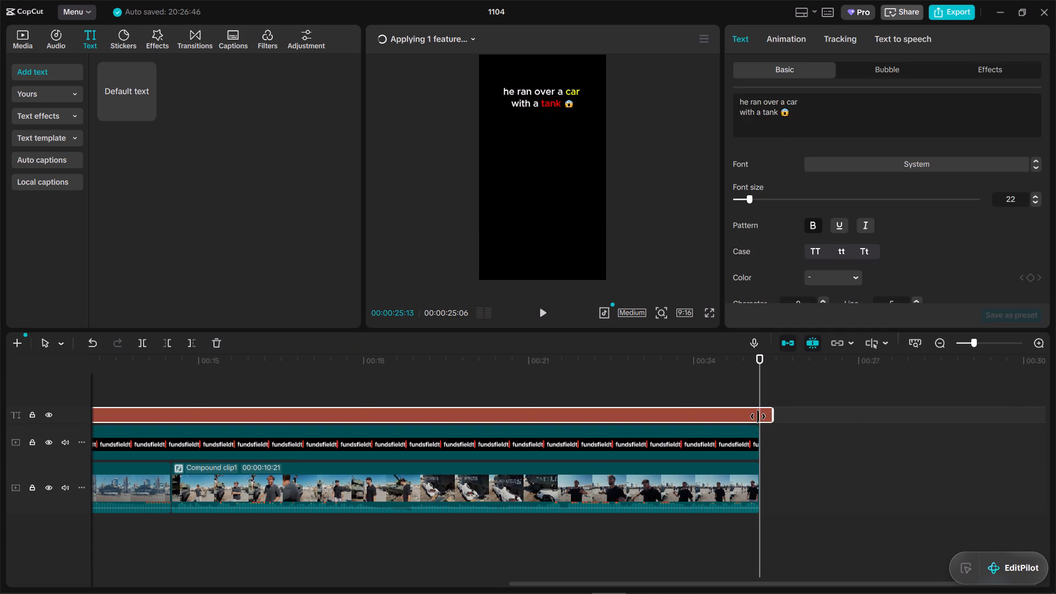
Scrub from the end of the timeline back to the start and recheck the compound clip's pre-processing progress.
left_click(741, 394)
left_click_drag(741, 394, 700, 394)
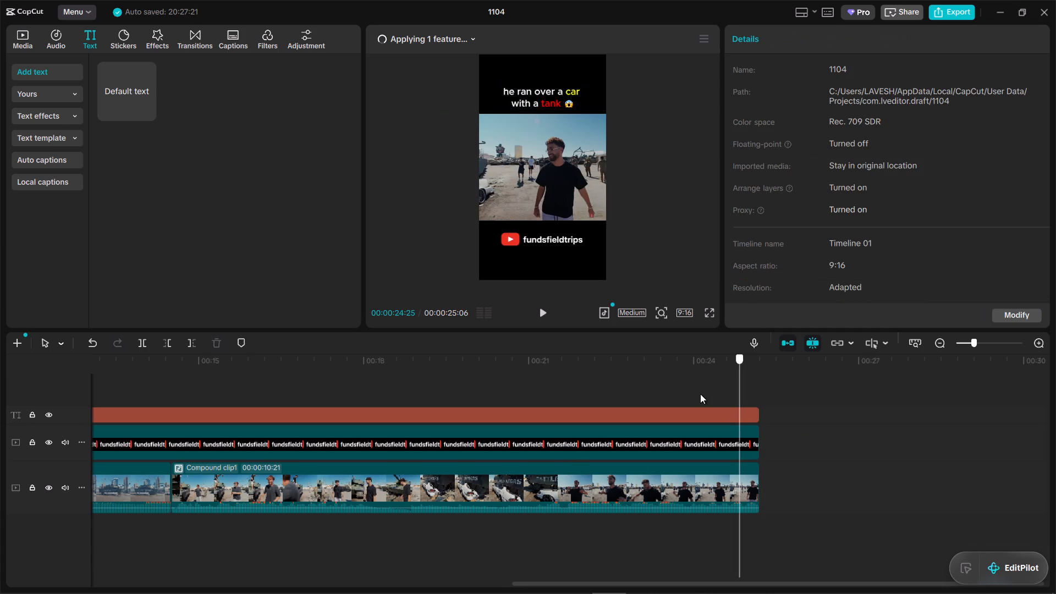
left_click_drag(700, 394, 0, 392)
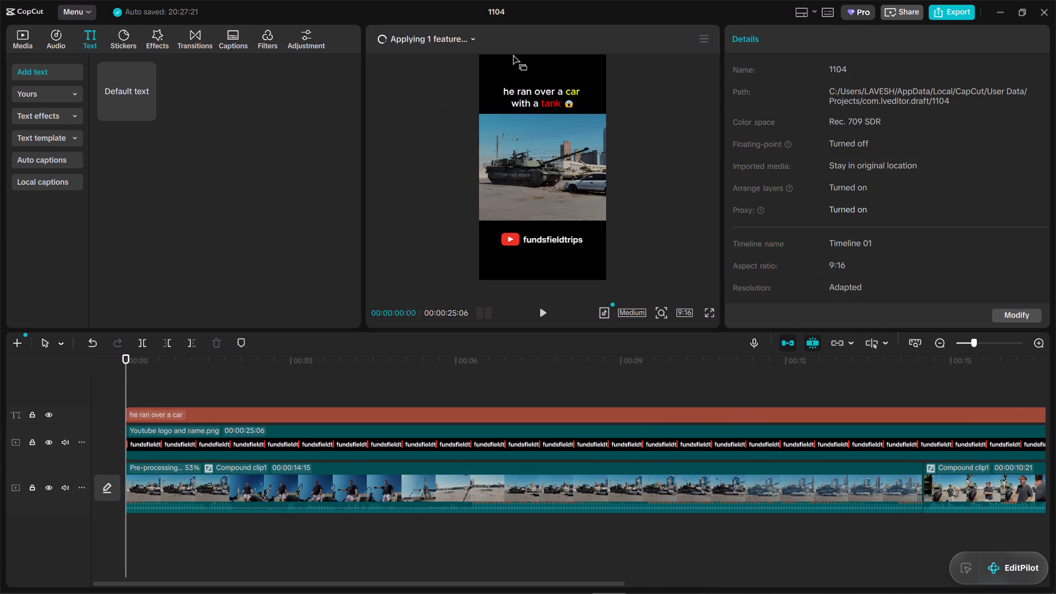
left_click(461, 36)
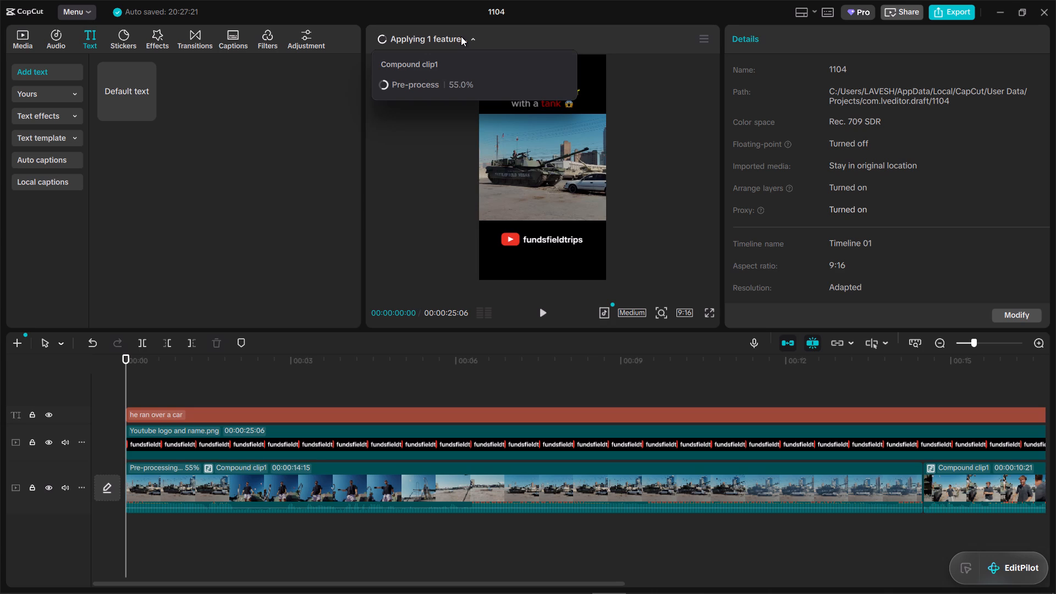
left_click(461, 36)
left_click(263, 386)
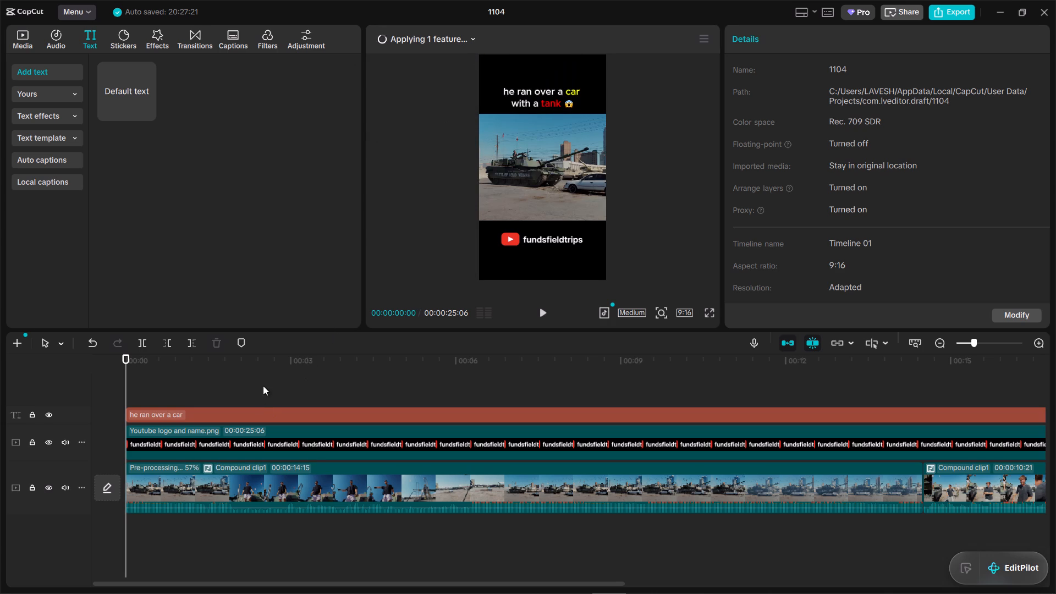
left_click_drag(263, 386, 0, 373)
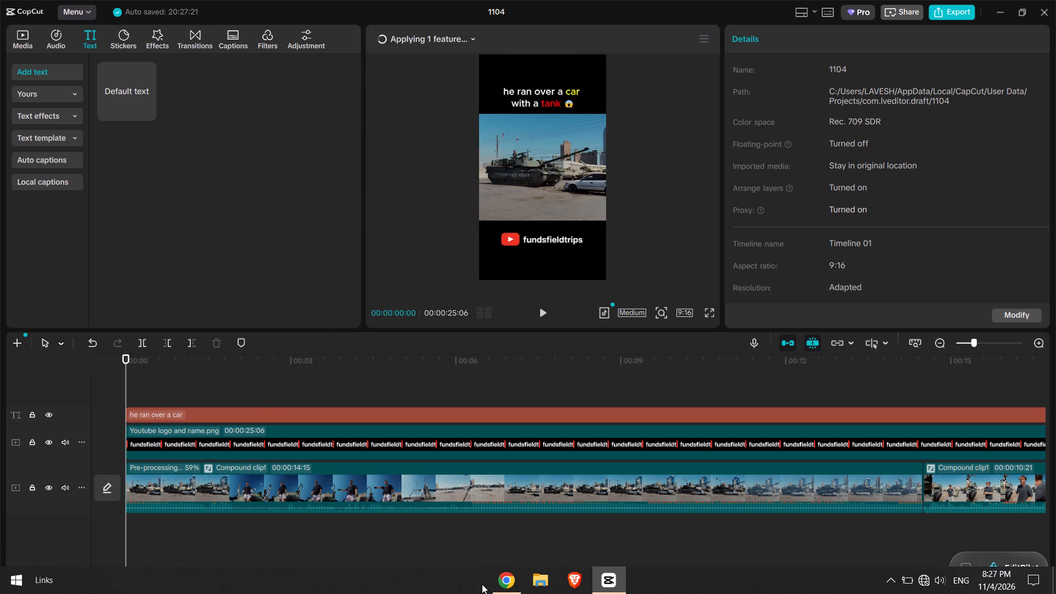
Switch to the Chrome browser.
left_click(512, 593)
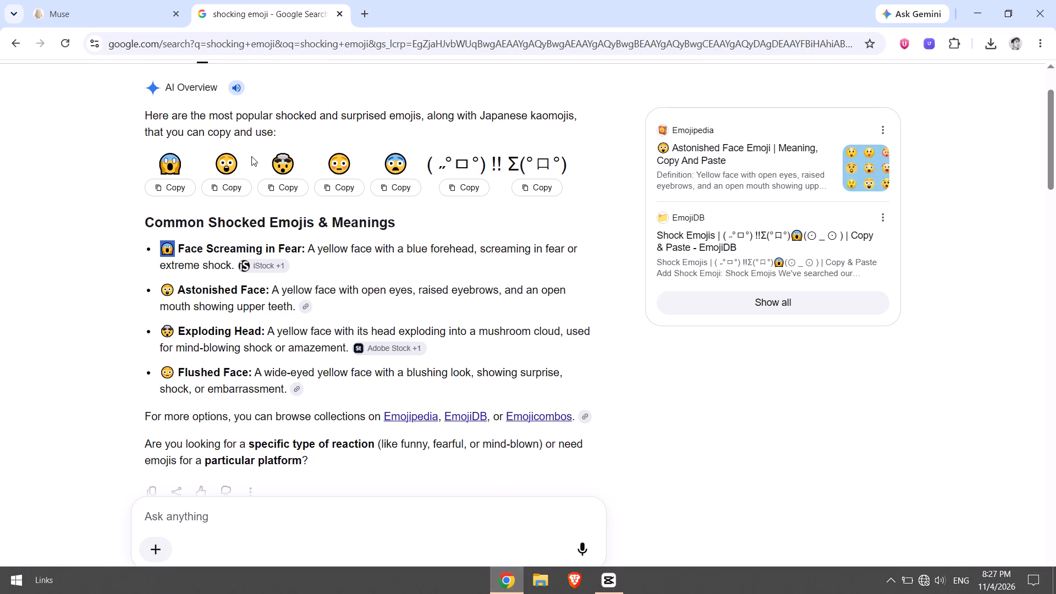
Glance over the open Muse chat and shocking emoji search pages, and return to the CapCut project.
left_click(156, 0)
left_click(230, 3)
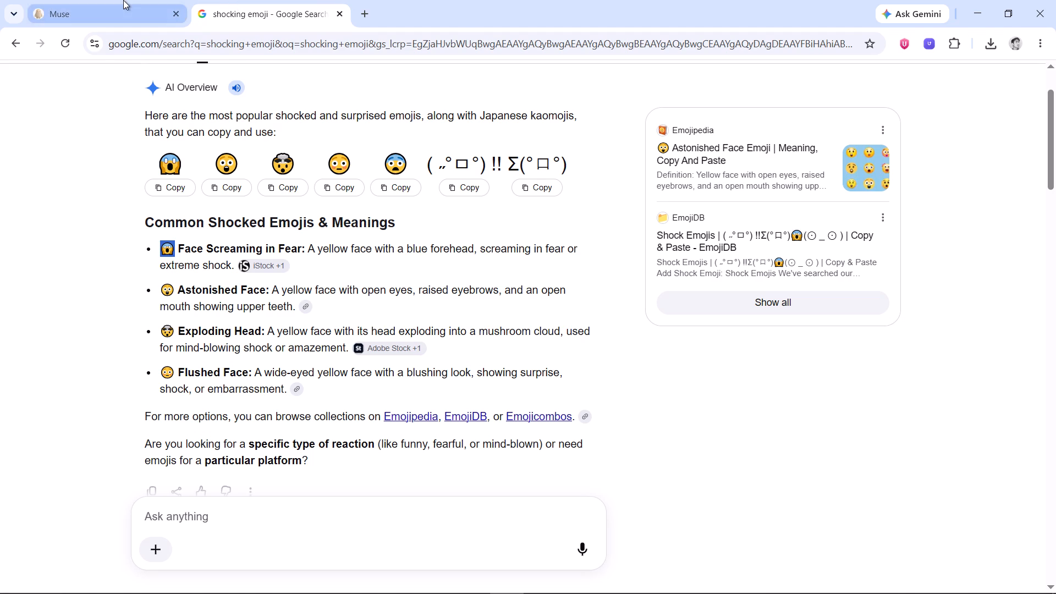
left_click(123, 0)
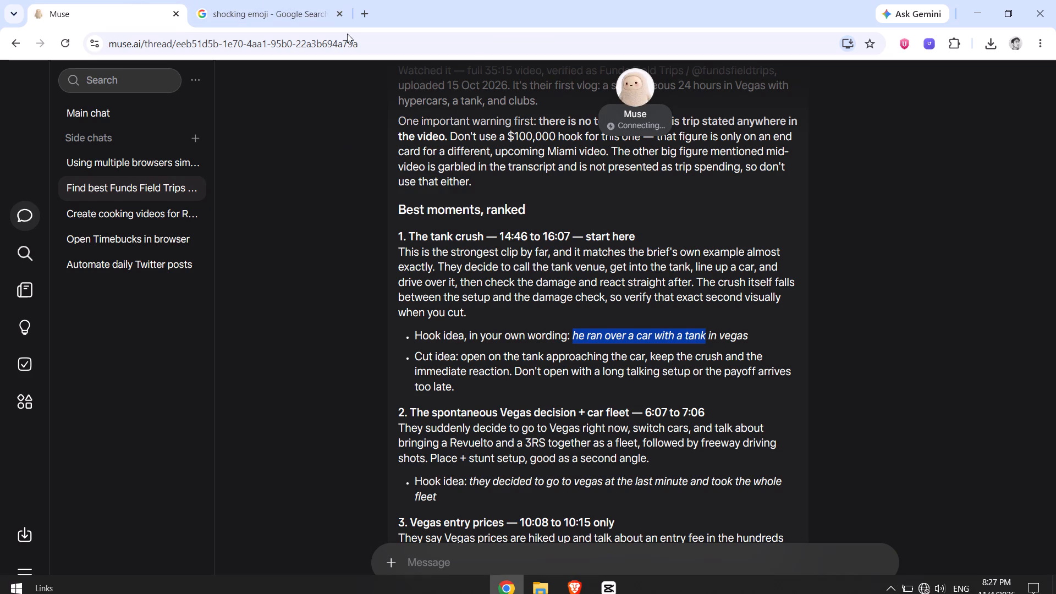
left_click(280, 0)
left_click(985, 0)
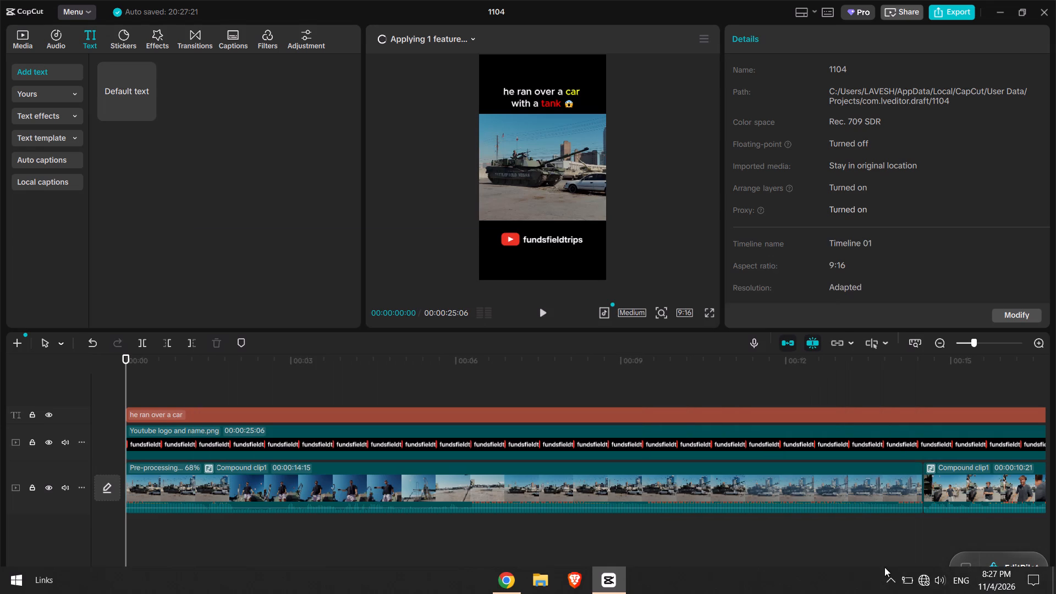
Check the computer's Wi-Fi connection status.
left_click(930, 580)
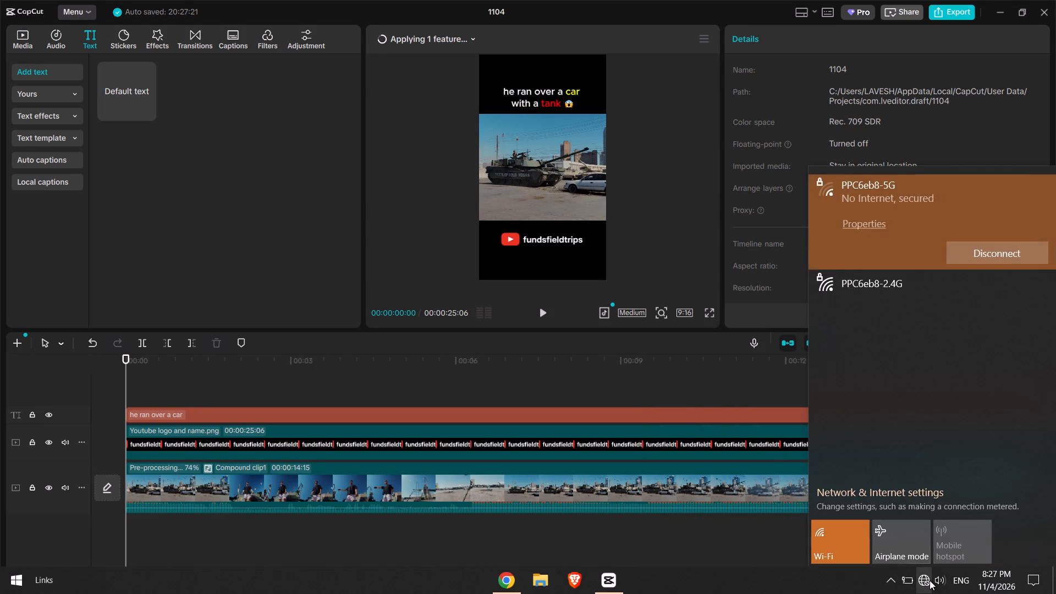
left_click(930, 580)
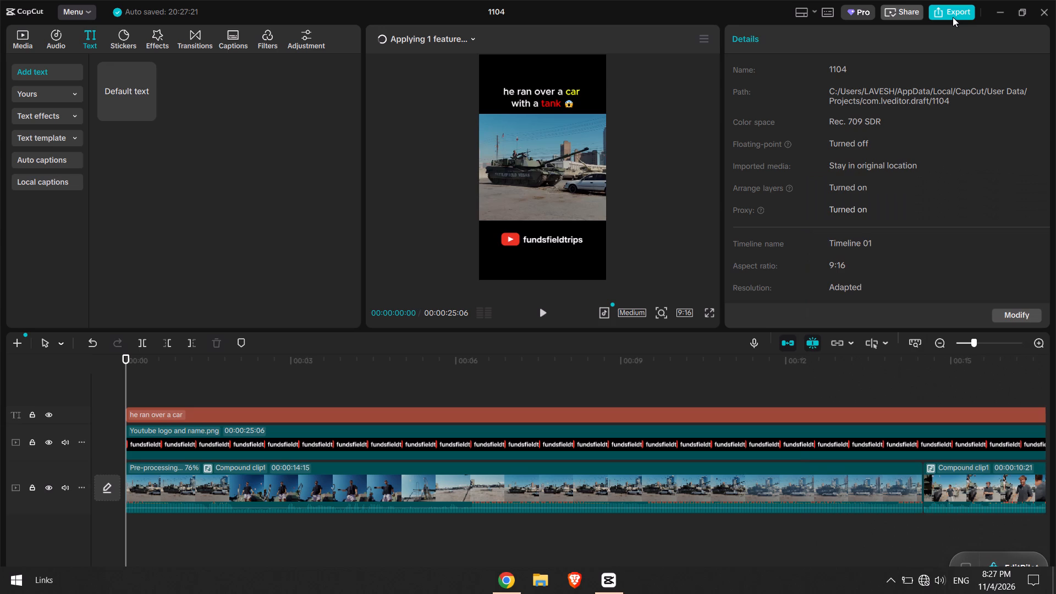
Export the finished tank clip as a 1080P mp4 named "ran tank on car", choosing its destination folder.
left_click(953, 14)
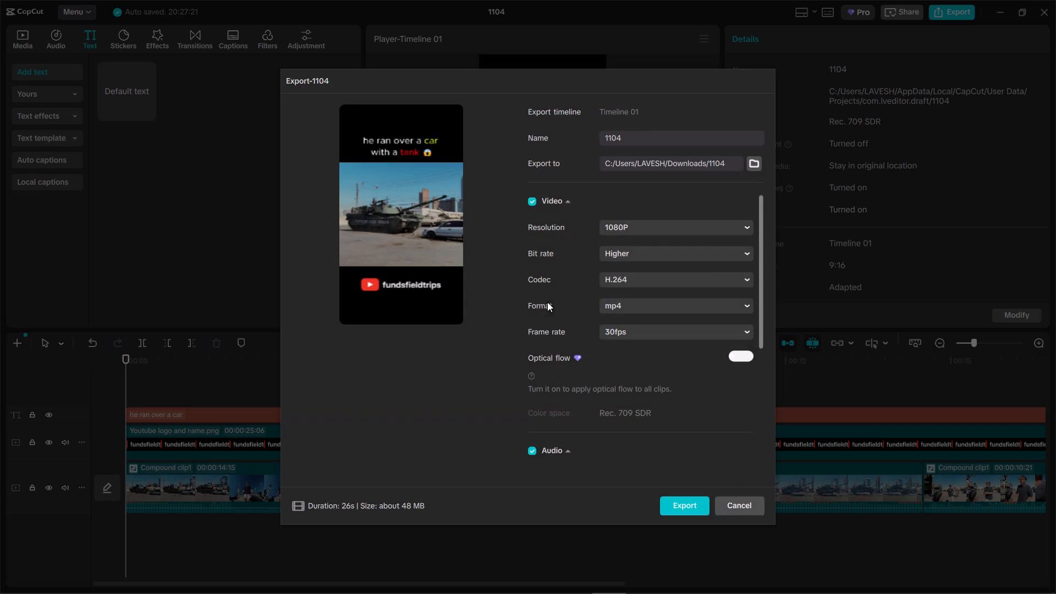
triple_click(619, 136)
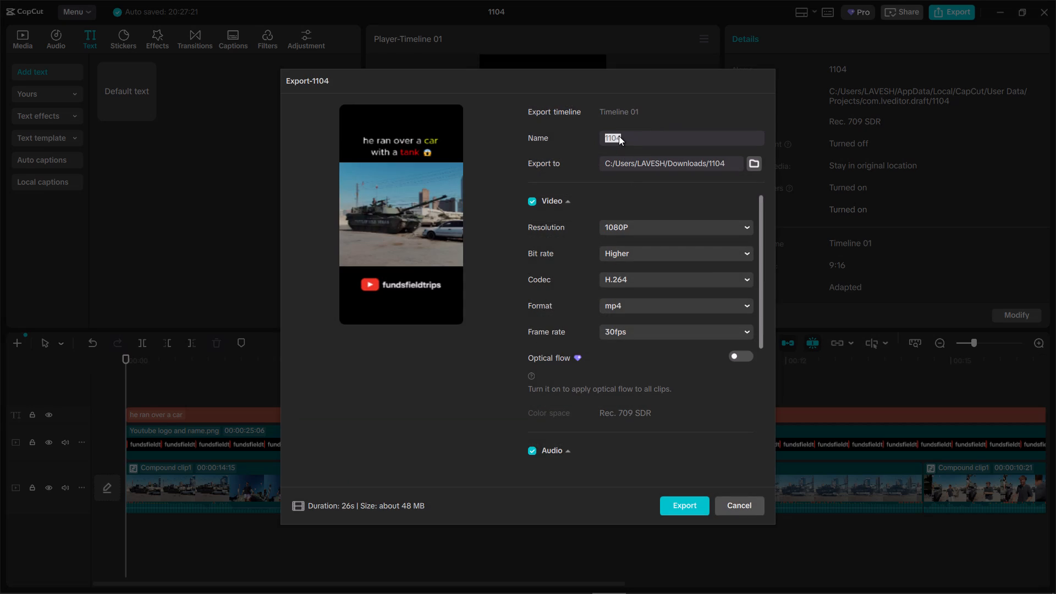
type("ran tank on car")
left_click(756, 162)
Export the timeline to Downloads as "ran tank on car" at 1080P, Higher bit rate, H.264, mp4 and 30fps.
left_click(787, 565)
left_click(691, 508)
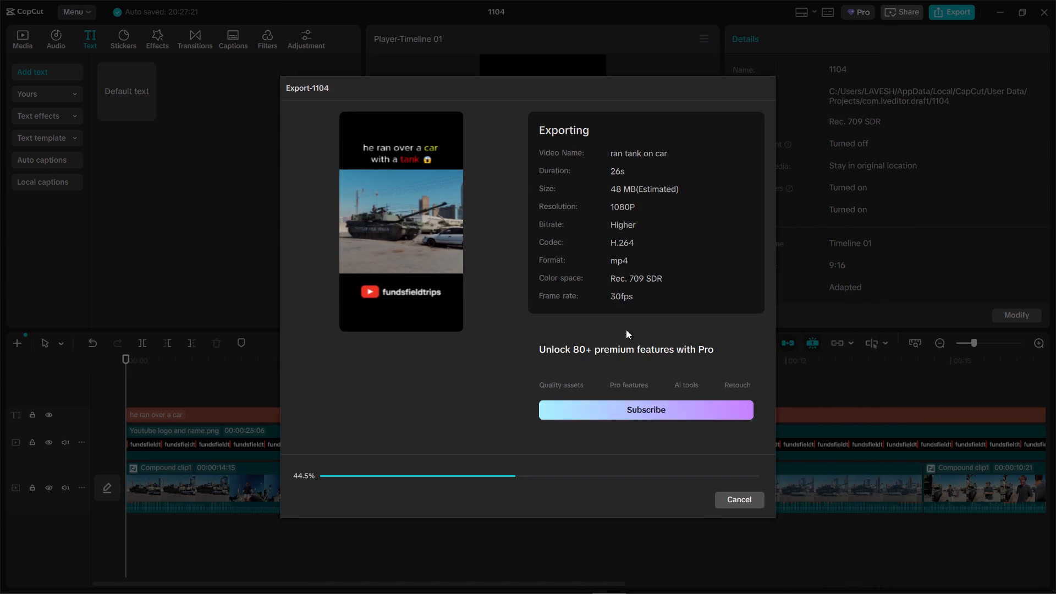
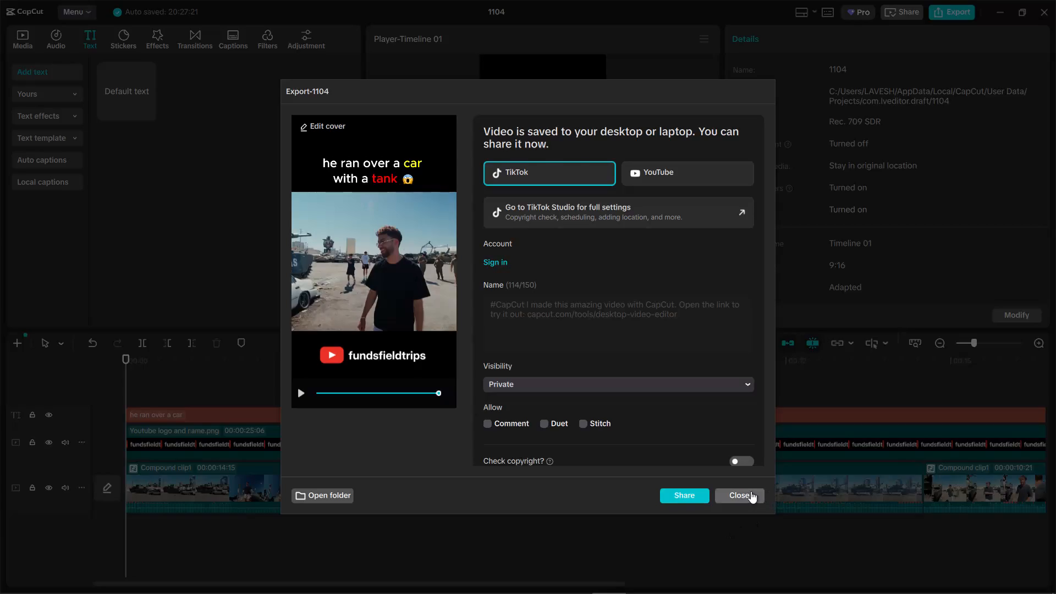
Dismiss the export share dialog, close project 1104 and exit CapCut to the desktop.
left_click(749, 492)
left_click(1051, 15)
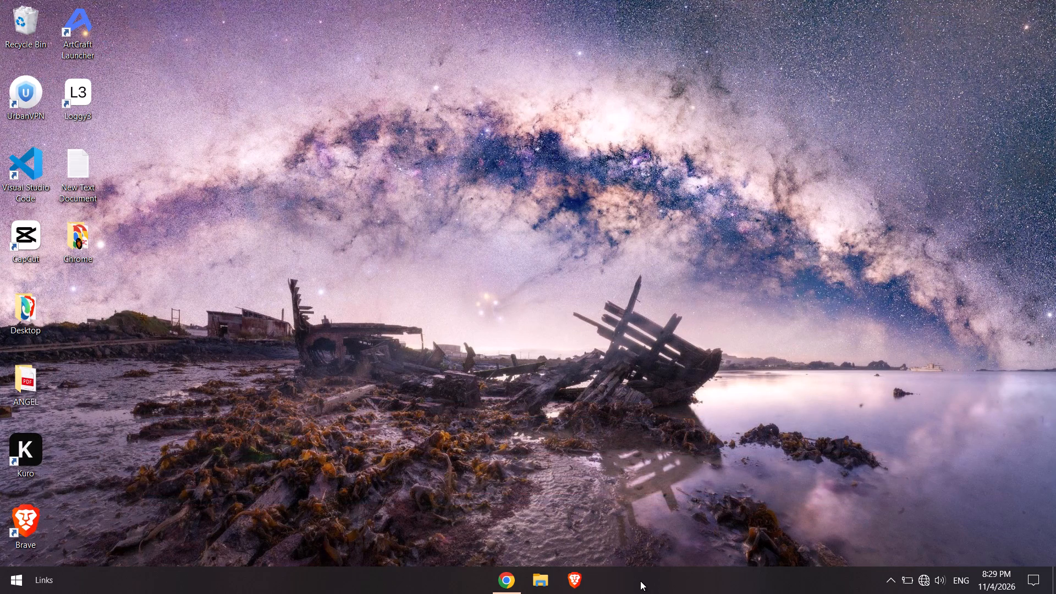
left_click(1033, 23)
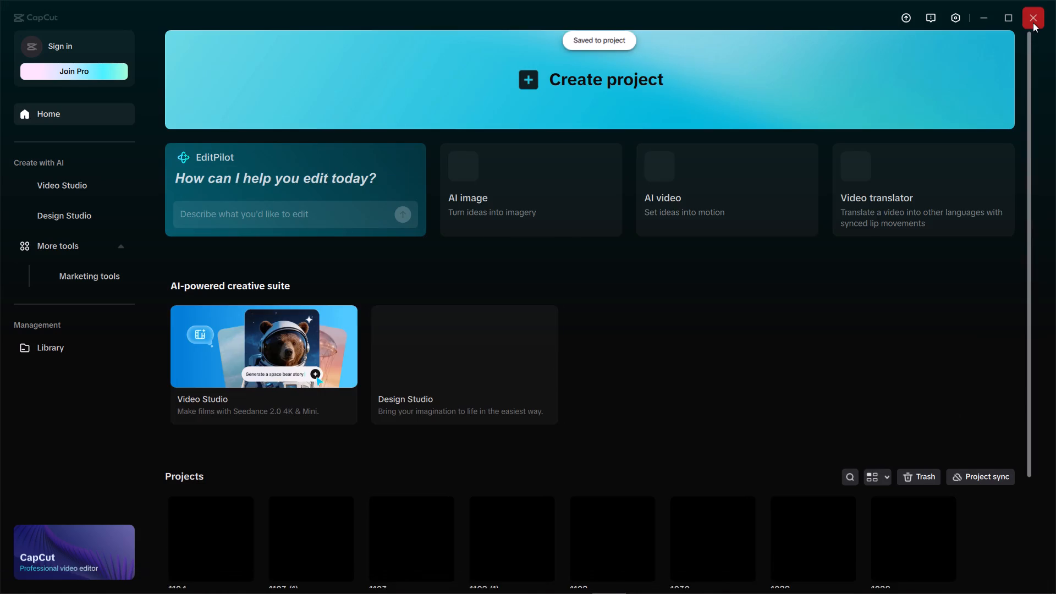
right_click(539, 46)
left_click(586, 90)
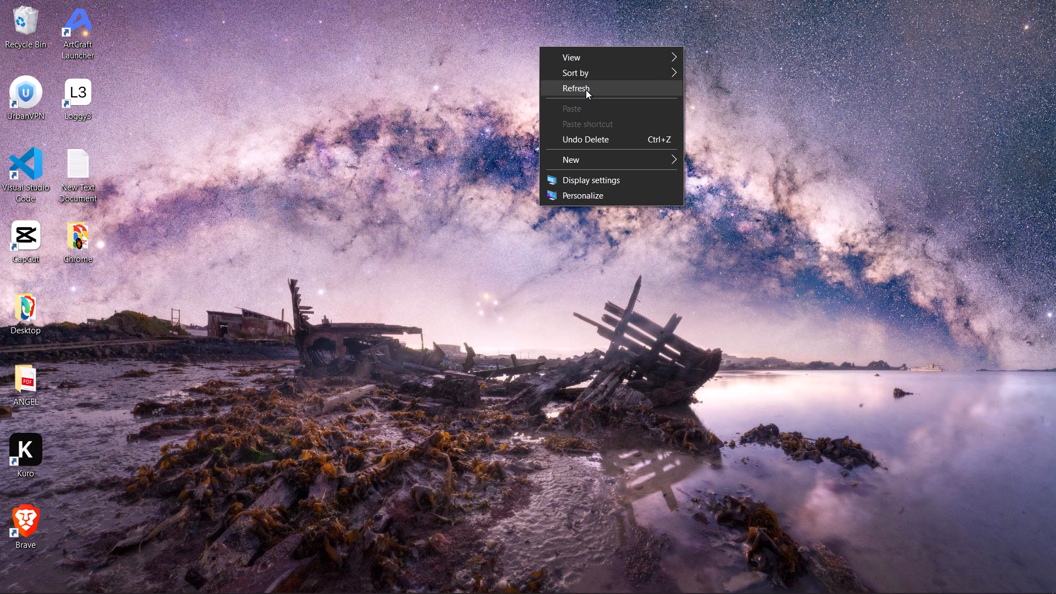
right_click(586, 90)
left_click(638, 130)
Delete the PBX SM AUTOMATION V3 application from the Recycle Bin and close the Recycle Bin window.
double_click(34, 15)
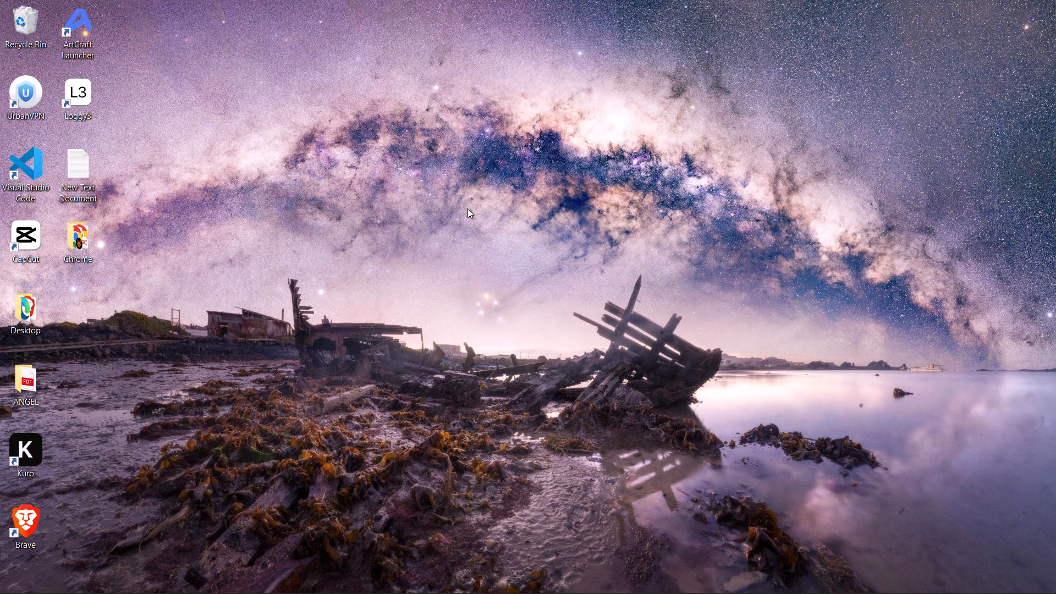
left_click_drag(465, 258, 452, 0)
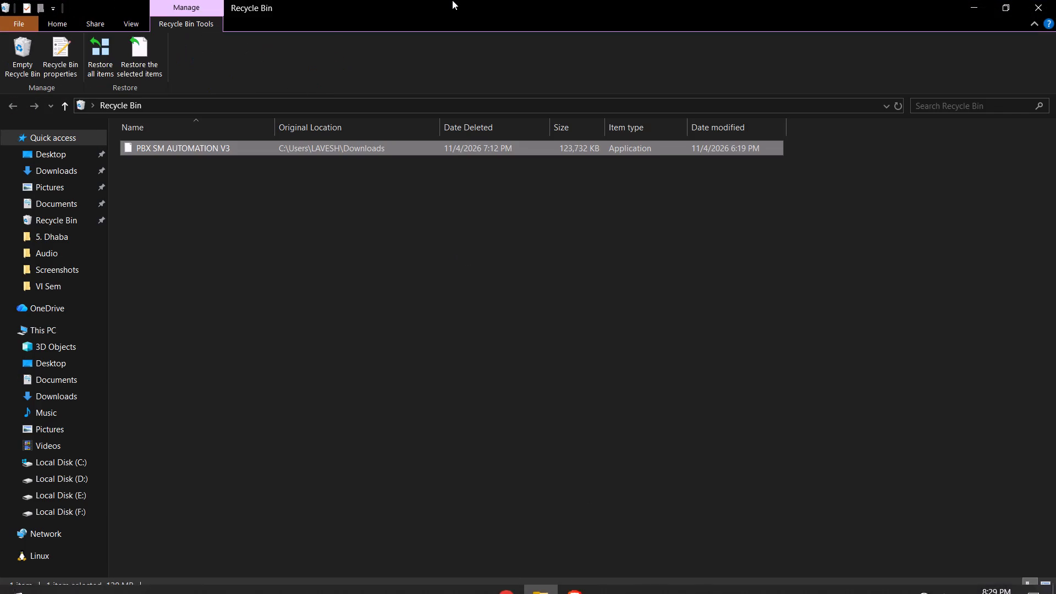
key("Delete")
key("Return")
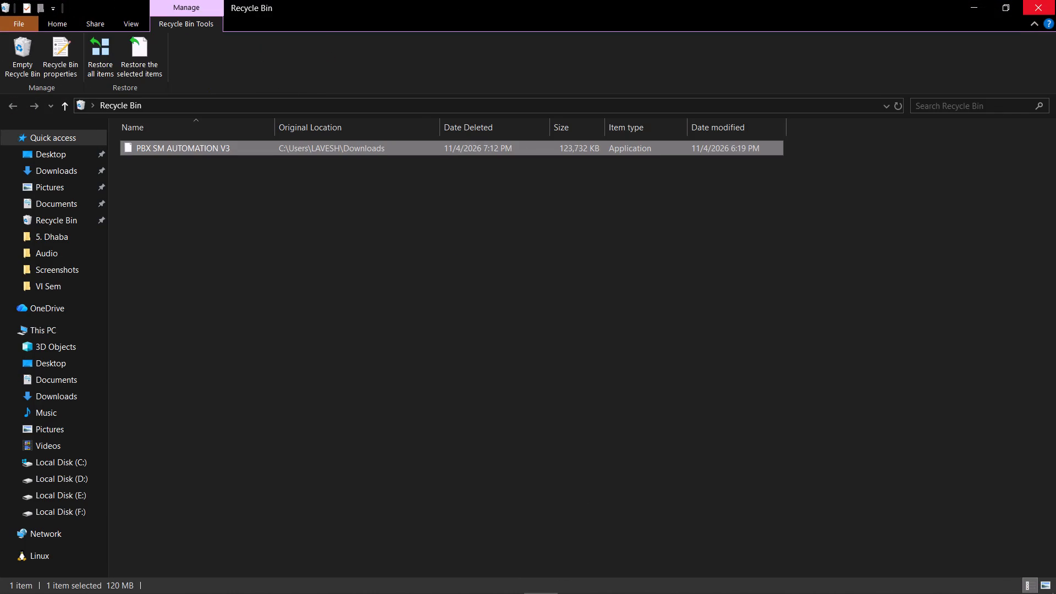
right_click(468, 144)
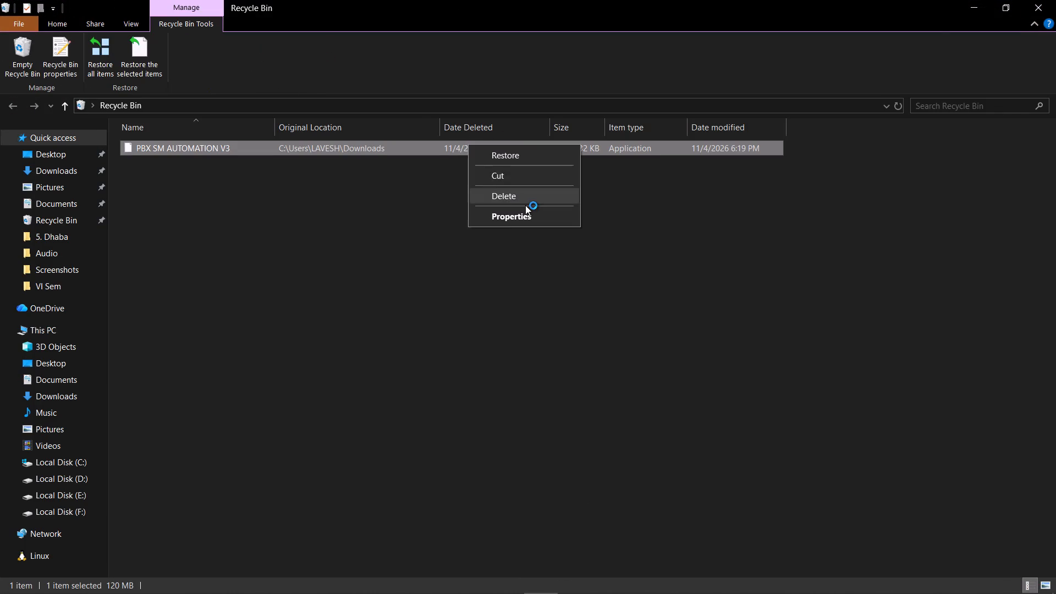
left_click(514, 197)
left_click(1055, 0)
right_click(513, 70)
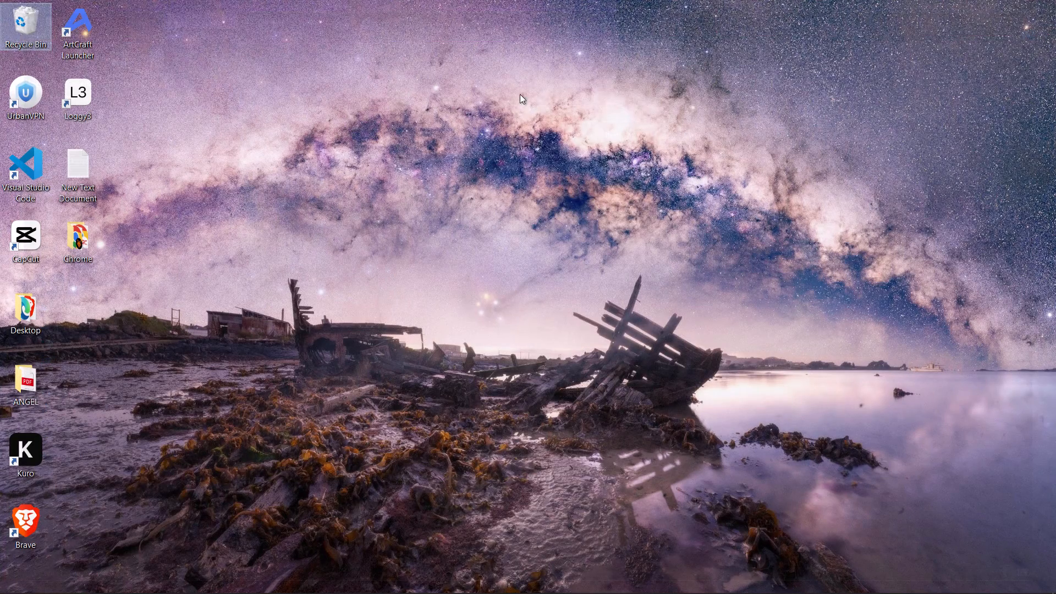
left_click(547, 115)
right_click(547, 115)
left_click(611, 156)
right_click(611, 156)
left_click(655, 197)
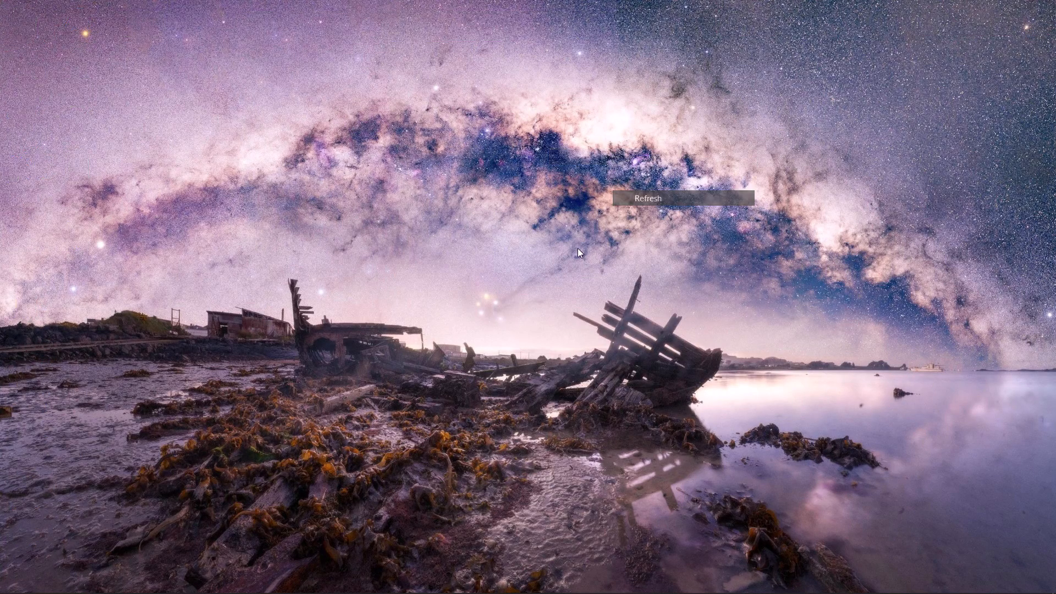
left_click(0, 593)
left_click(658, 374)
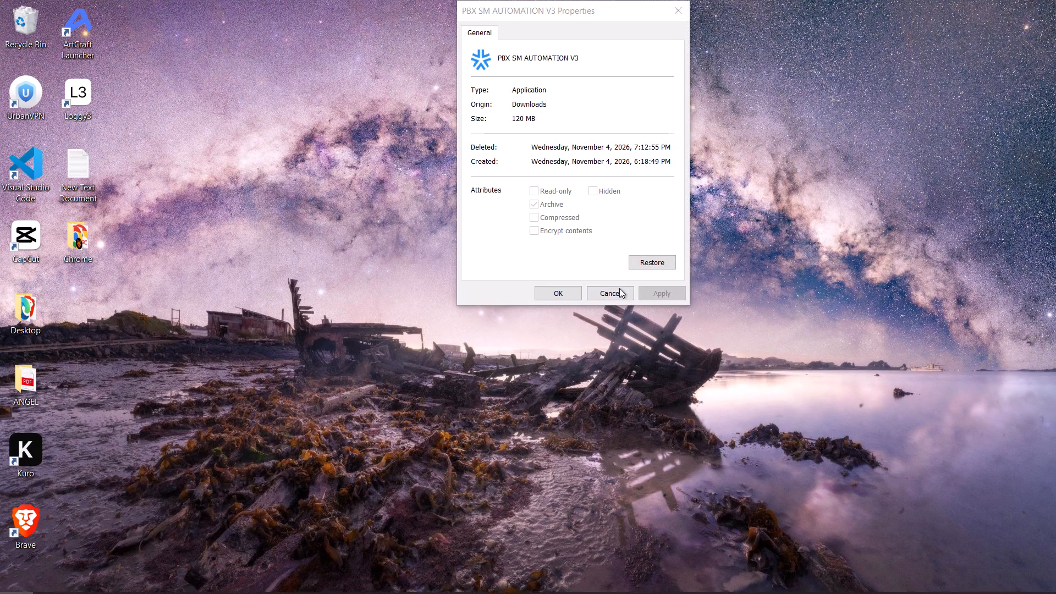
Close the PBX SM AUTOMATION V3 properties dialog without applying any changes.
left_click(619, 285)
left_click(674, 14)
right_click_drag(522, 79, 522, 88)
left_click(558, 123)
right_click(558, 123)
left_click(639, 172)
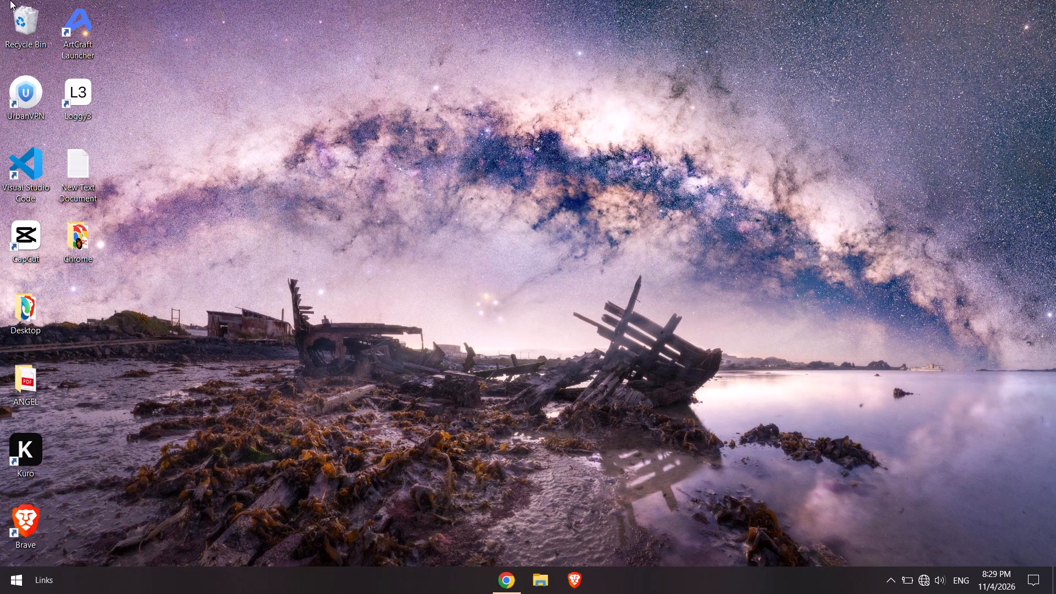
Delete the PBX SM AUTOMATION V3 application from the Recycle Bin and close the Recycle Bin window.
double_click(12, 13)
left_click_drag(367, 349, 420, 0)
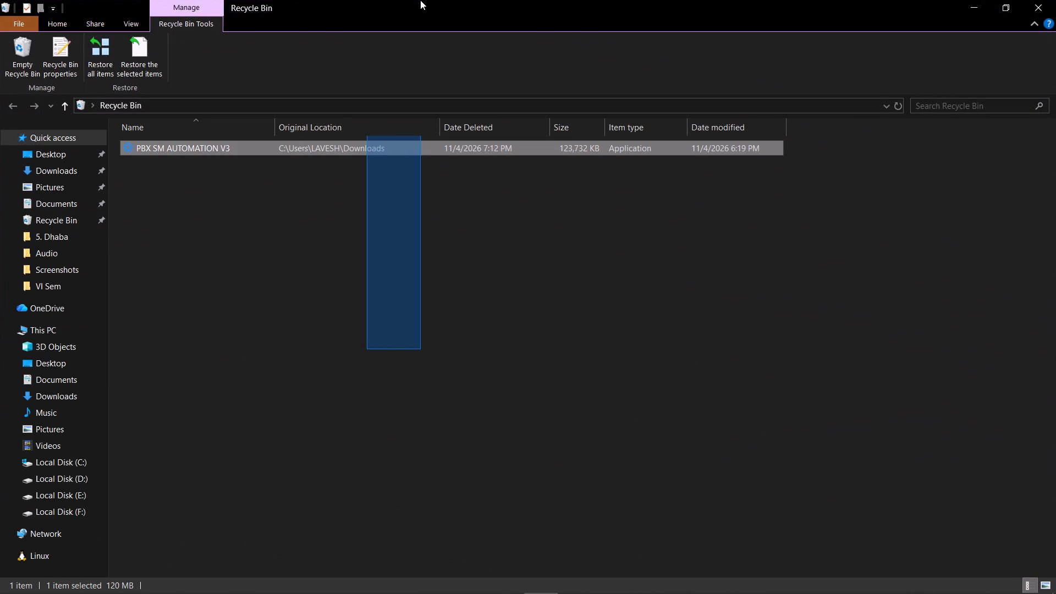
key("Delete")
key("Return")
left_click(1055, 0)
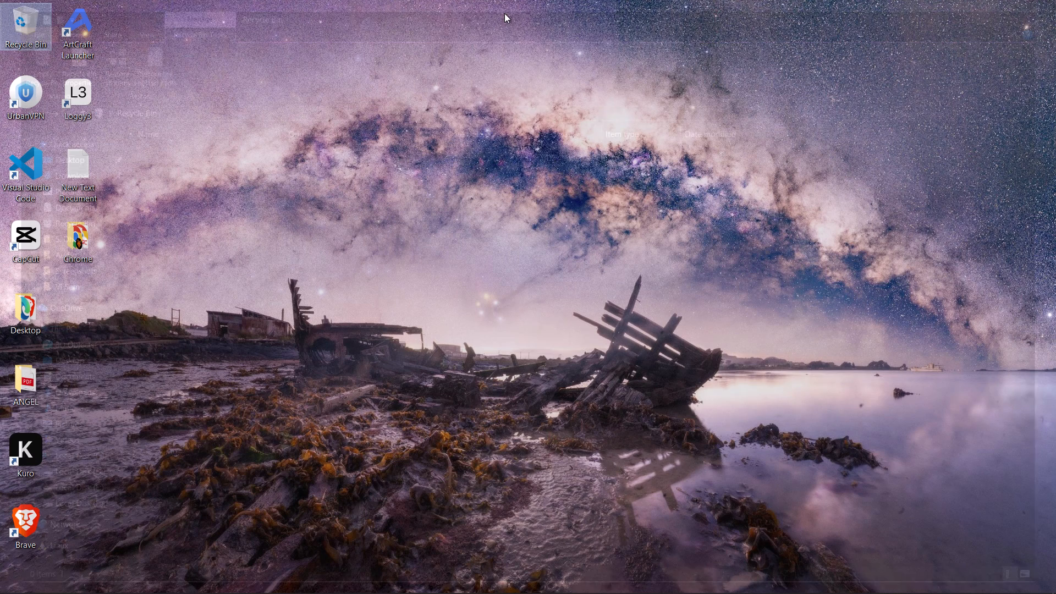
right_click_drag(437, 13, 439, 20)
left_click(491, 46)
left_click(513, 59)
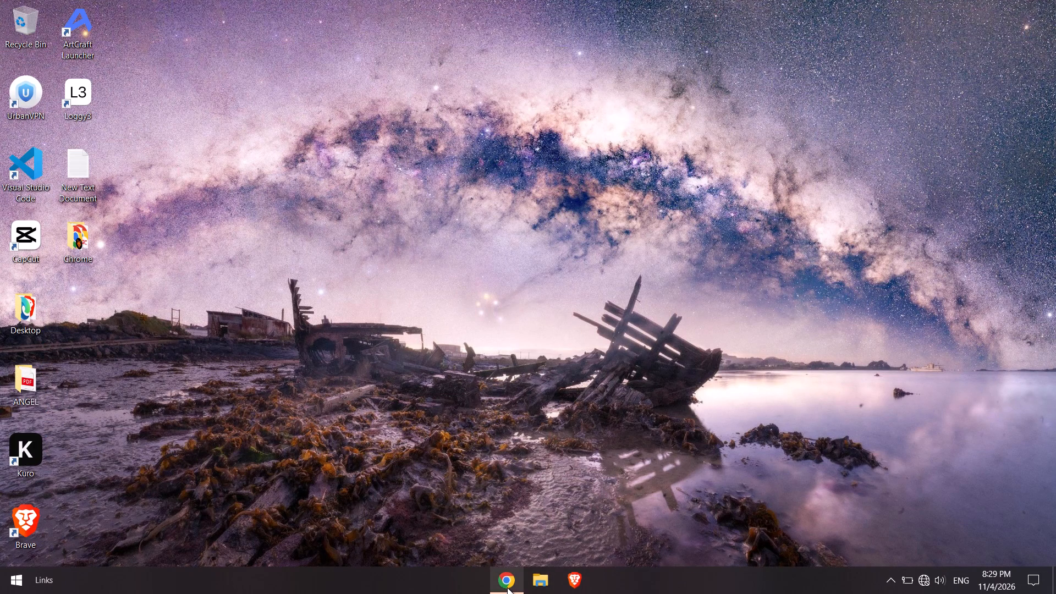
Switch to Chrome and load instagram.com in a new tab.
left_click(507, 587)
left_click(156, 0)
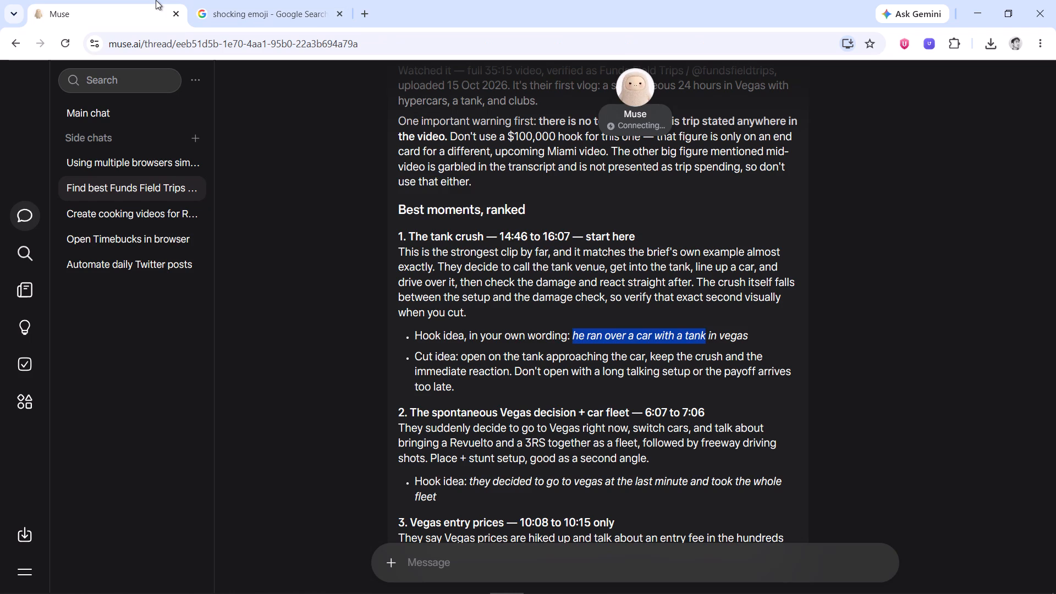
left_click(203, 0)
left_click(364, 11)
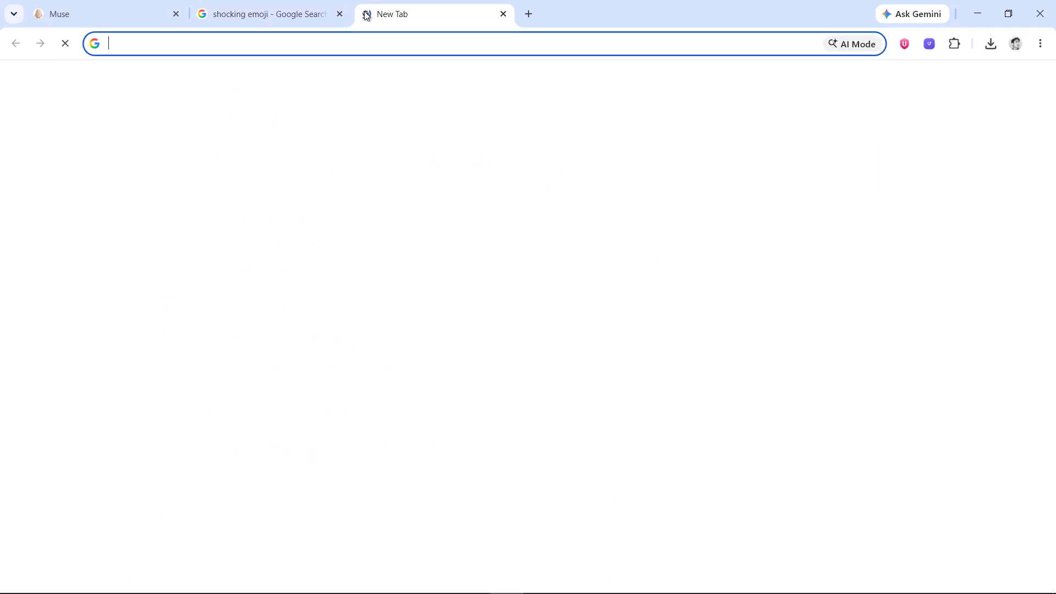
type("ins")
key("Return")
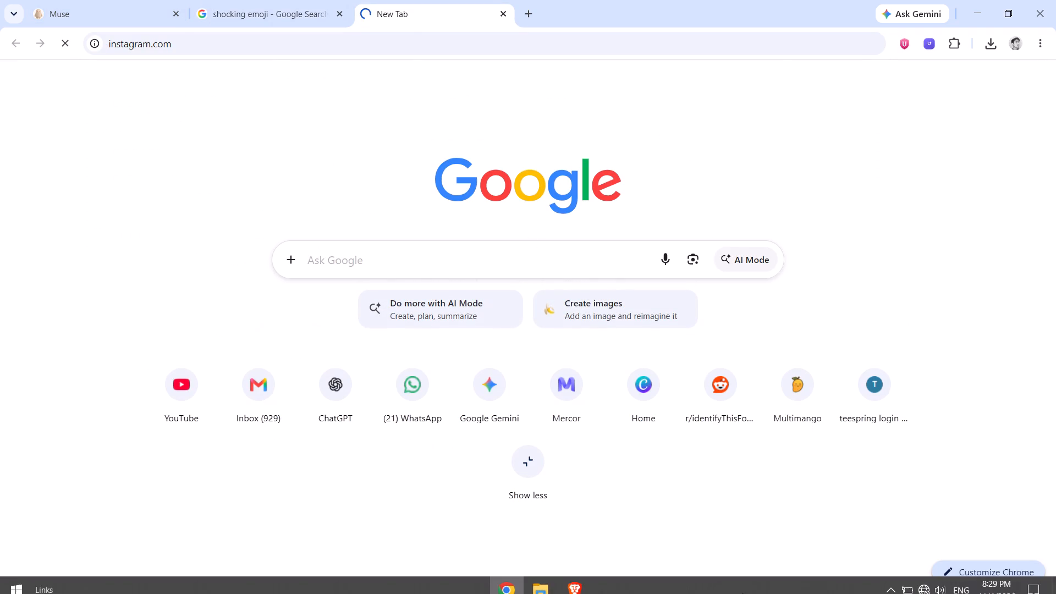
Check the Wi-Fi connection status while Instagram loads.
left_click(925, 581)
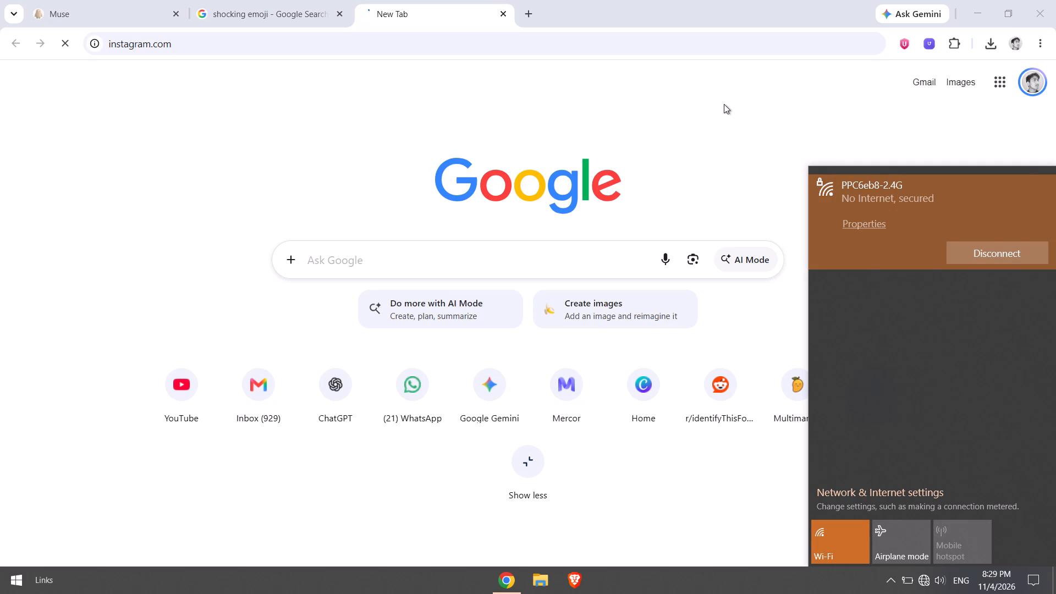
left_click(306, 0)
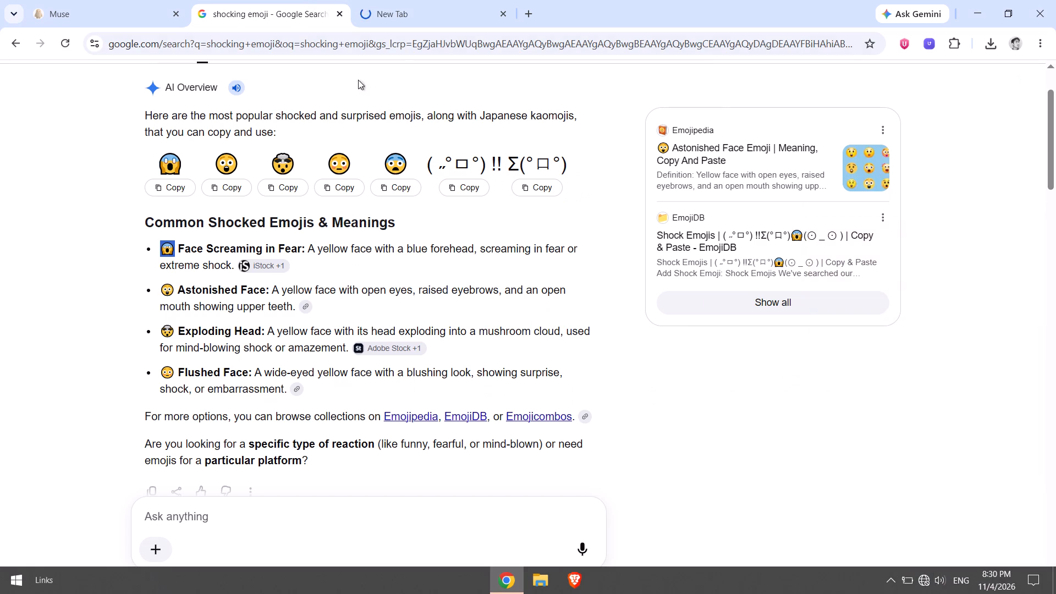
left_click(427, 0)
left_click(196, 0)
left_click(83, 0)
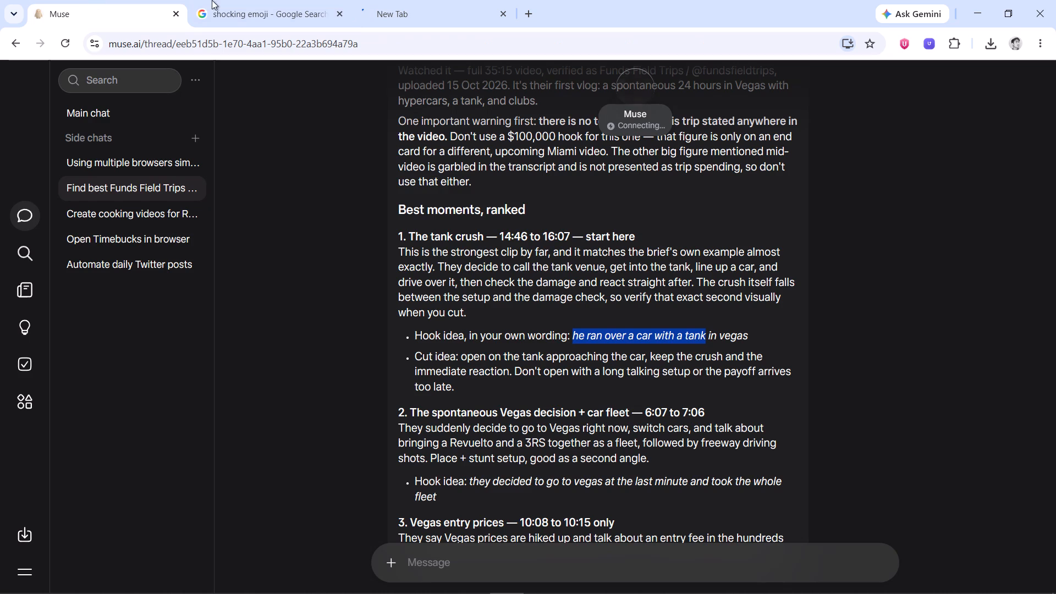
left_click(212, 0)
left_click(128, 0)
left_click(265, 0)
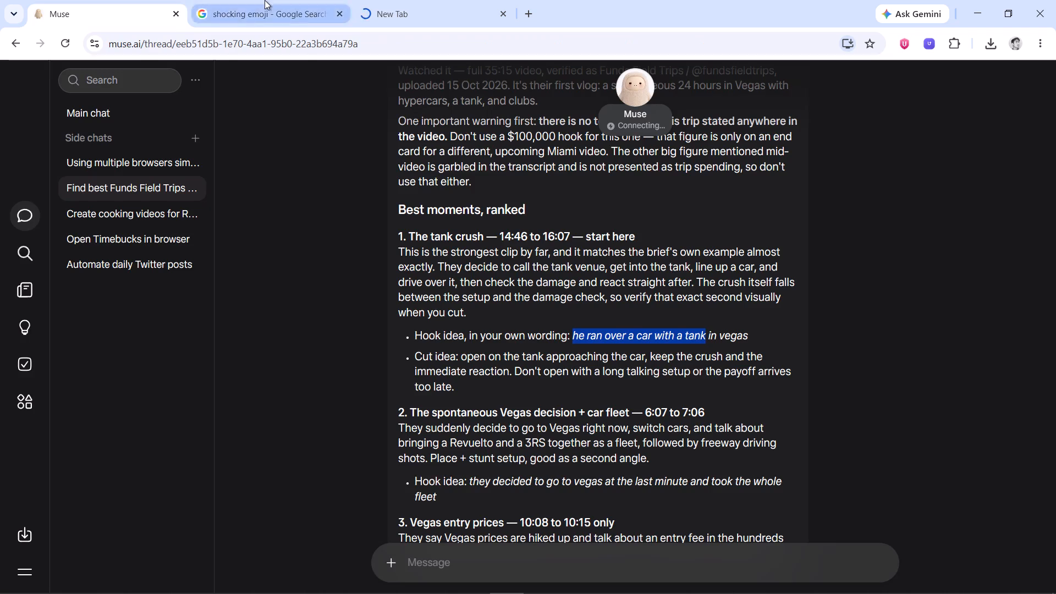
left_click(386, 0)
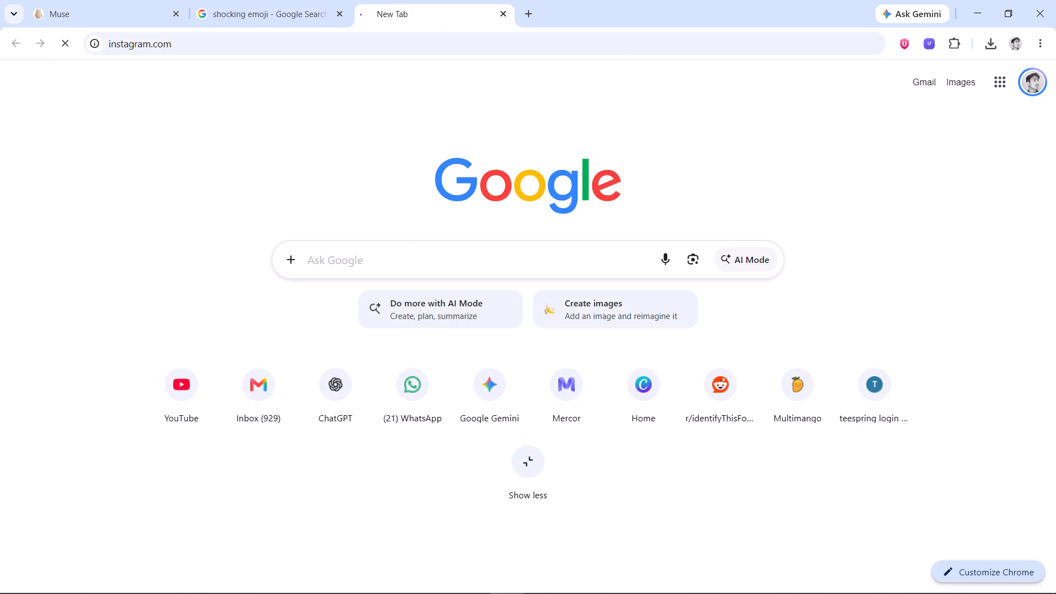
left_click(928, 586)
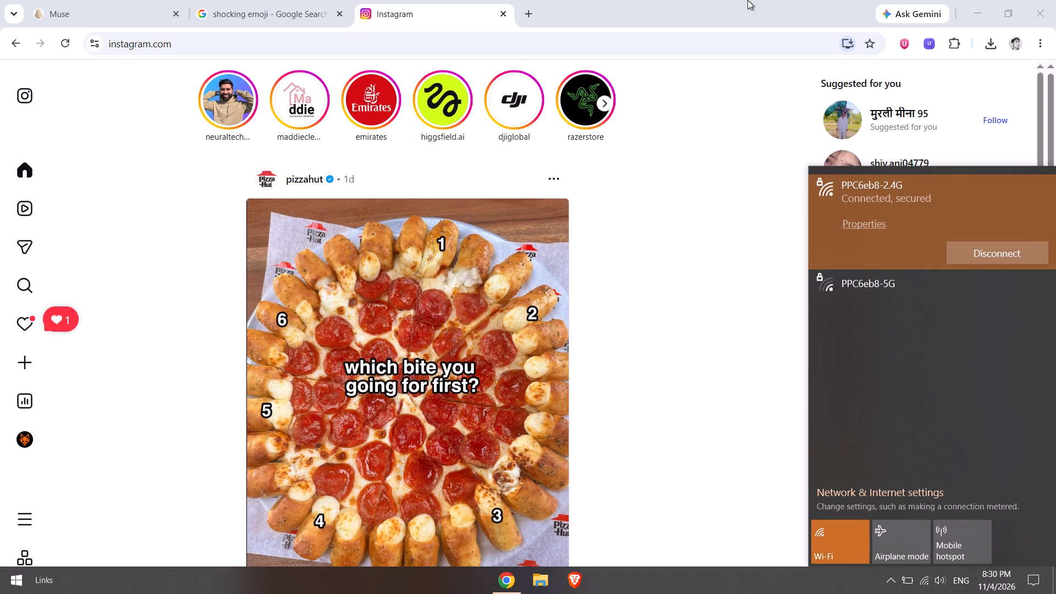
left_click(745, 0)
View the Instagram notifications and close them.
left_click(27, 321)
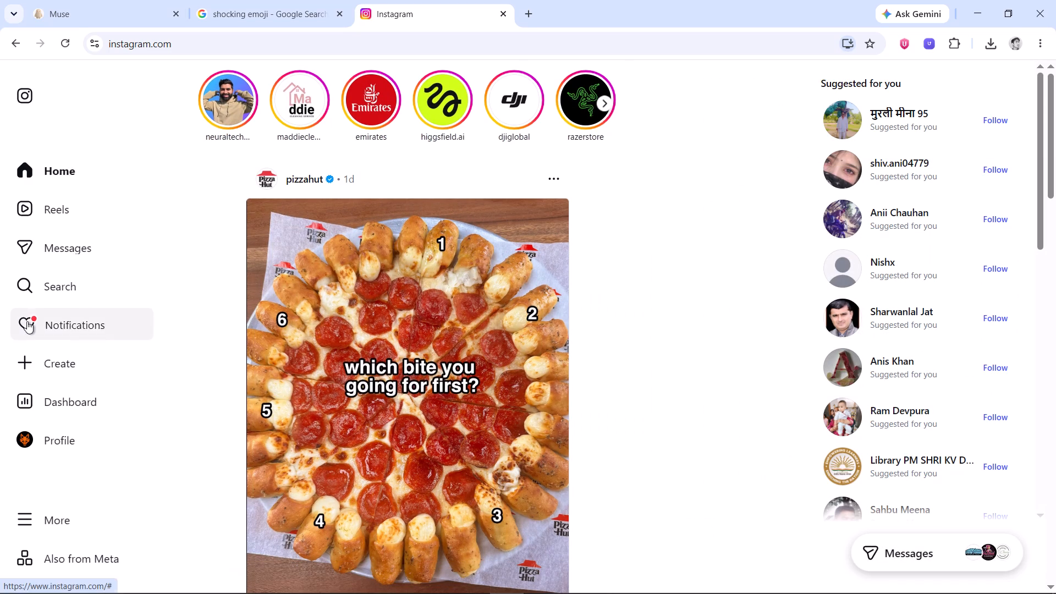
left_click(297, 80)
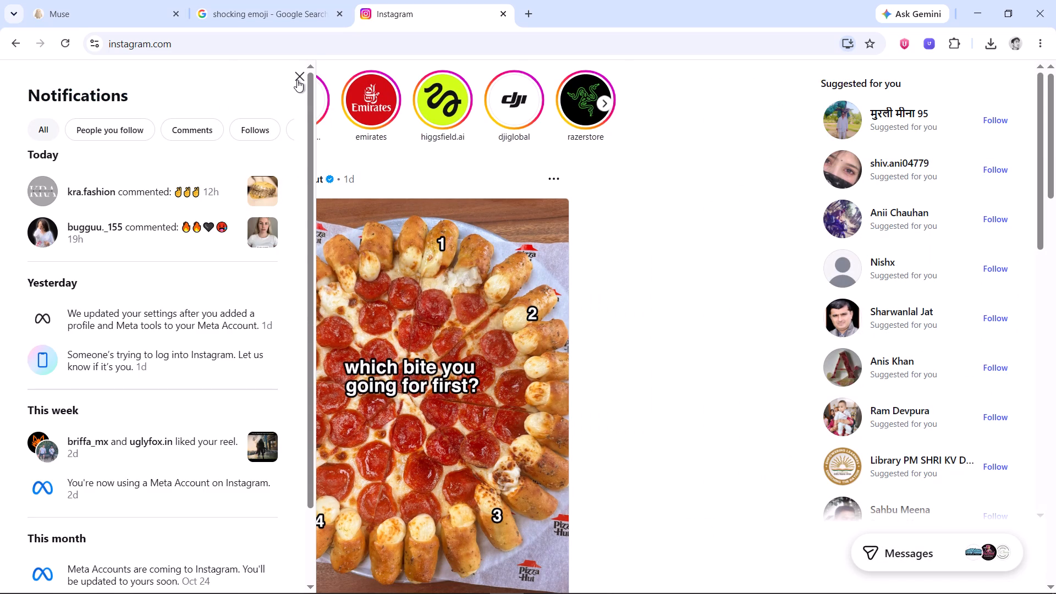
Open the uglyfox.in profile, check the available Wi-Fi networks and reload the profile page.
left_click(31, 437)
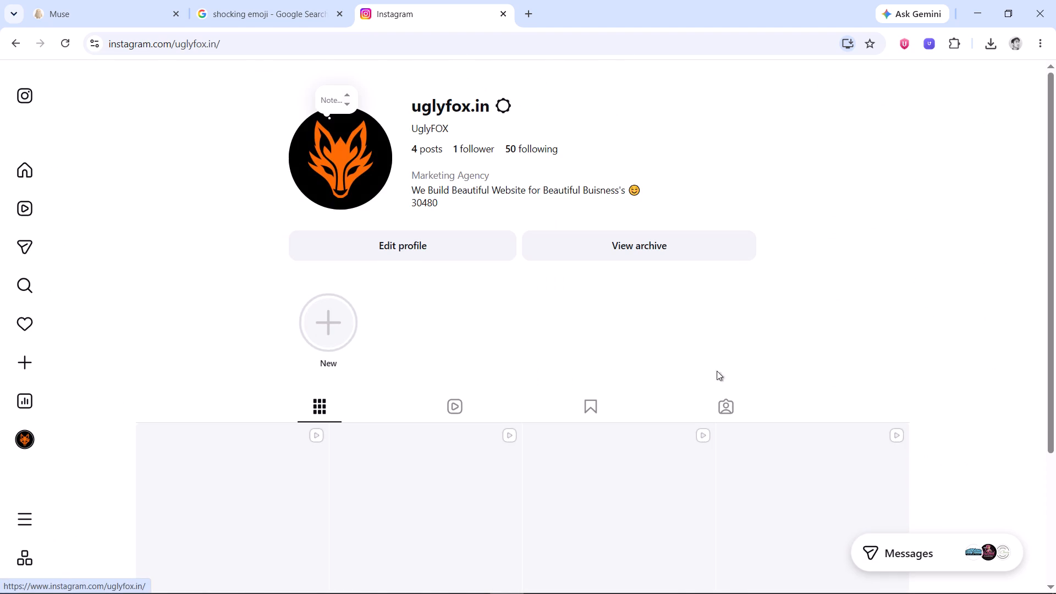
scroll(768, 359, "down", 6)
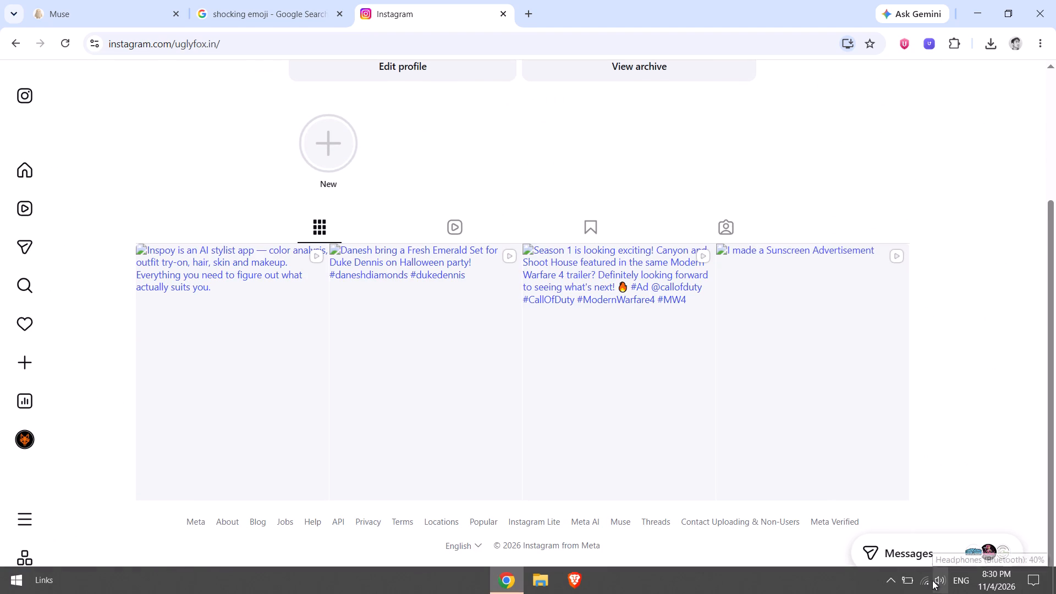
left_click(925, 580)
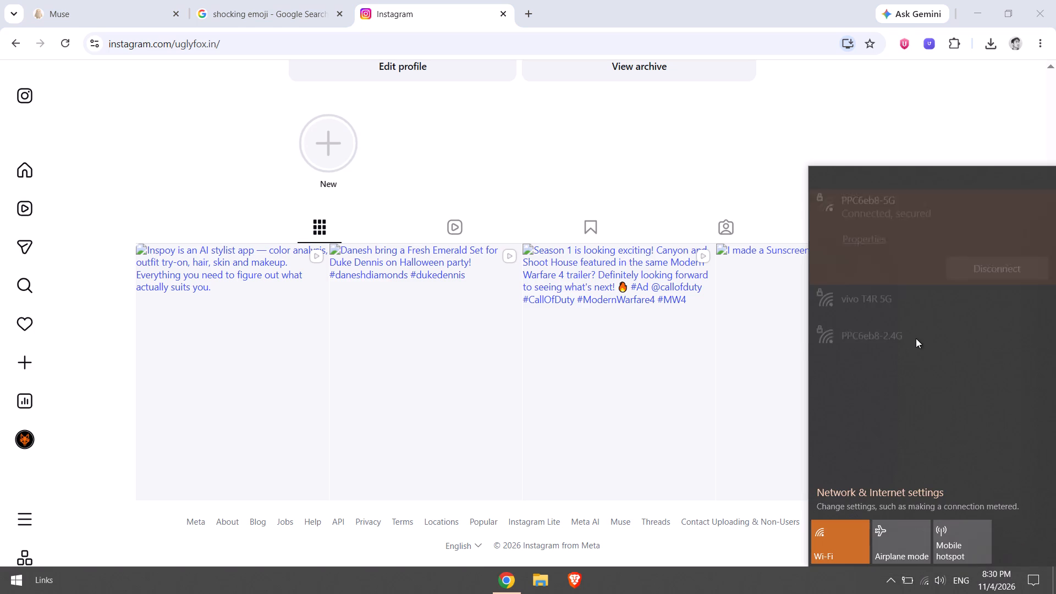
left_click(832, 74)
left_click(67, 51)
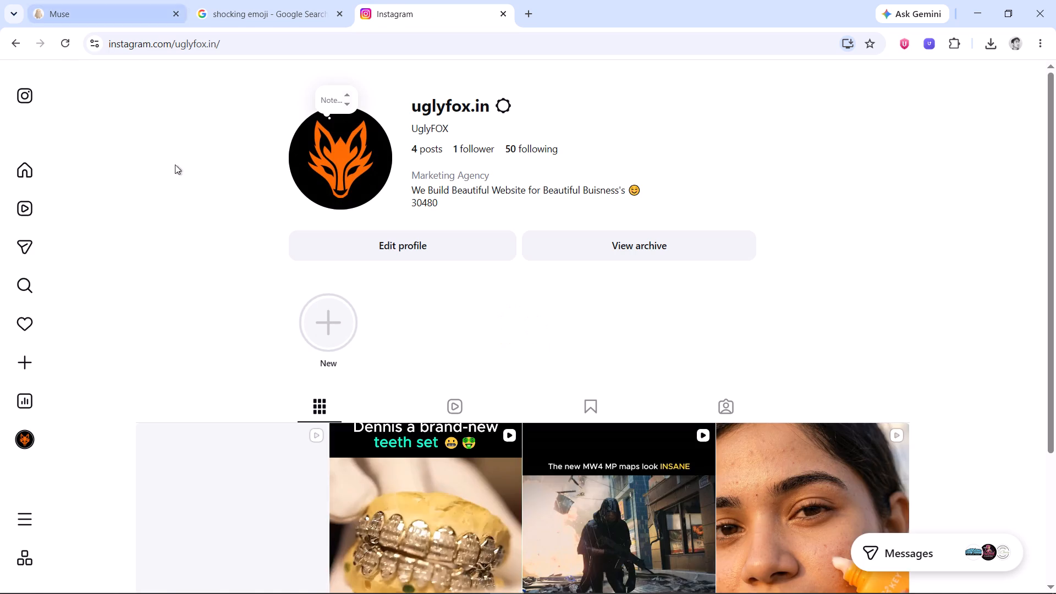
Examine the view counts on the uglyfox.in profile's reels and look through its saved collections.
scroll(525, 360, "down", 5)
left_click(458, 222)
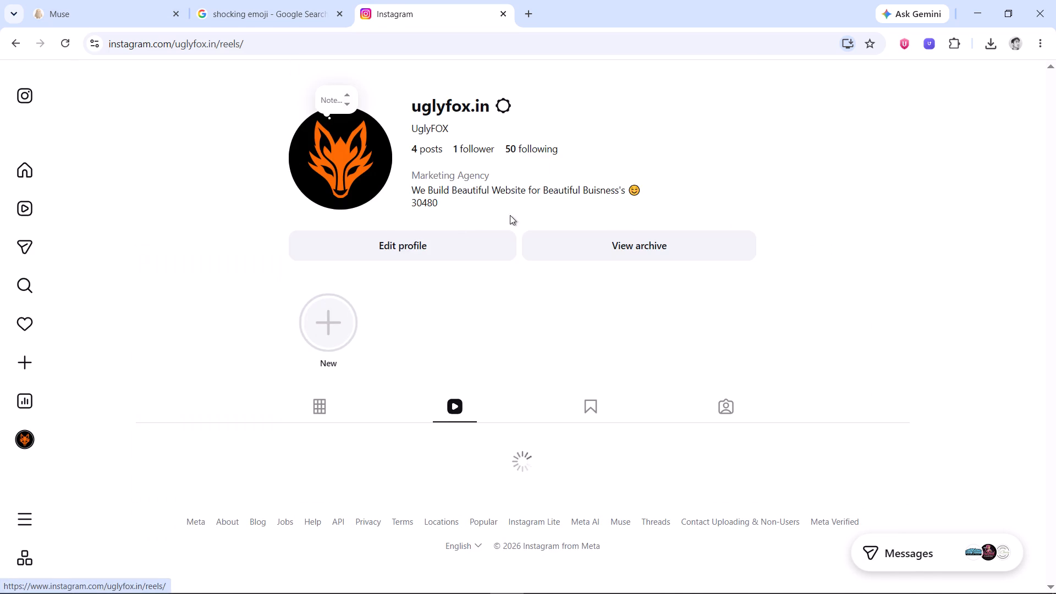
scroll(681, 247, "down", 3)
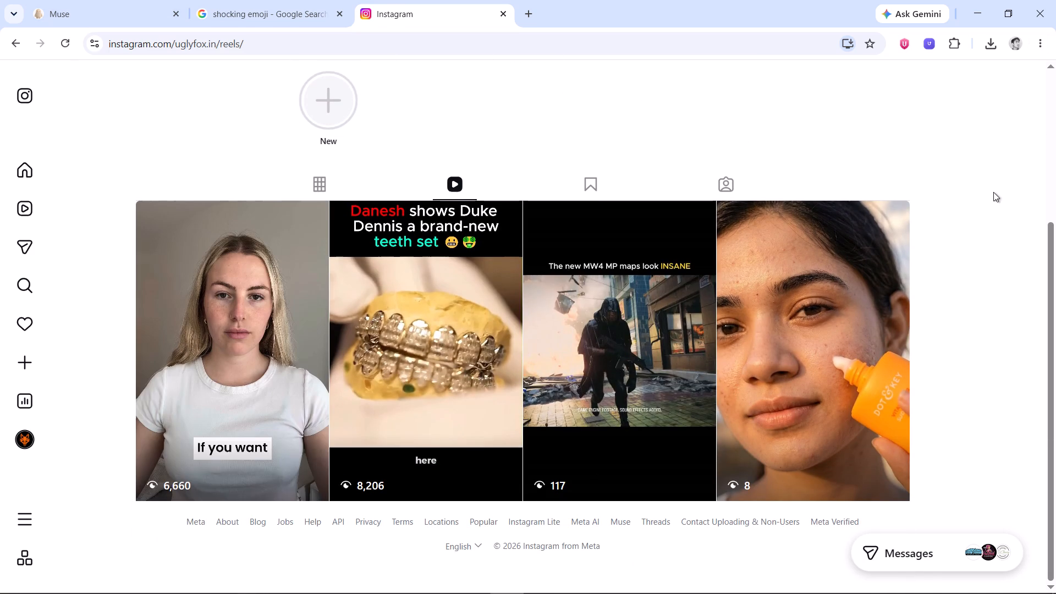
scroll(992, 201, "down", 5)
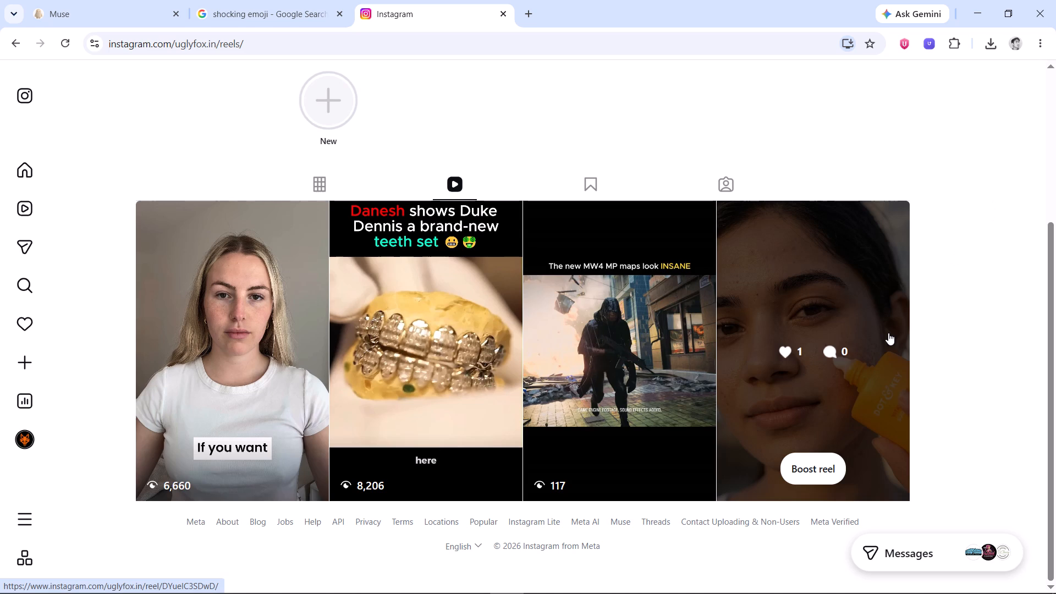
scroll(888, 333, "up", 1)
scroll(428, 475, "down", 3)
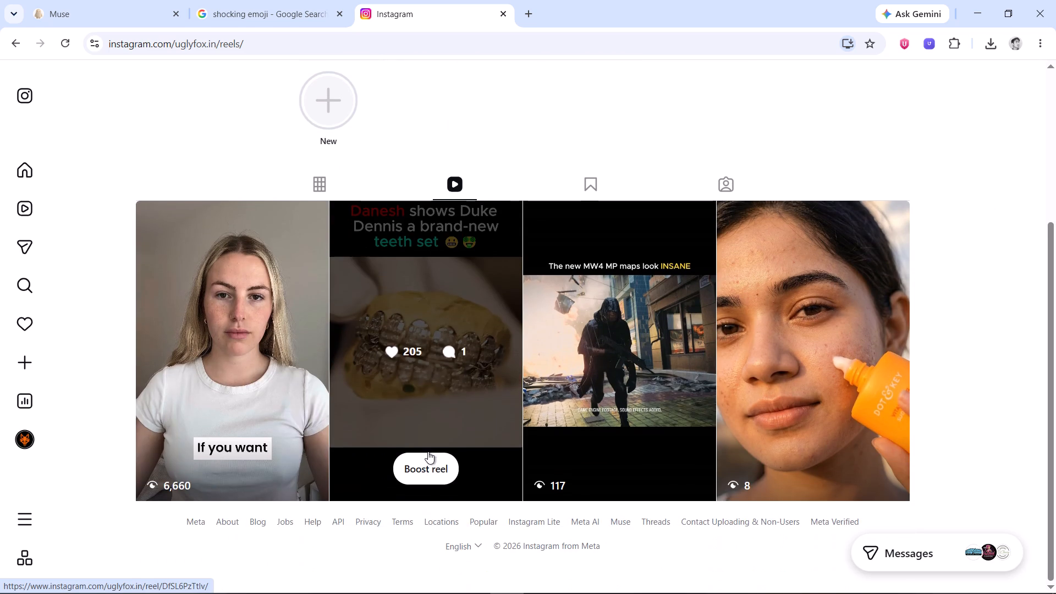
scroll(229, 365, "up", 3)
scroll(271, 505, "down", 1)
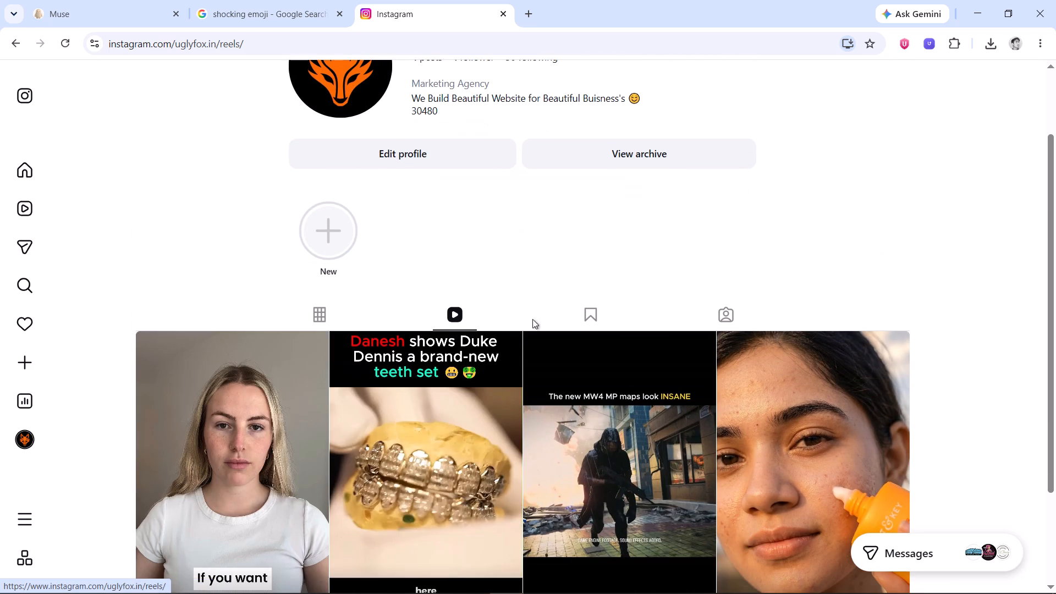
left_click(568, 318)
scroll(466, 409, "down", 3)
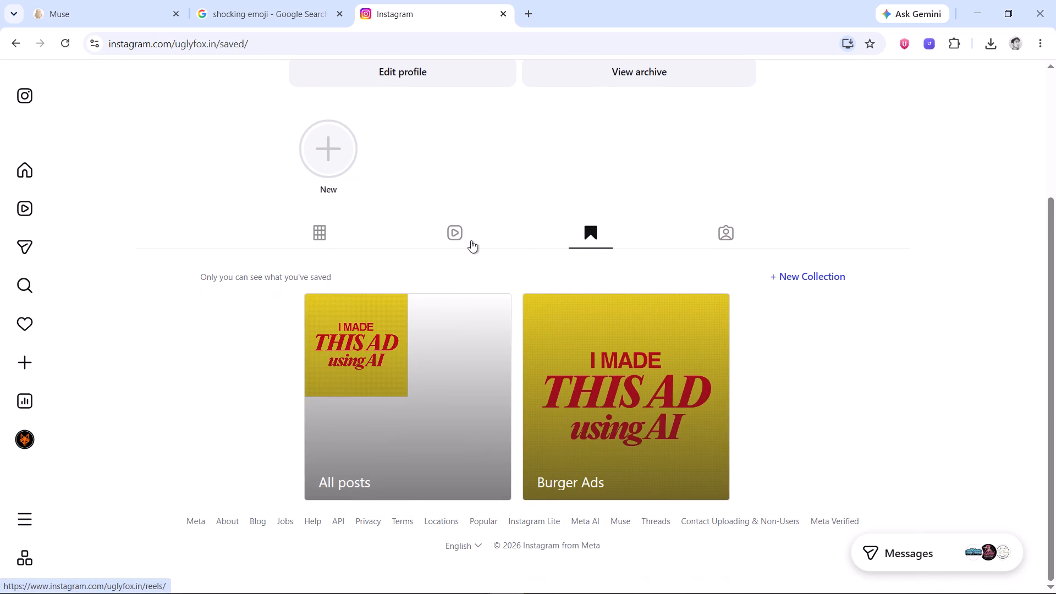
left_click(461, 232)
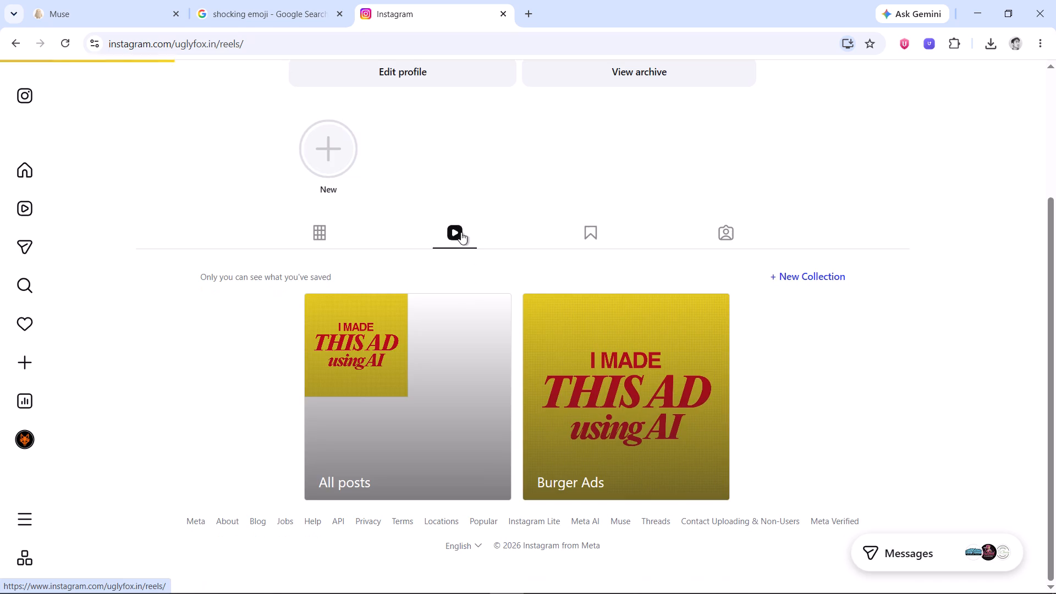
scroll(706, 399, "down", 3)
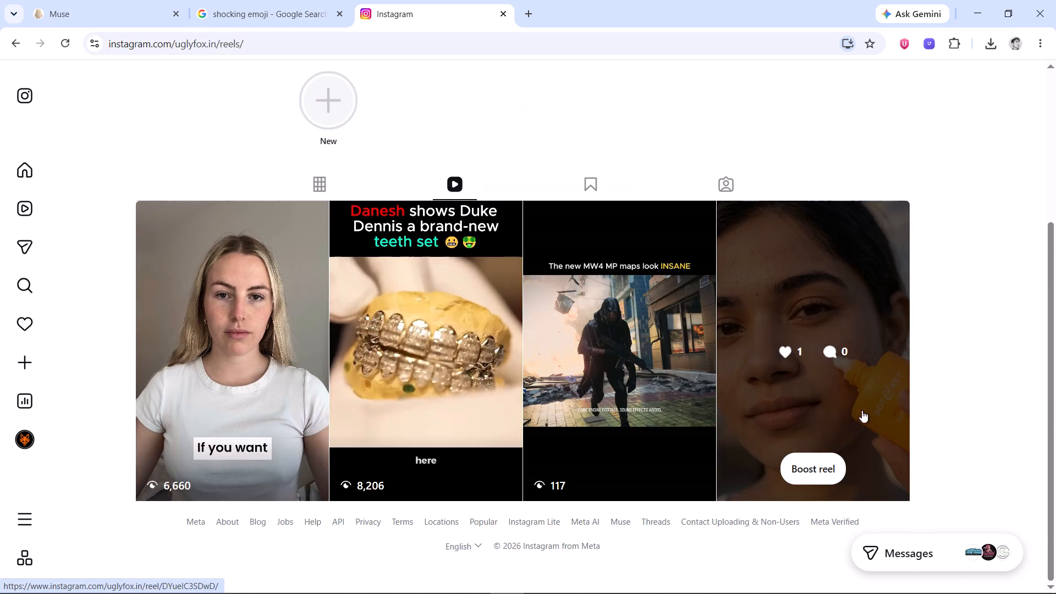
scroll(618, 349, "up", 2)
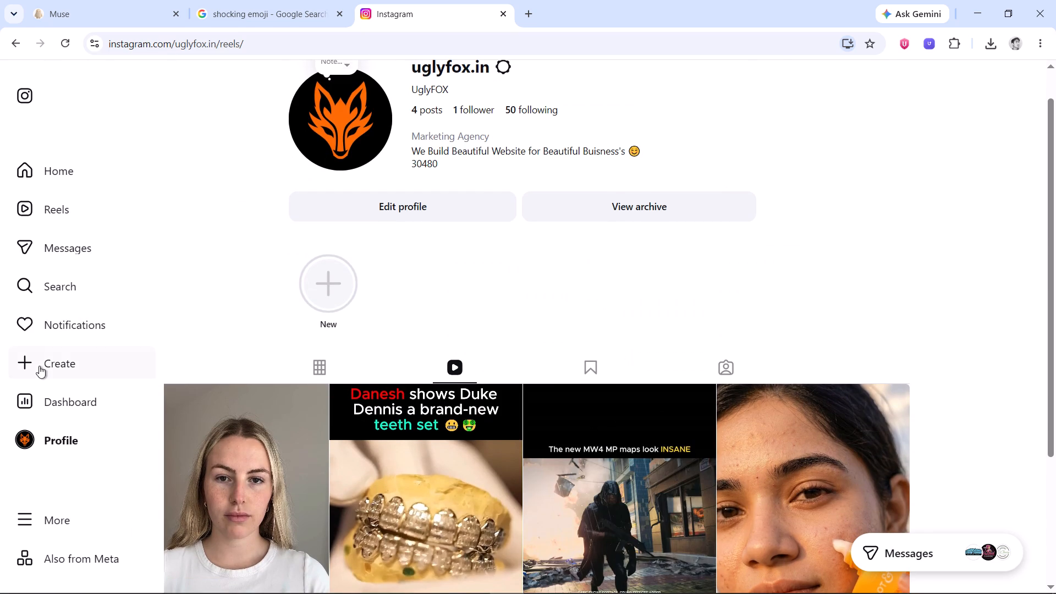
Create a new Instagram post from the "ran tank on car" video in the Downloads folder of the same name.
left_click(39, 366)
left_click(62, 399)
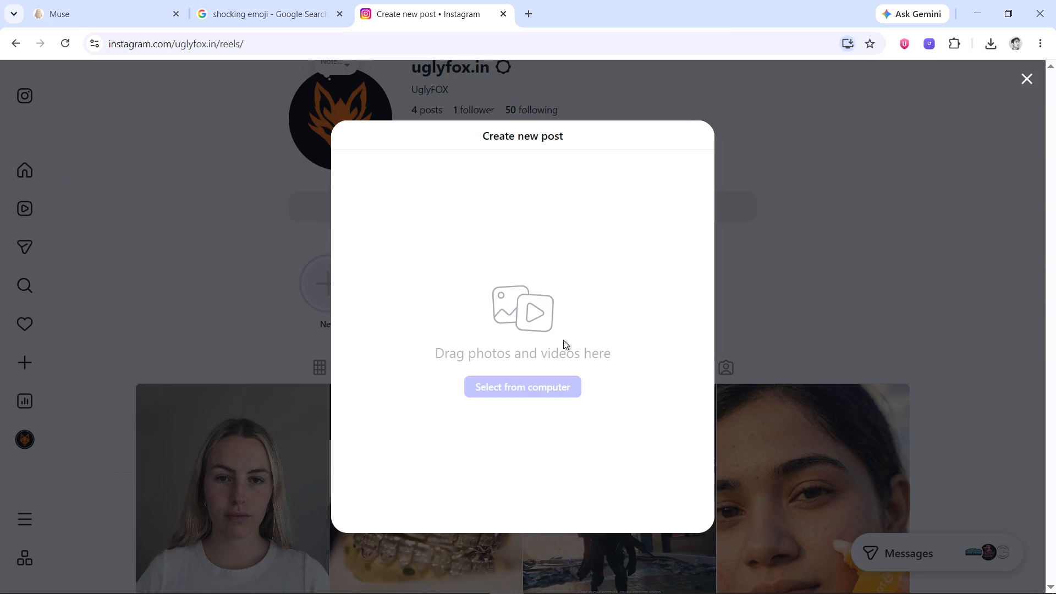
left_click(530, 381)
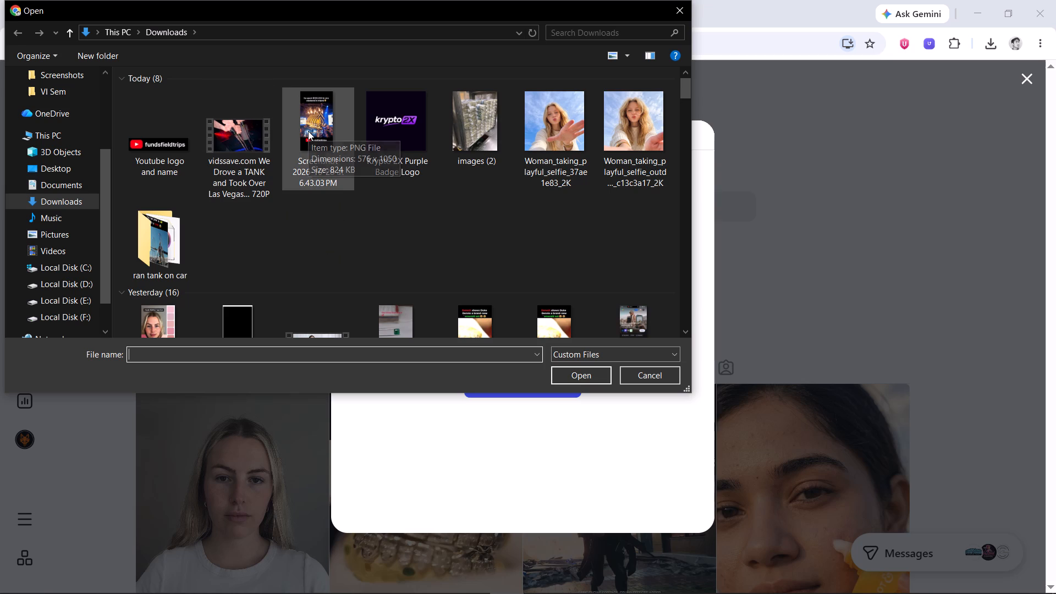
double_click(156, 240)
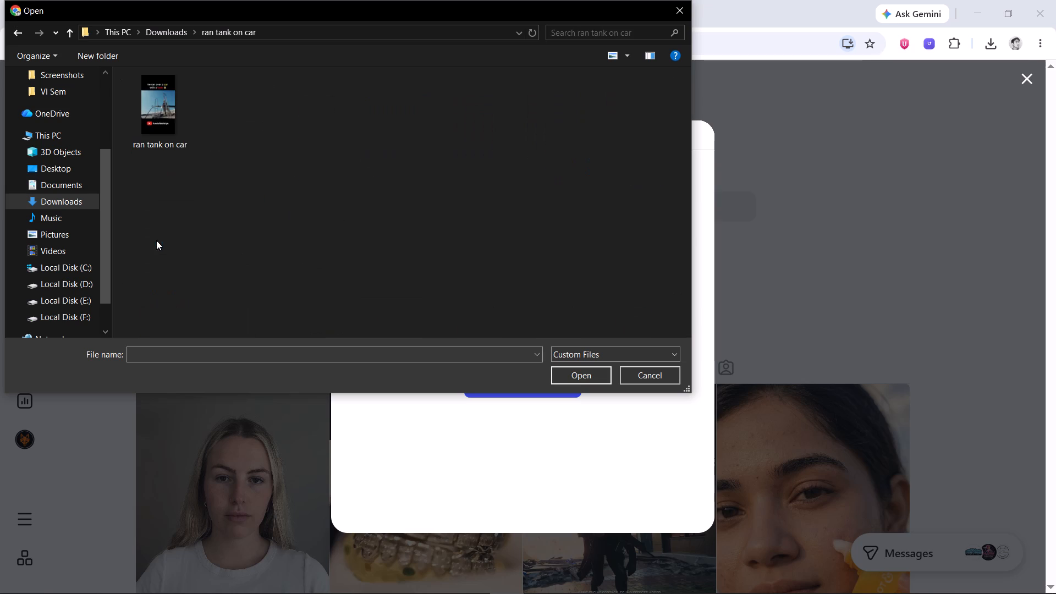
left_click(166, 111)
left_click(574, 376)
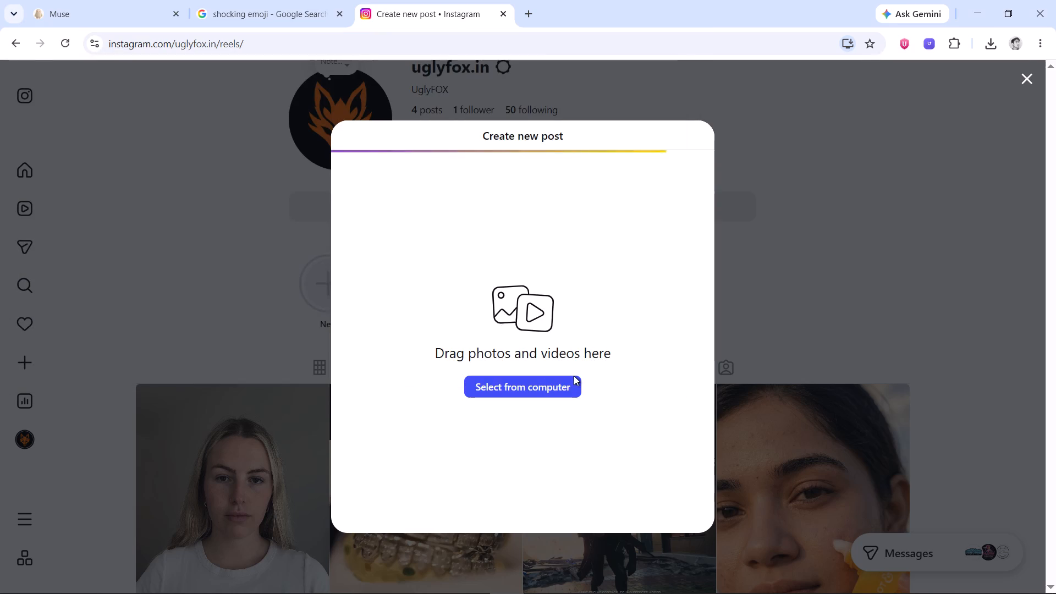
Set the post's crop to the Original aspect ratio and continue to the Edit stage.
left_click(354, 516)
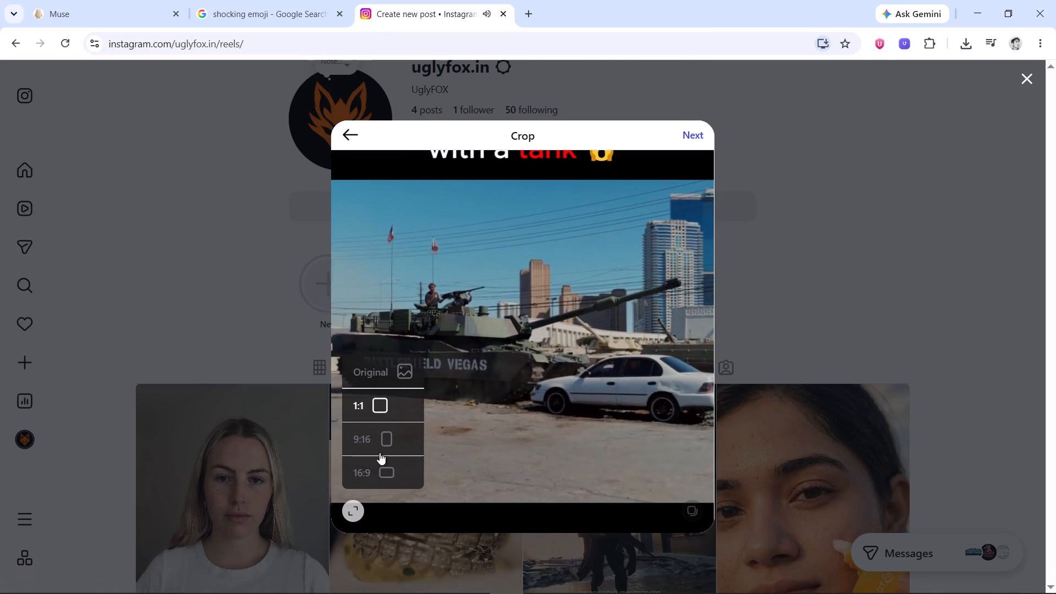
left_click(402, 359)
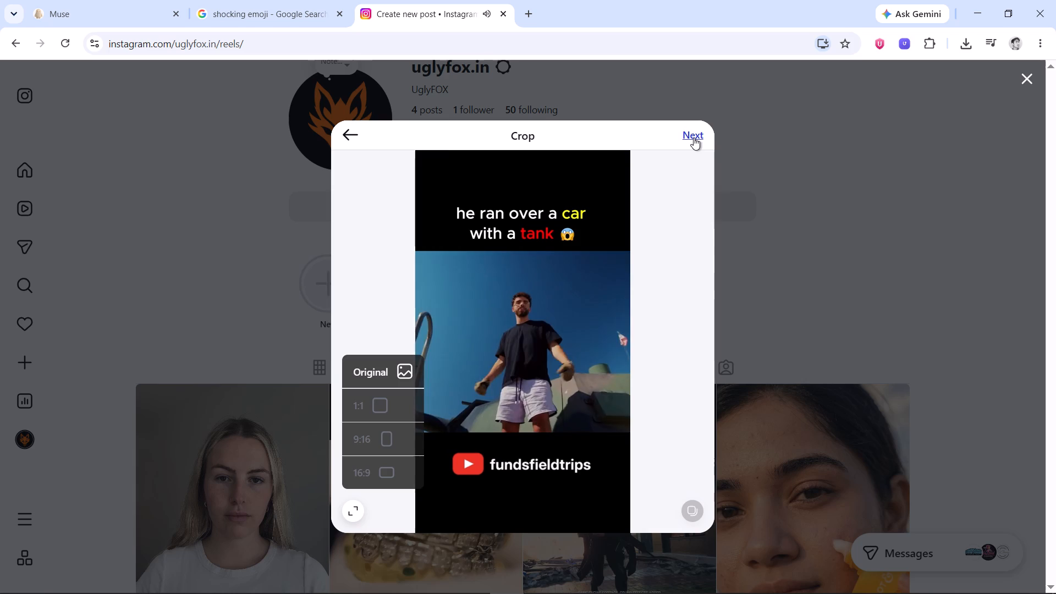
left_click(694, 137)
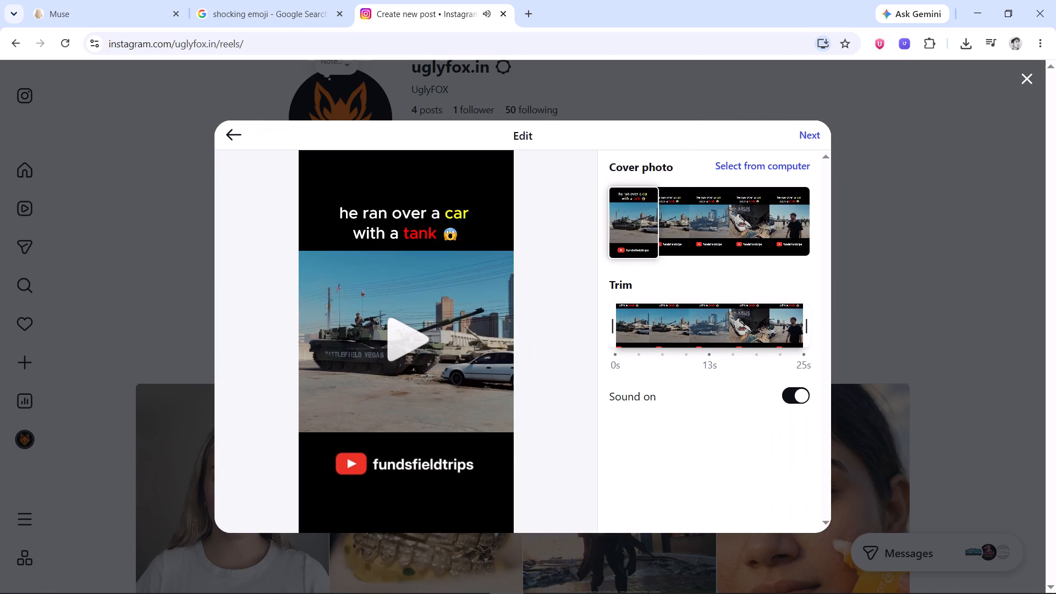
Try out early frames of the clip as the cover photo, settle on the opening tank frame, and continue past the Edit stage.
left_click_drag(634, 230, 668, 236)
left_click_drag(668, 236, 391, 244)
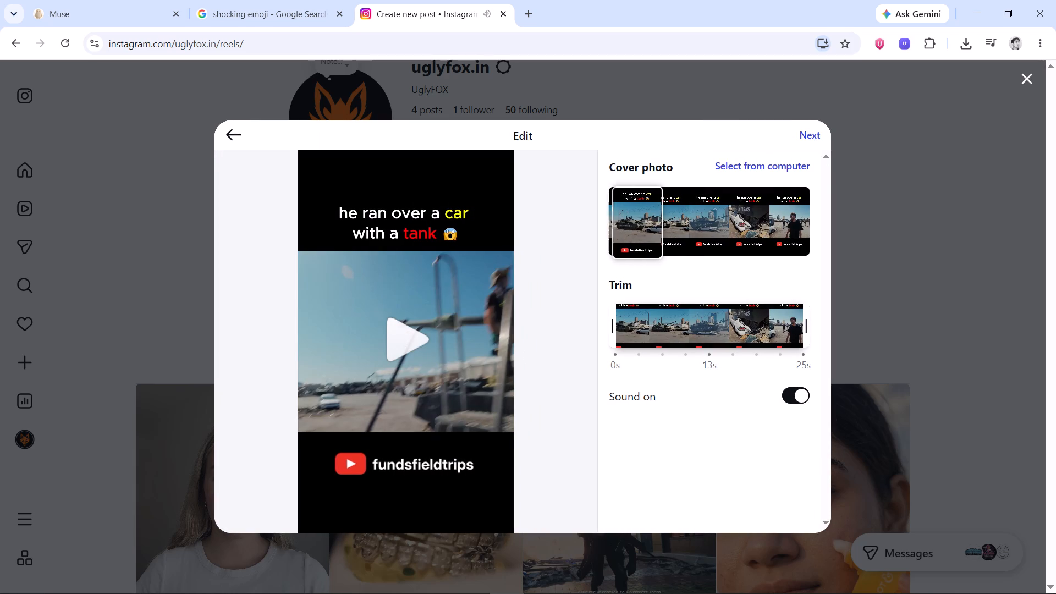
left_click_drag(391, 244, 386, 245)
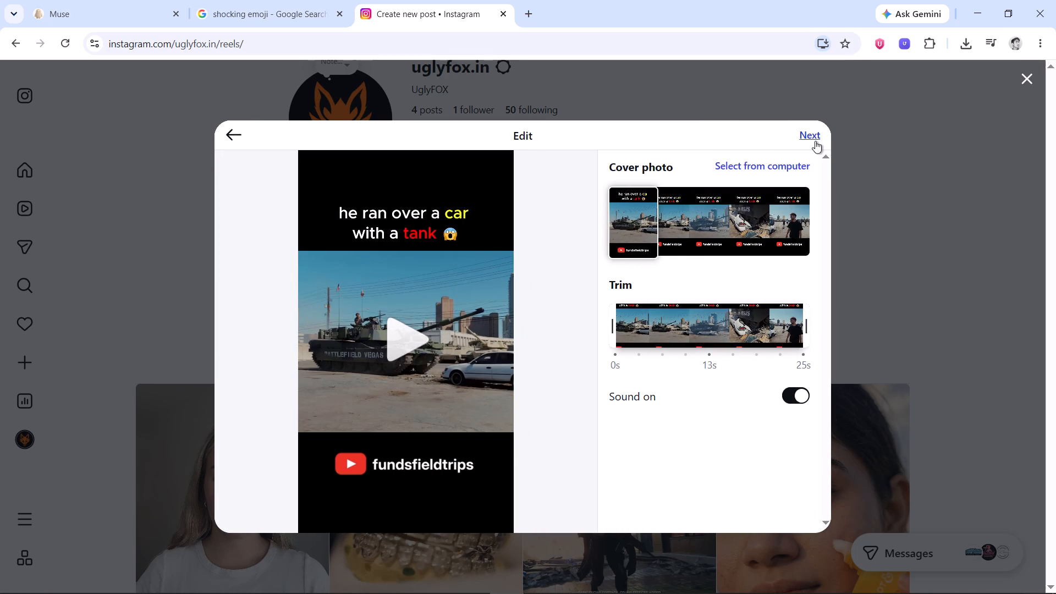
left_click(670, 222)
left_click_drag(654, 222, 670, 223)
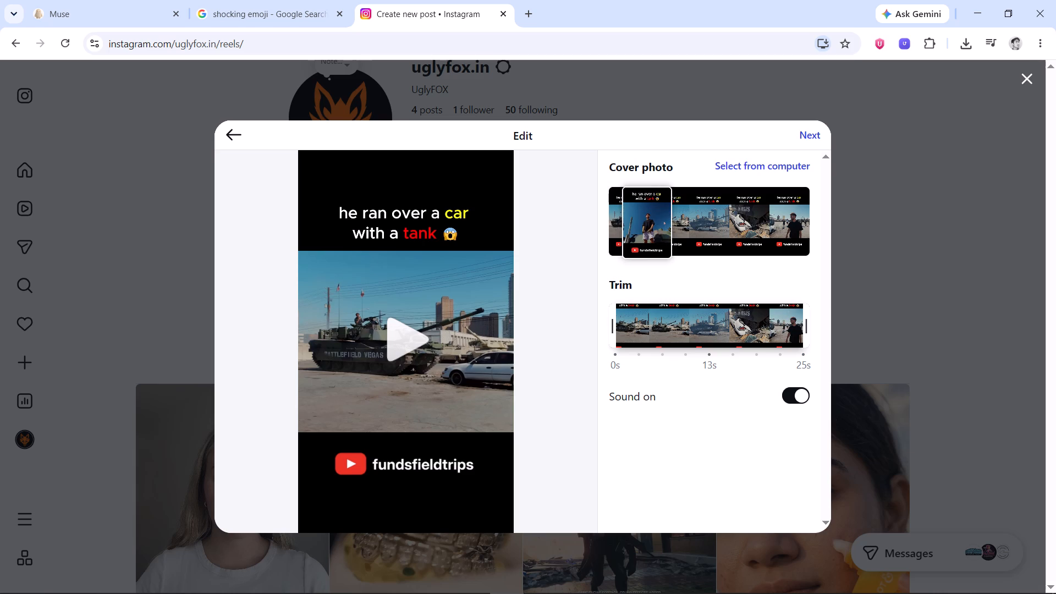
left_click_drag(645, 228, 679, 233)
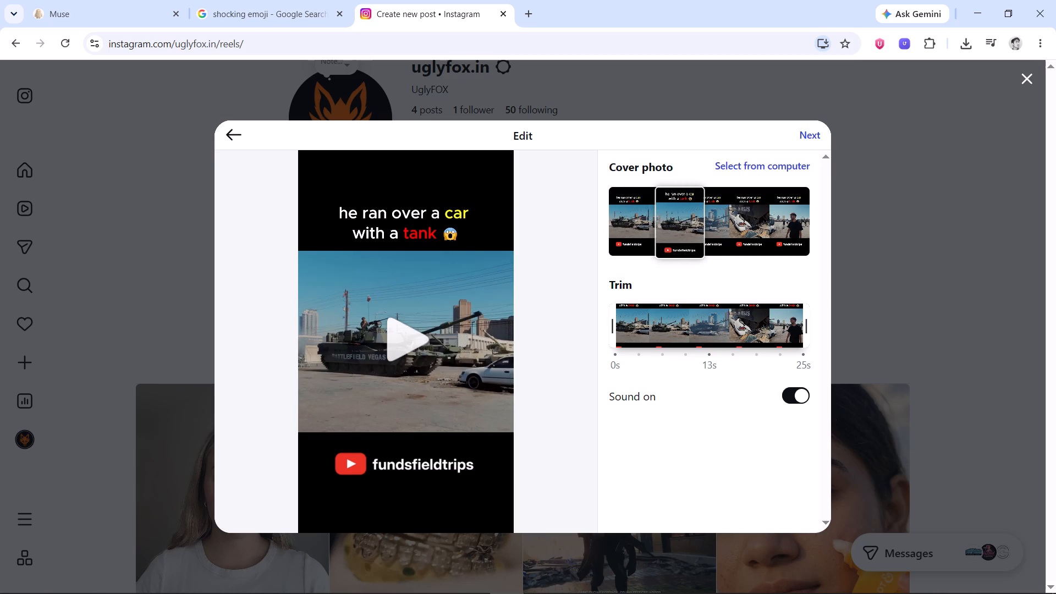
left_click_drag(679, 233, 691, 236)
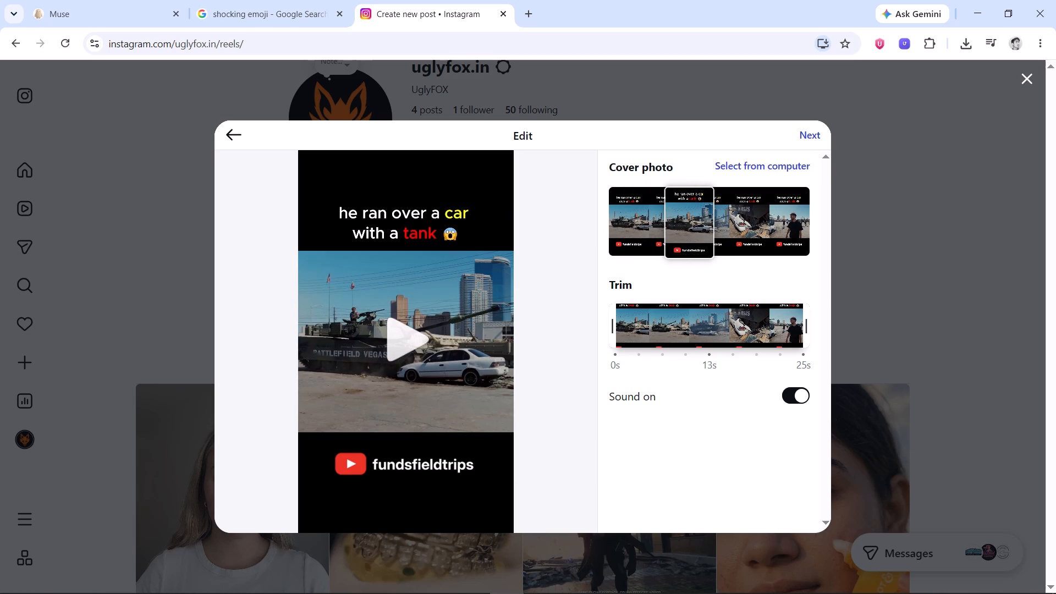
left_click(691, 236)
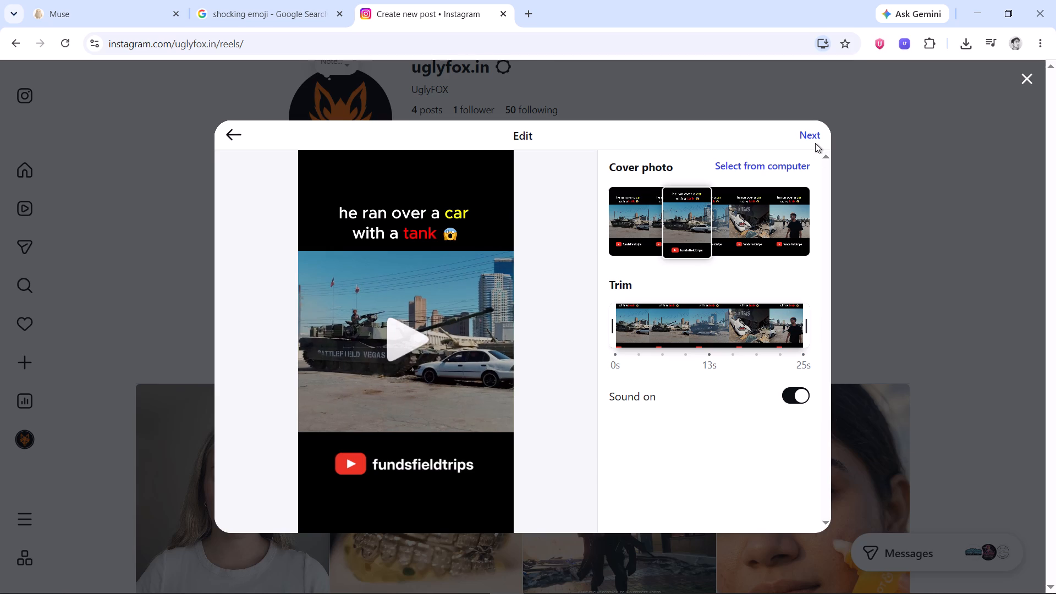
left_click_drag(698, 227, 411, 217)
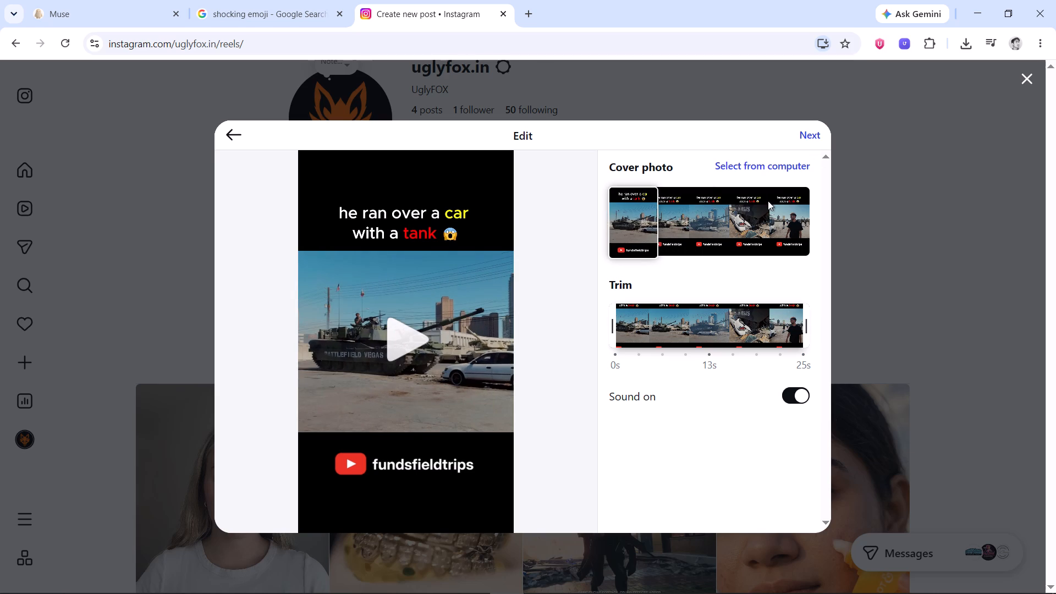
left_click(807, 136)
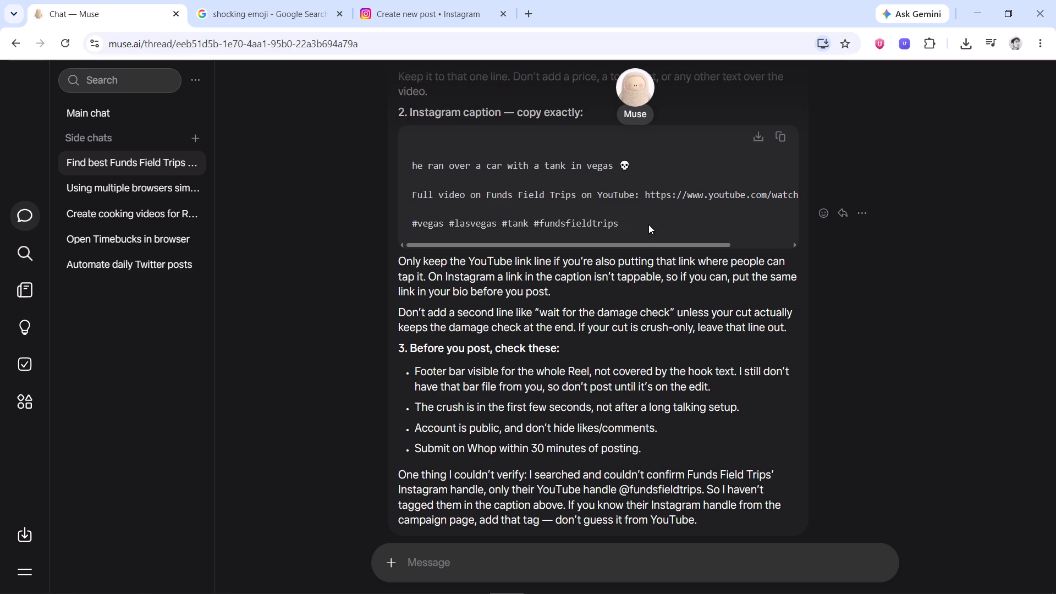
Copy the full suggested Instagram caption from the Muse chat and paste it as the new reel's caption.
left_click_drag(652, 218, 404, 171)
key("ctrl+c")
left_click(458, 0)
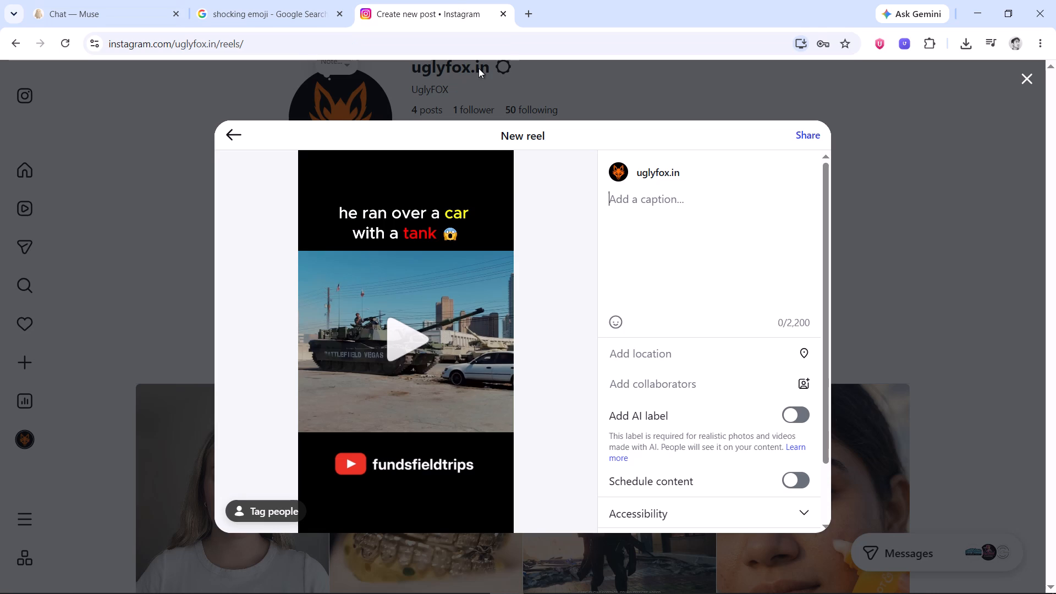
key("ctrl+v")
Replace the caption's YouTube link and channel wording so the middle line reads "Full video Link in Bio.".
left_click(717, 265)
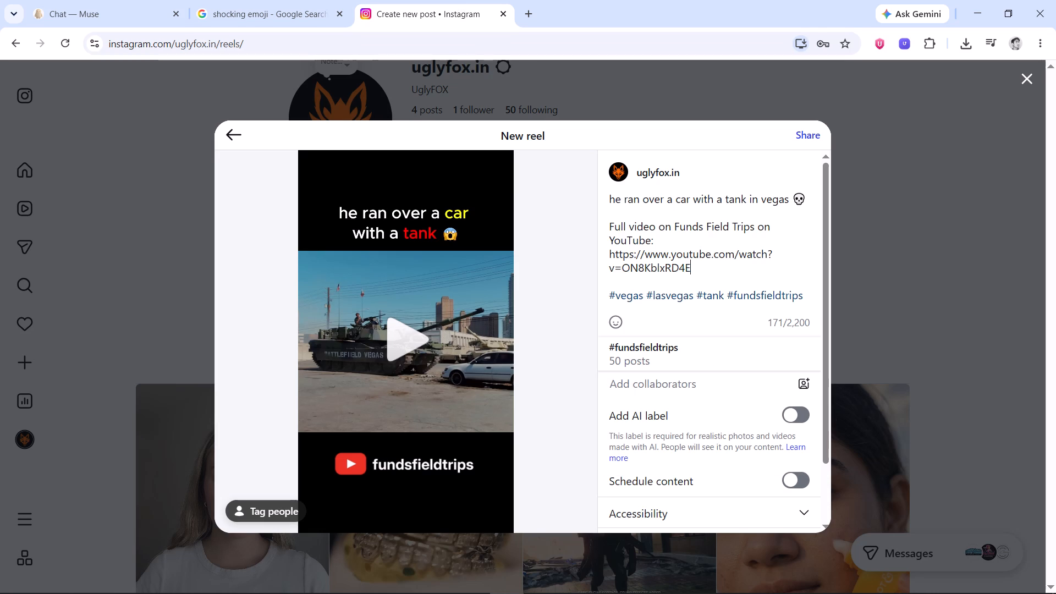
left_click_drag(717, 265, 604, 256)
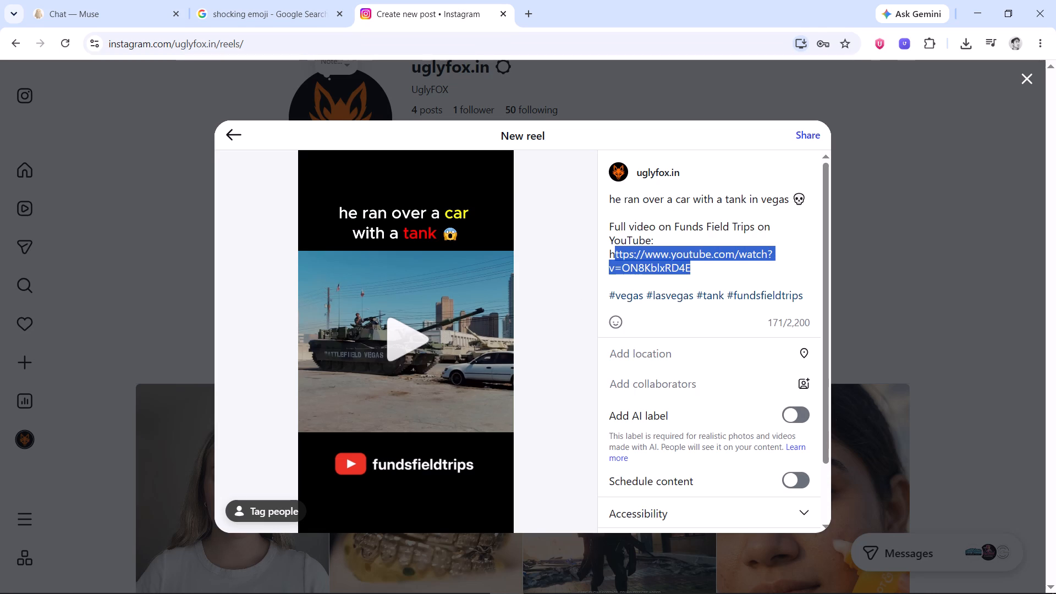
key("BackSpace")
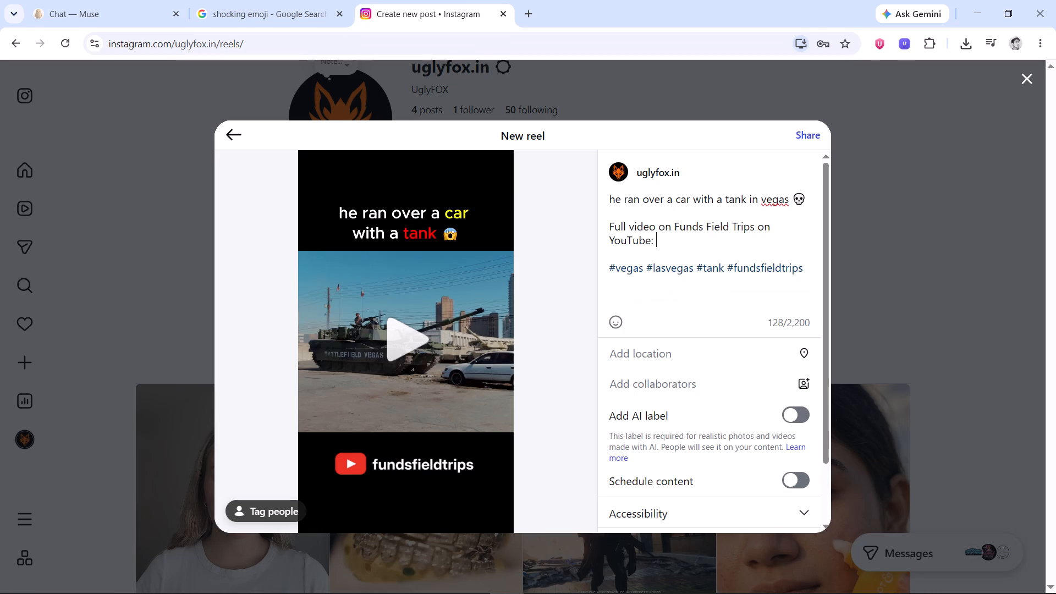
key("ctrl+BackSpace")
key("ctrl+BackSpace")
key("ctrl+BackSpace")
key("ctrl+BackSpace")
key("ctrl+BackSpace")
key("ctrl+BackSpace")
key("ctrl+BackSpace")
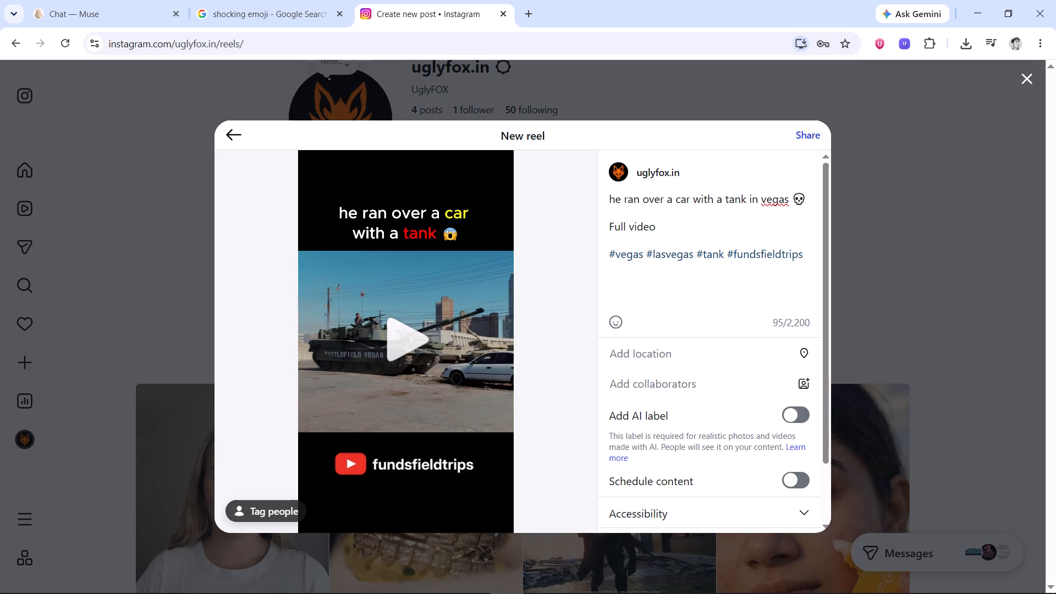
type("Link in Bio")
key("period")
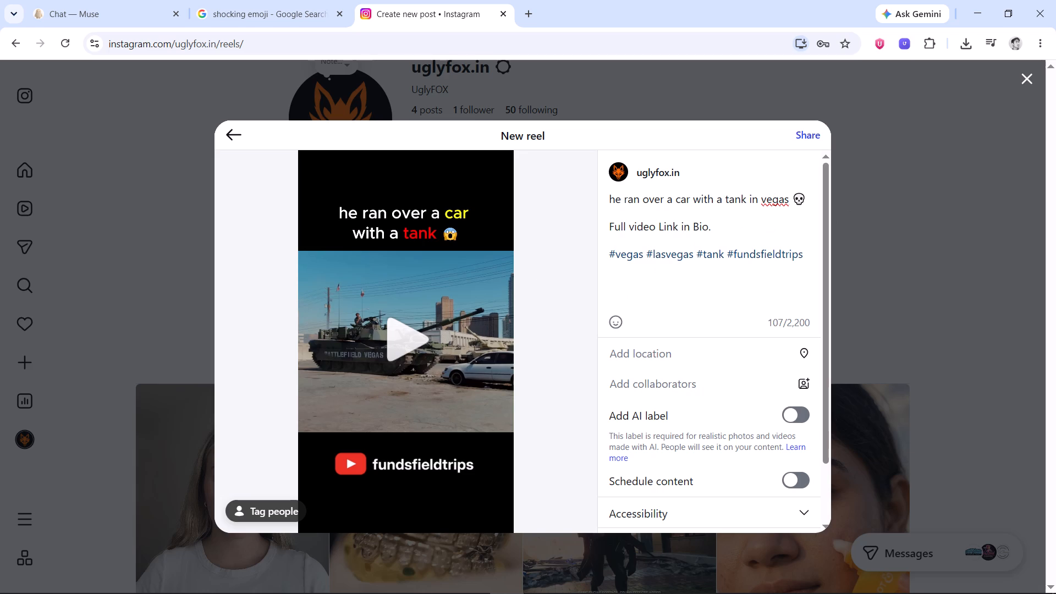
Remove "in vegas" from the caption's first line, keeping one space between "tank" and the skull emoji.
left_click_drag(789, 197, 750, 197)
key("BackSpace")
key("BackSpace")
key("Right")
key("BackSpace")
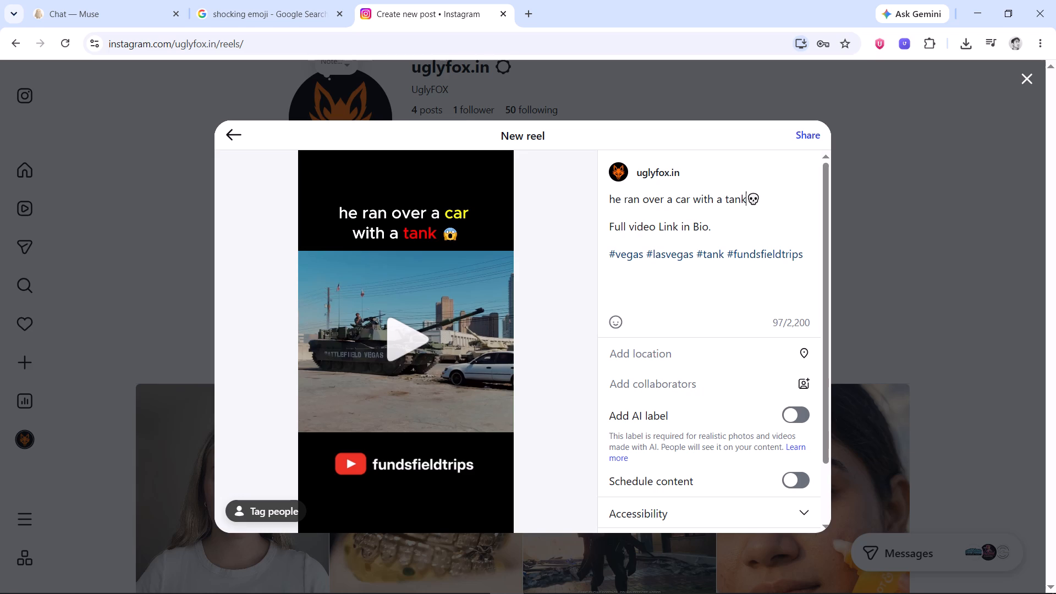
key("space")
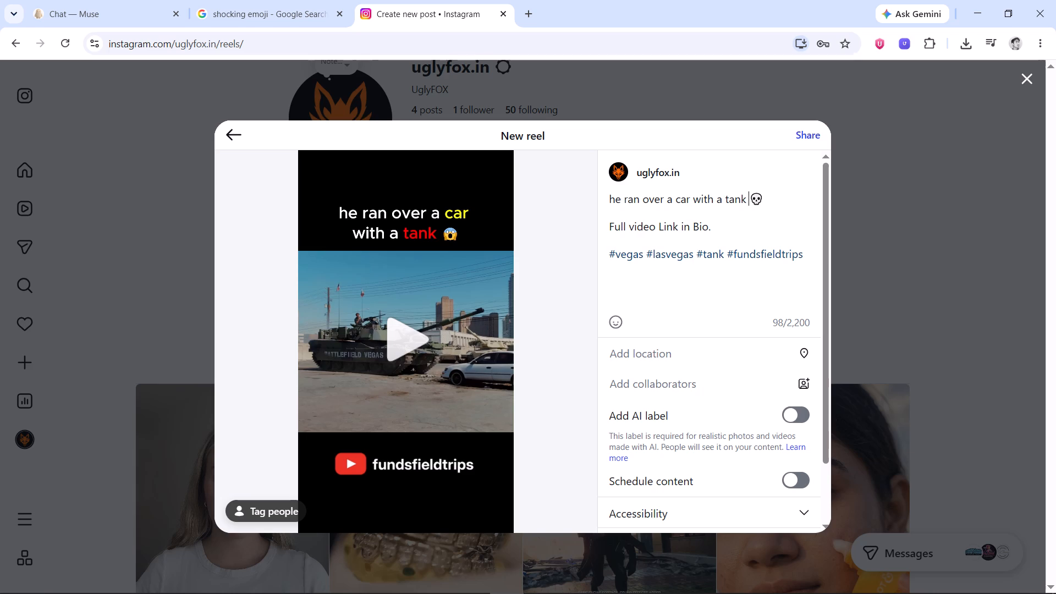
Review the reel's advanced settings and share the reel to uglyfox.in.
scroll(776, 382, "down", 7)
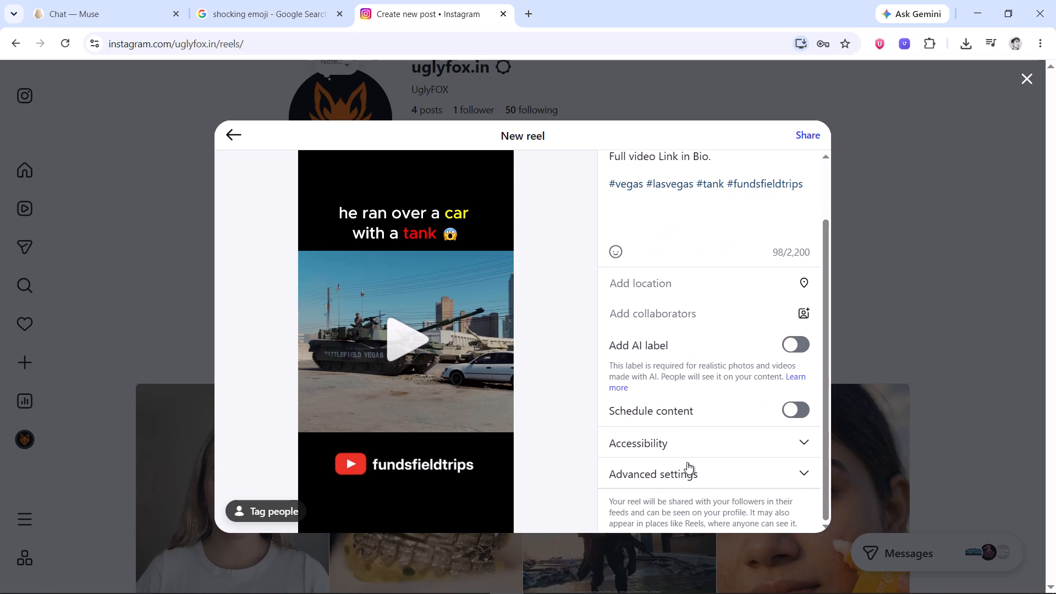
left_click(687, 462)
scroll(704, 418, "down", 6)
scroll(711, 345, "up", 7)
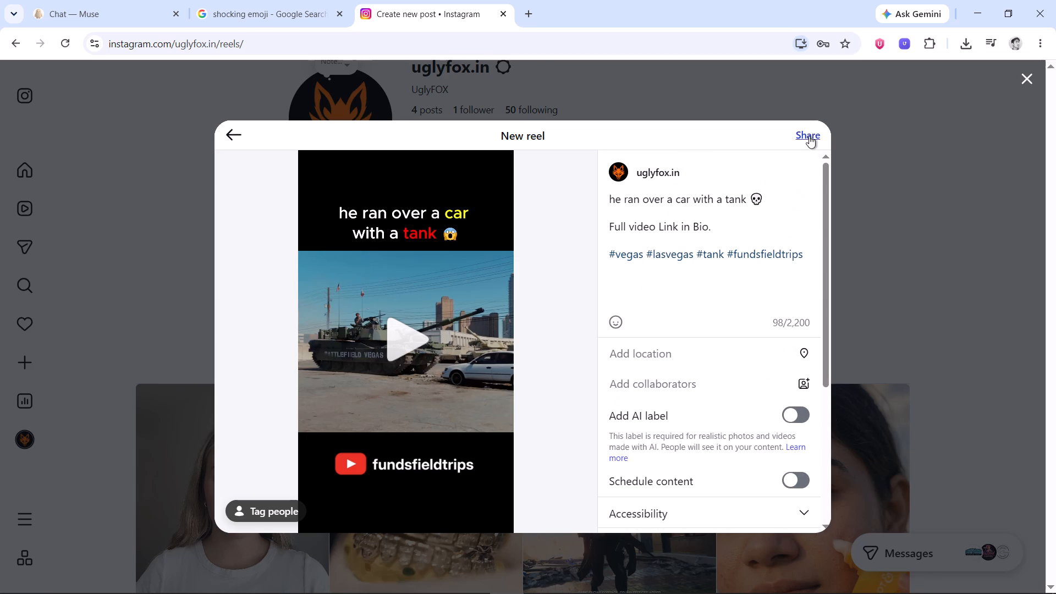
left_click(809, 136)
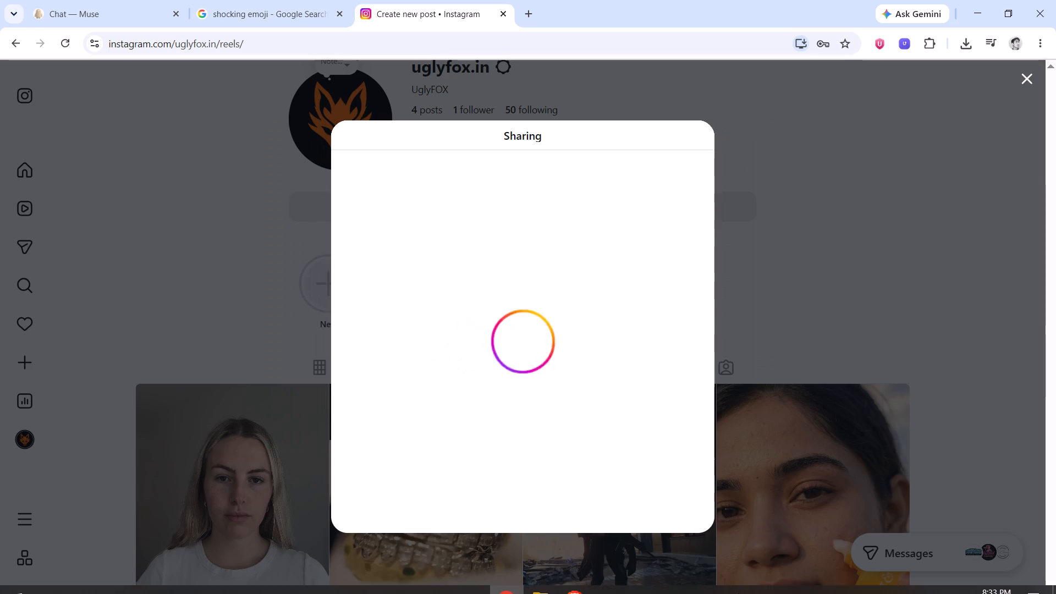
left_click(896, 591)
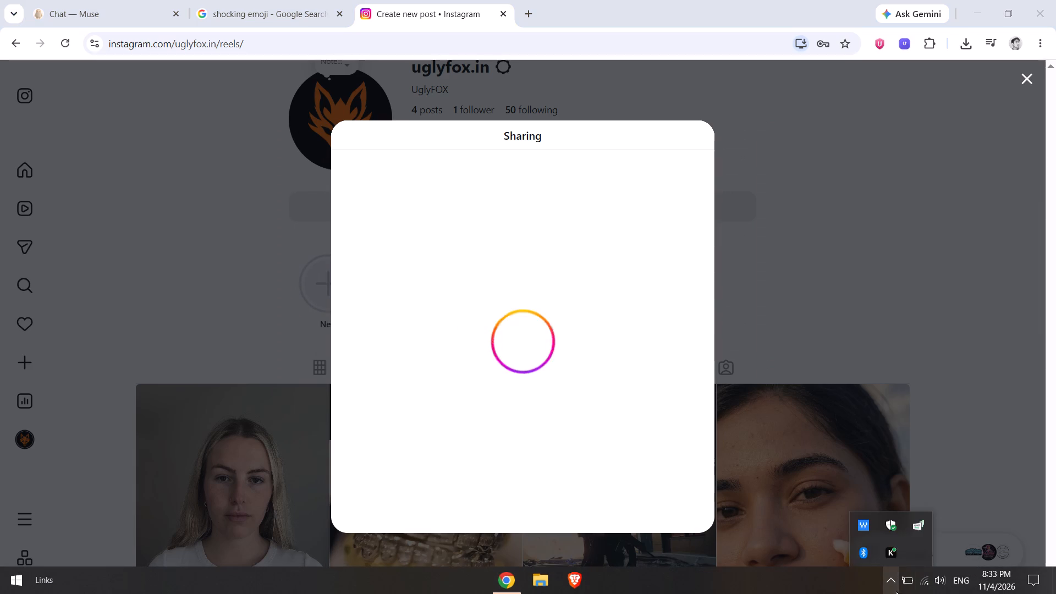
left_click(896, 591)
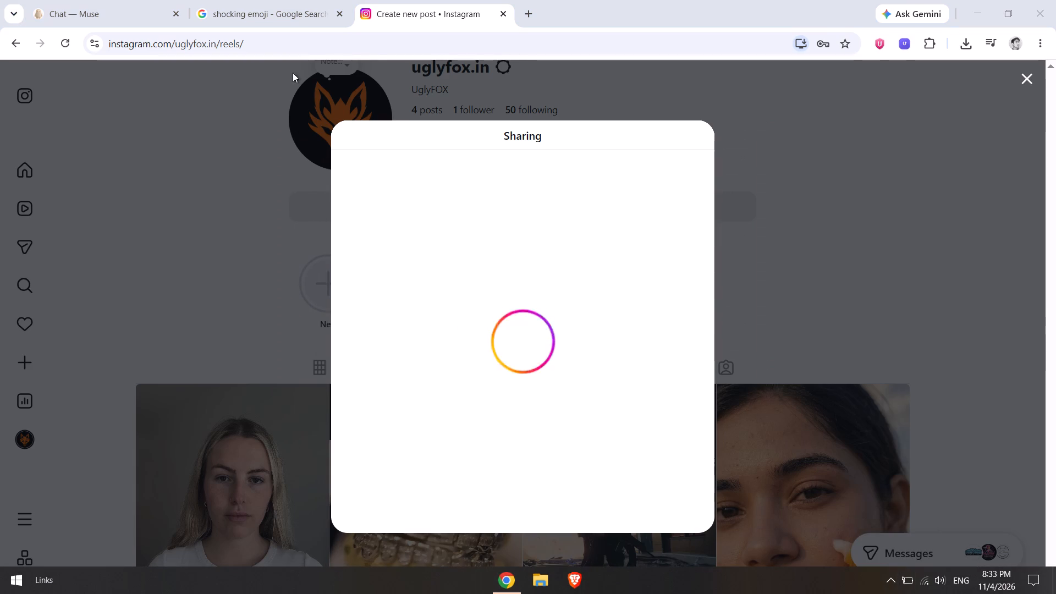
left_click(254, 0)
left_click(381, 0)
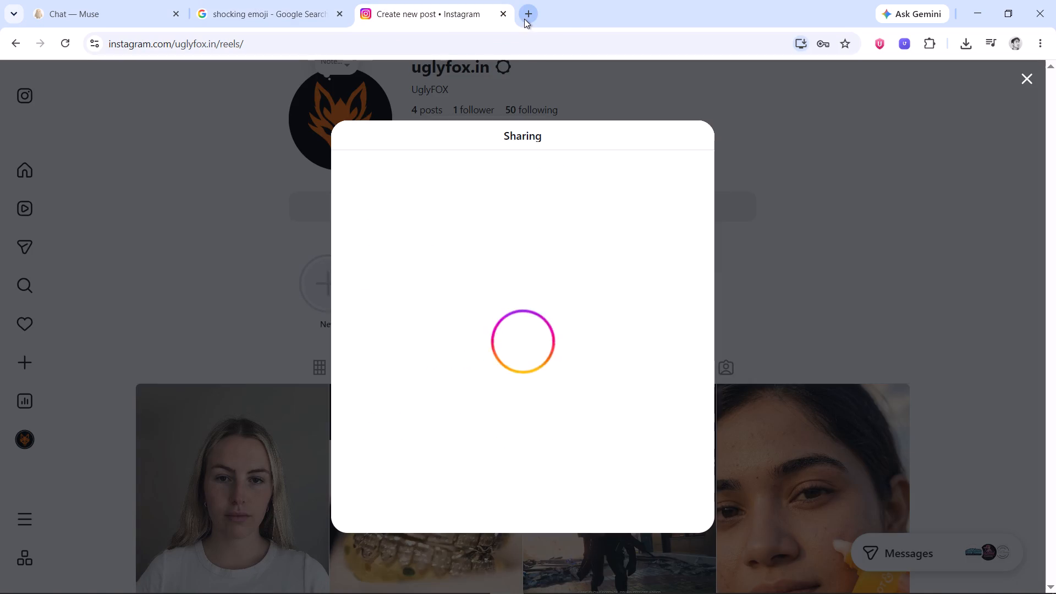
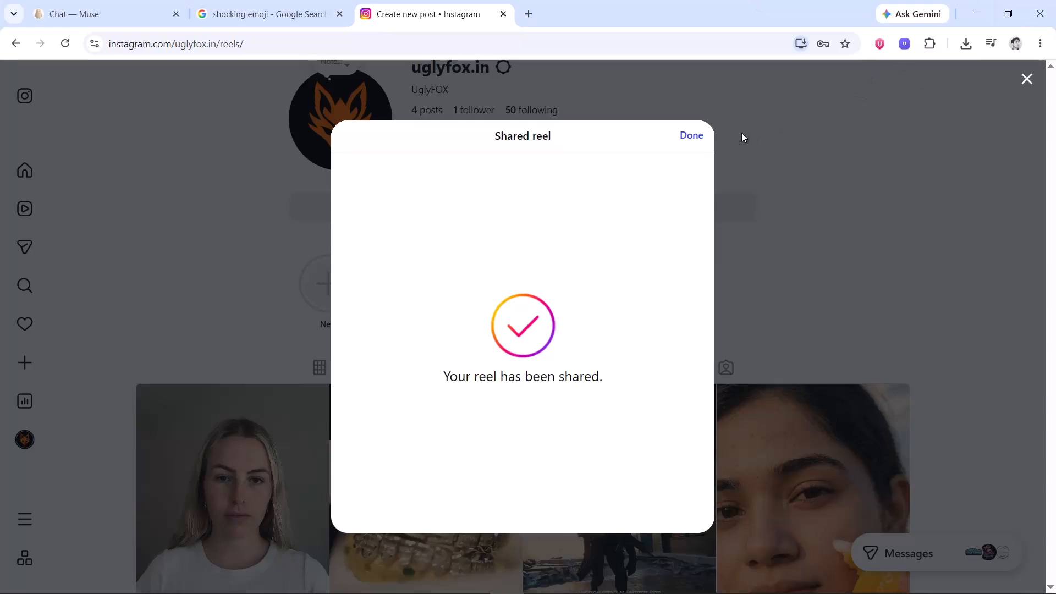
Close the shared-reel confirmation and check the newly posted tank reel in the uglyfox.in profile grid.
left_click(690, 135)
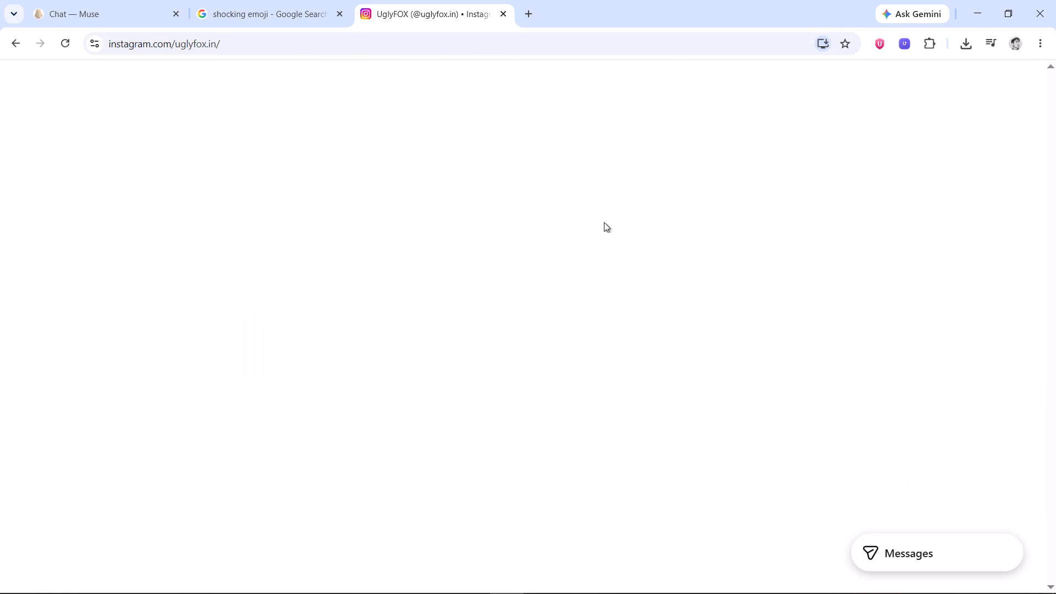
scroll(605, 211, "down", 4)
scroll(810, 290, "down", 5)
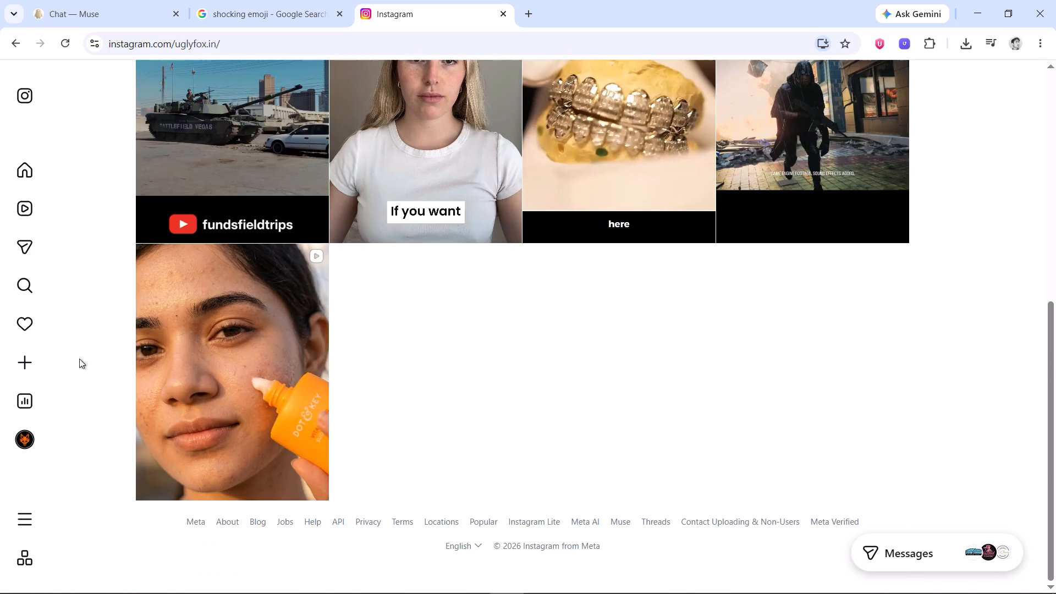
Open the profile editing page for the uglyfox.in account.
scroll(239, 208, "up", 6)
left_click(409, 251)
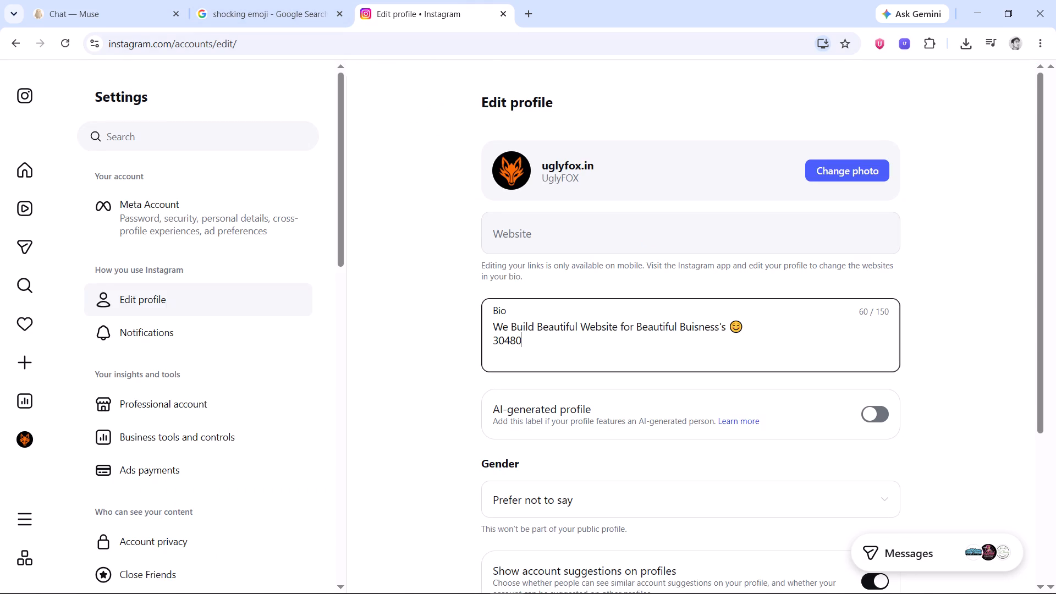
left_click(796, 326)
key("Return")
key("Return")
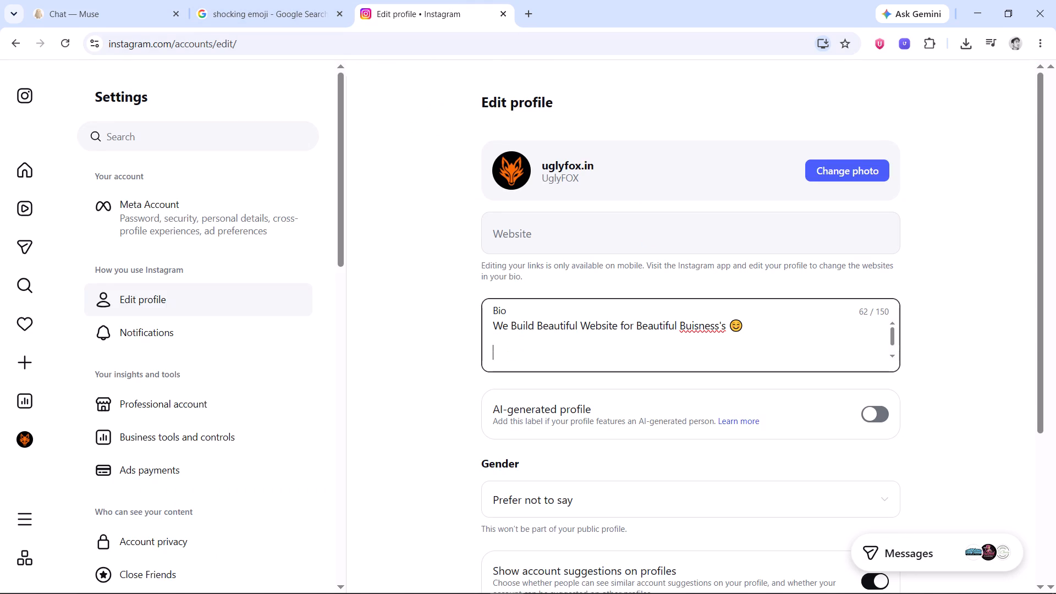
key("Up")
key("ctrl+BackSpace")
key("ctrl+BackSpace")
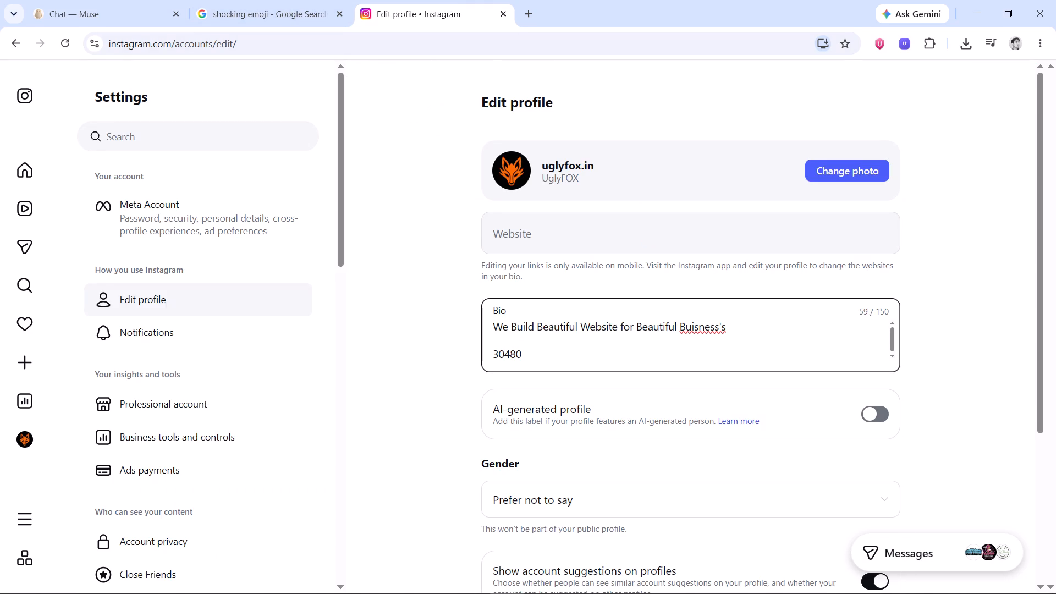
key("ctrl+BackSpace")
key("ctrl+BackSpace")
key("ctrl+BackSpace")
key("ctrl+BackSpace")
key("ctrl+BackSpace")
key("ctrl+BackSpace")
key("ctrl+BackSpace")
key("ctrl+v")
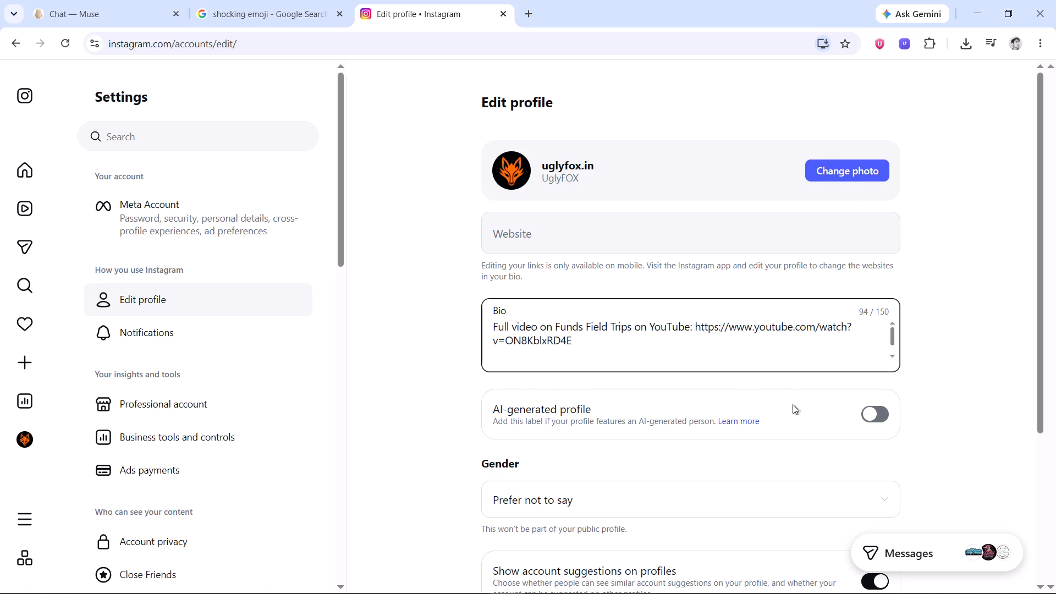
scroll(803, 411, "down", 6)
left_click(812, 447)
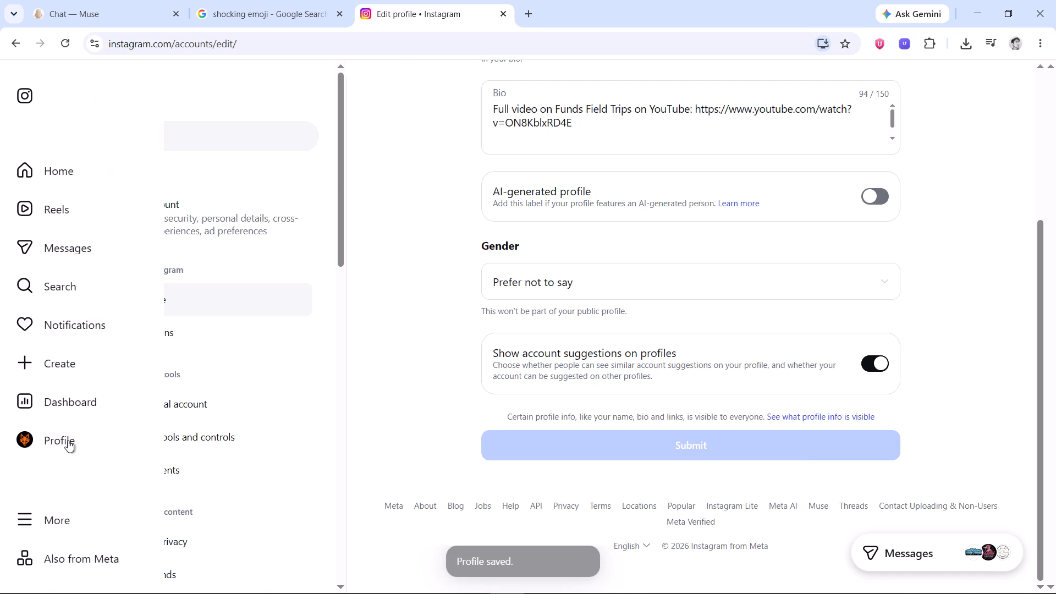
Open the uglyfox.in profile page, reload it and check the bio text and its YouTube link.
left_click(68, 440)
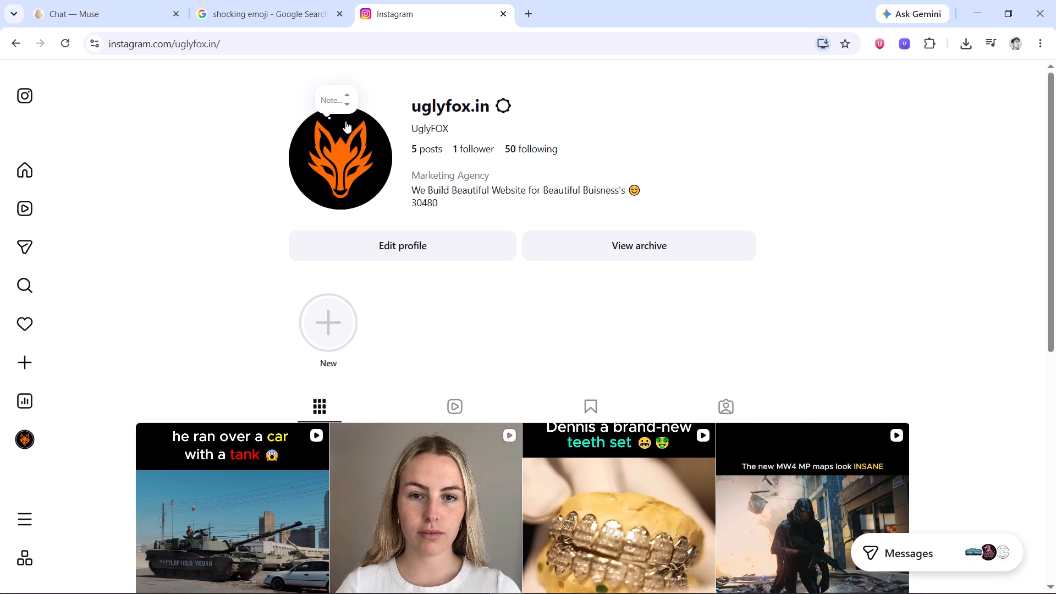
left_click(66, 41)
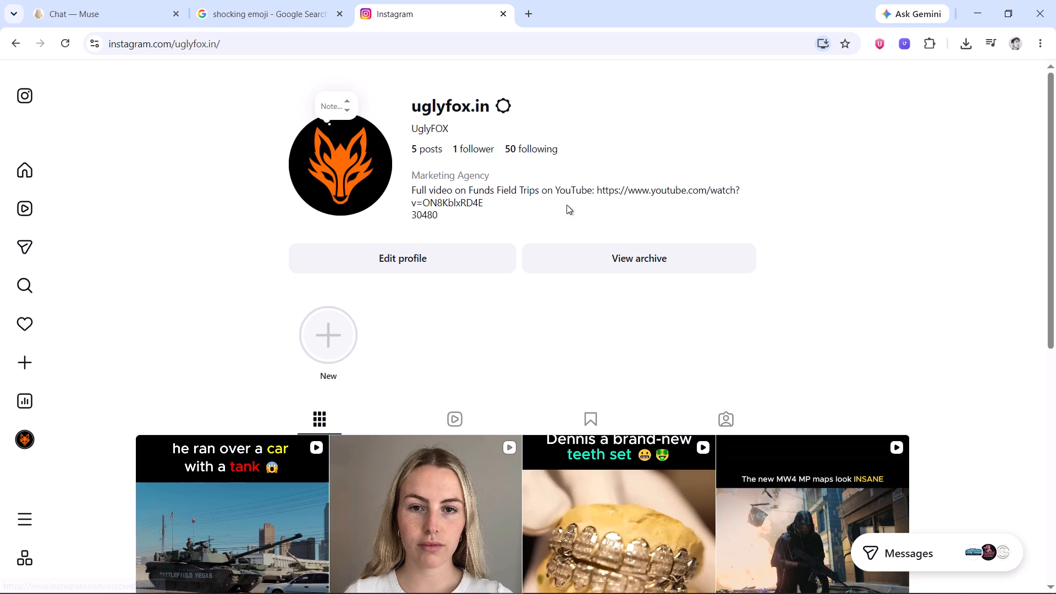
left_click(649, 191)
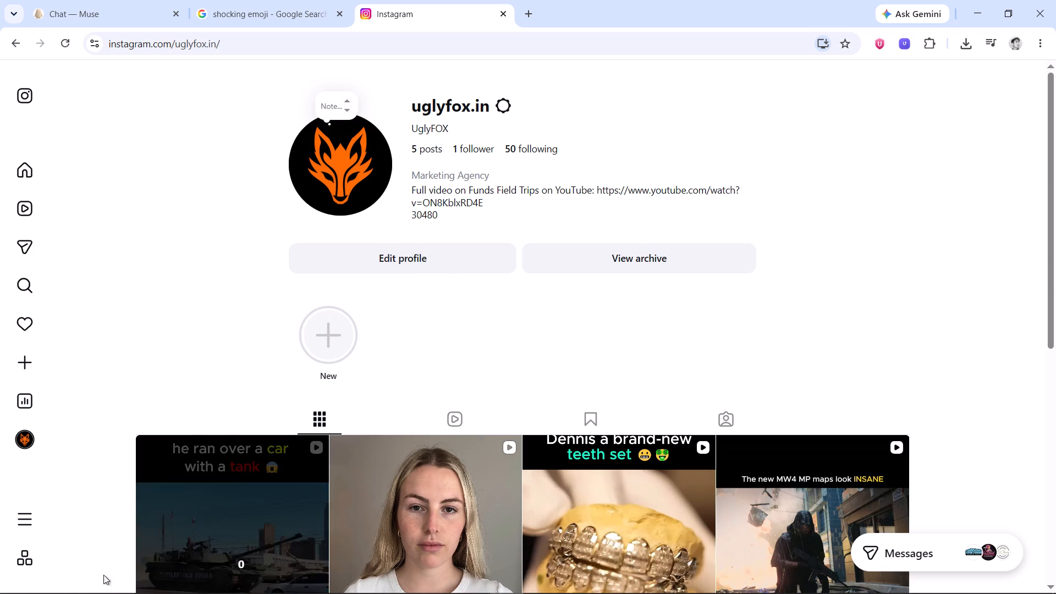
left_click(50, 447)
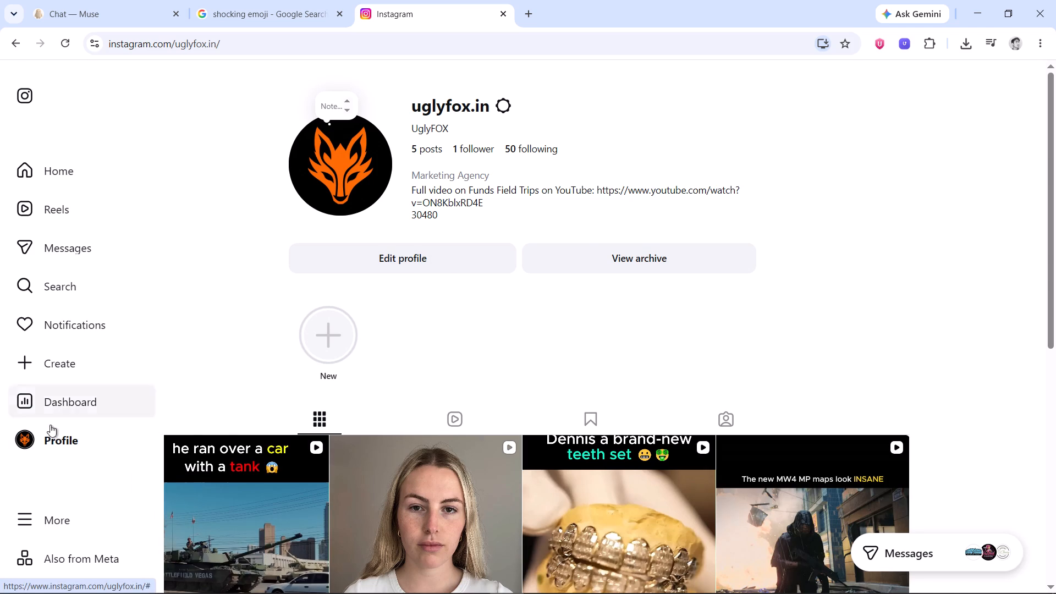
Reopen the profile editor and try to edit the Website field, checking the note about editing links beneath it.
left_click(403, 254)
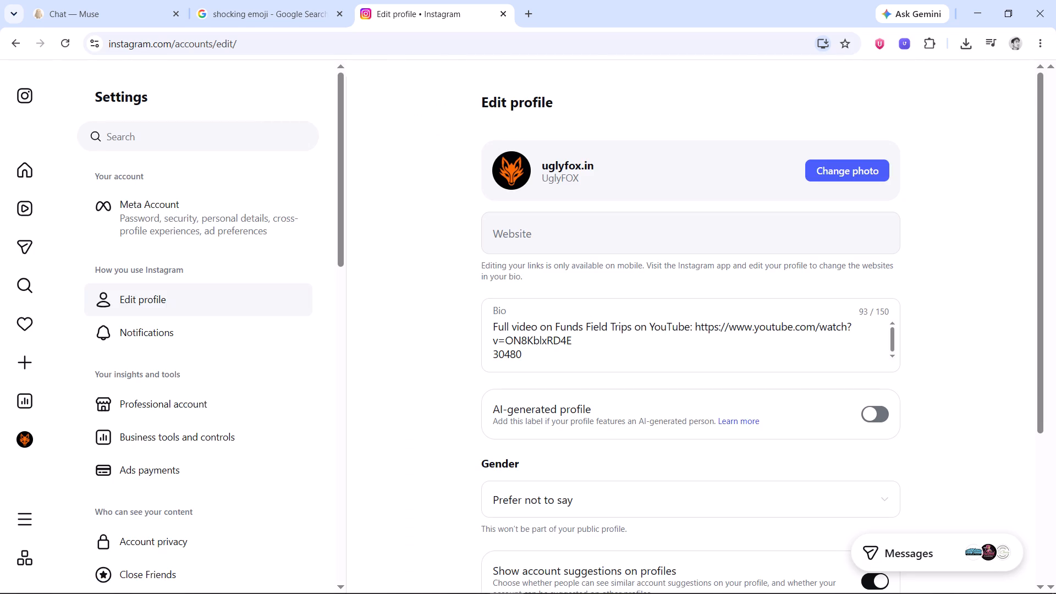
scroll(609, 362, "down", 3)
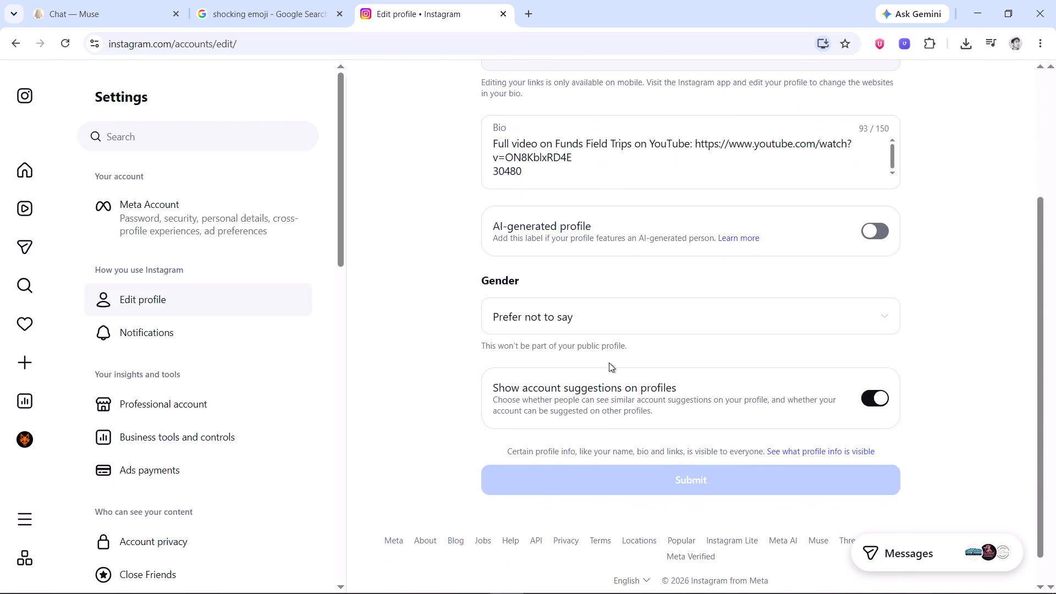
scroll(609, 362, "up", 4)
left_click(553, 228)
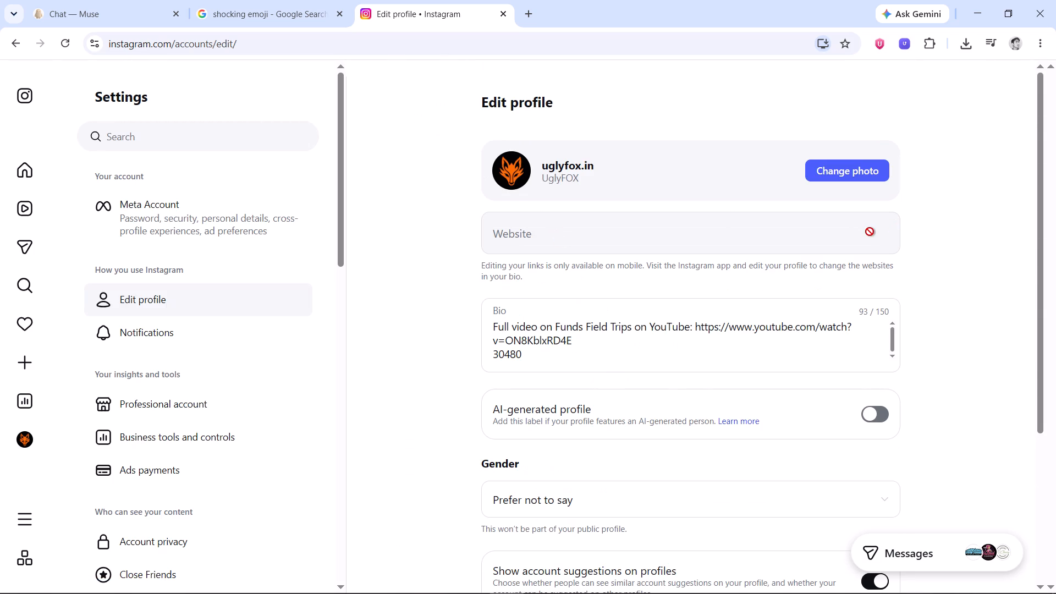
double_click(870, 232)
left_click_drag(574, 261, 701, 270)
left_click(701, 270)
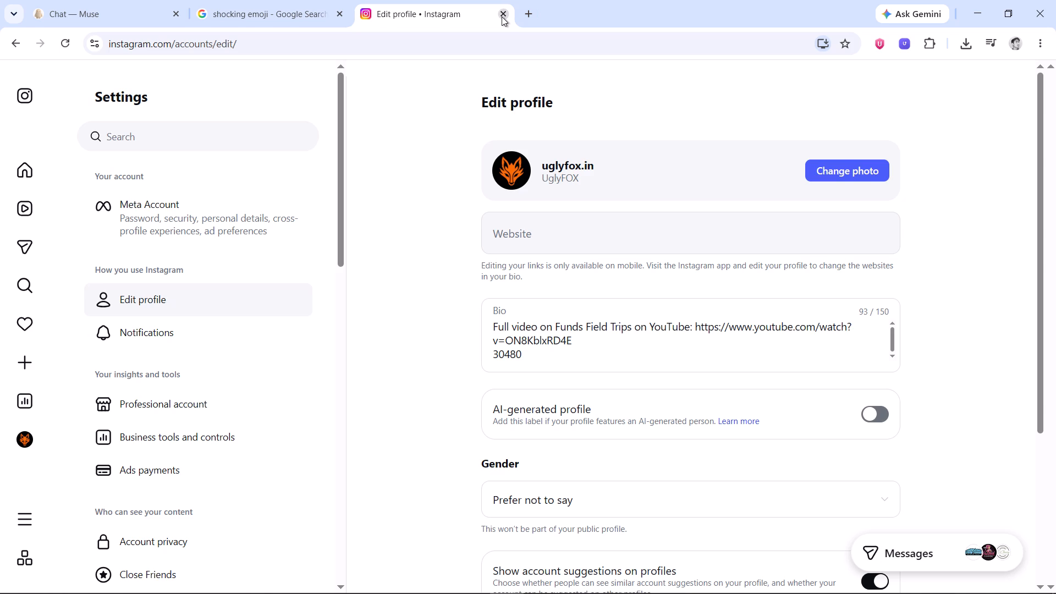
Close the Instagram Edit profile browser tab.
left_click(502, 16)
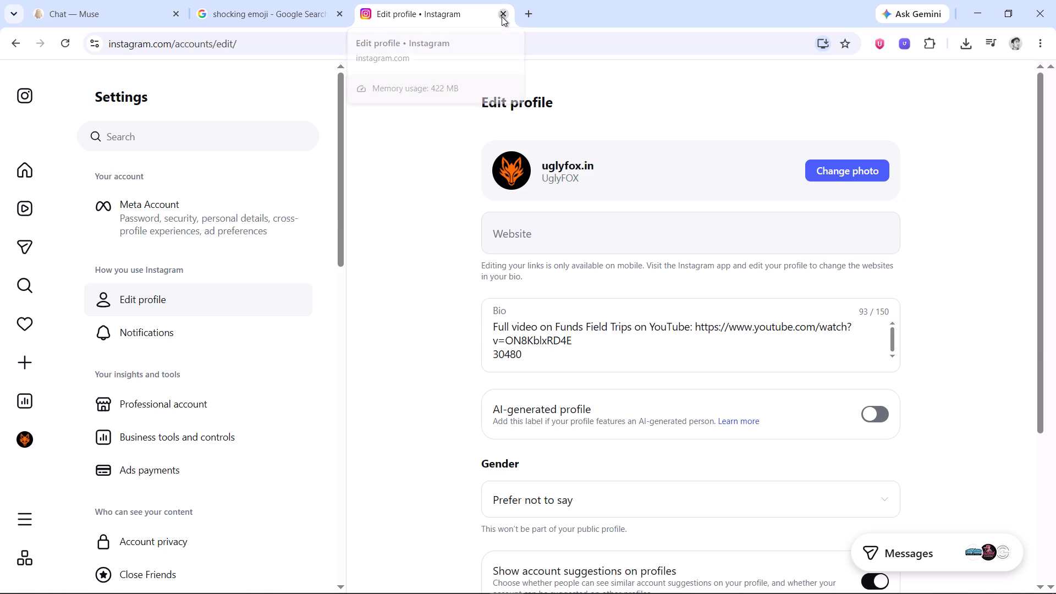
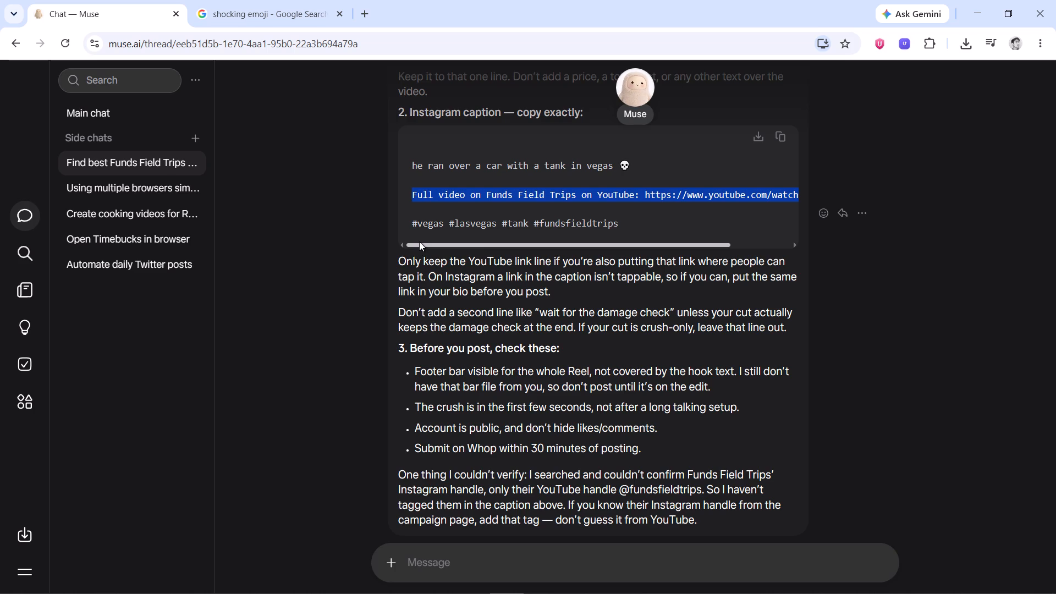
Open Instagram in a new browser tab.
left_click(234, 0)
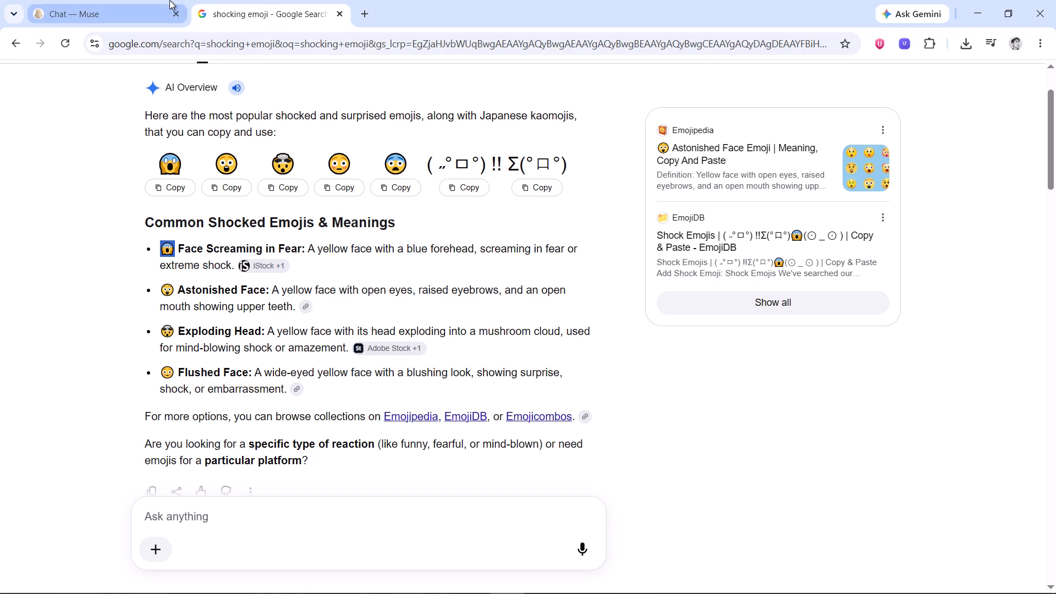
left_click(169, 0)
left_click(370, 20)
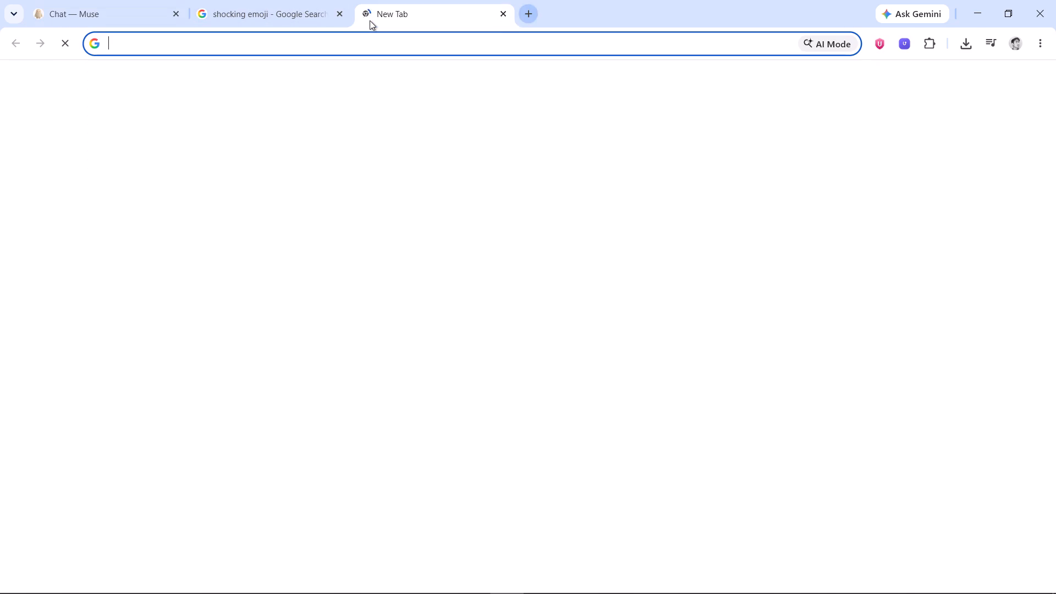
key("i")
key("Return")
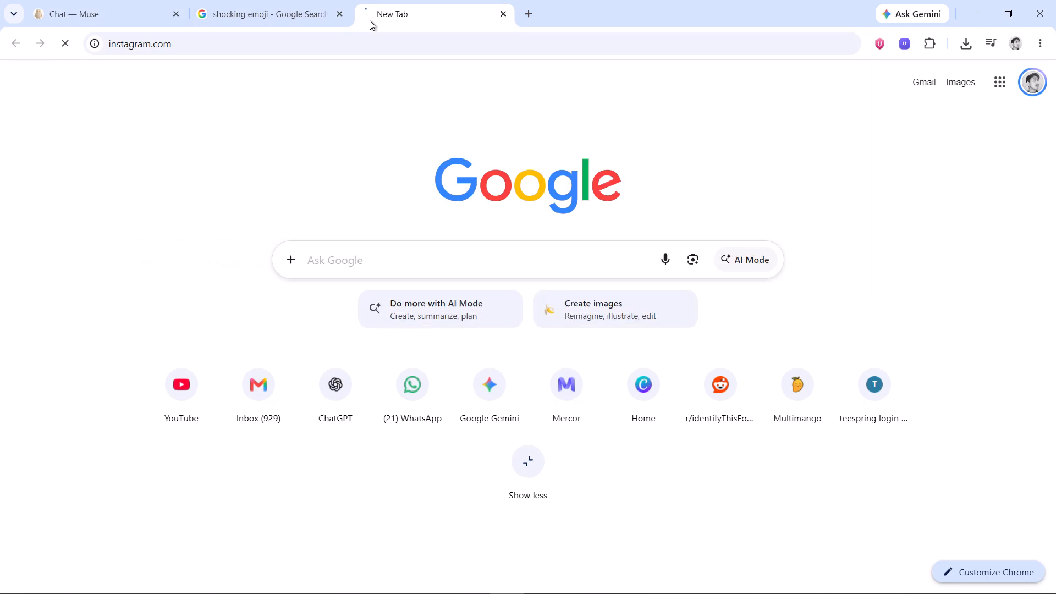
Open Whop in another new browser tab and go to its communities.
left_click(535, 9)
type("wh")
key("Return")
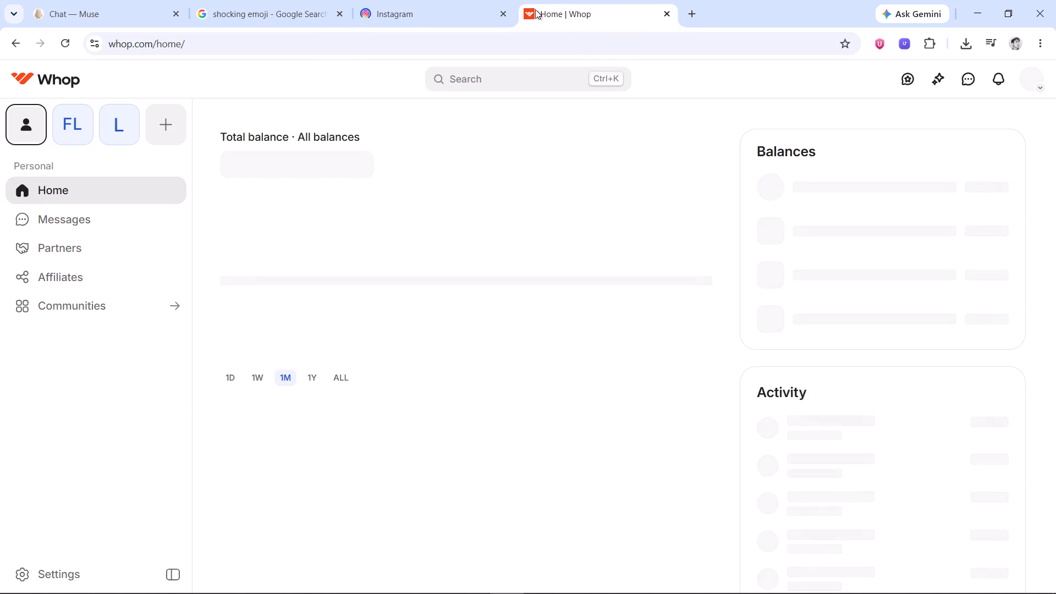
left_click(135, 305)
Open the "he ran over a car with a tank" reel from the uglyfox.in Instagram profile and play it with sound.
left_click(425, 0)
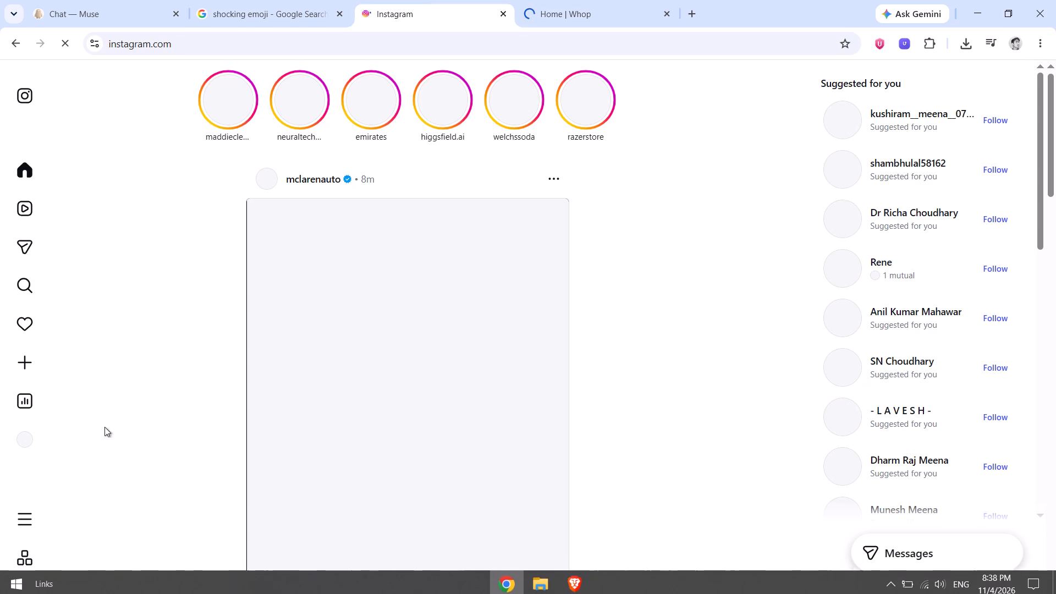
left_click(37, 442)
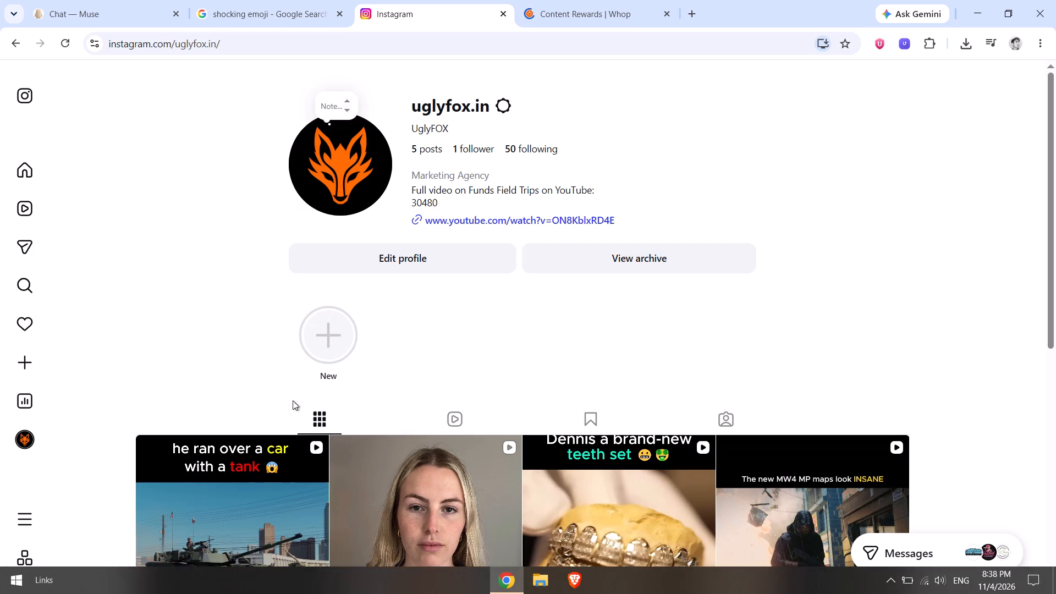
scroll(277, 305, "down", 3)
left_click(267, 312)
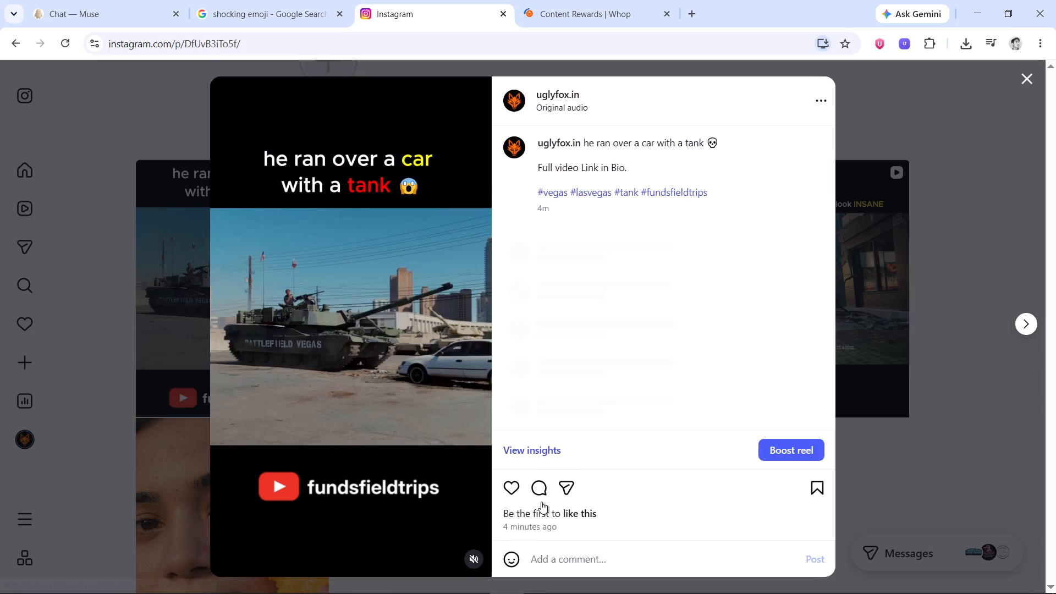
left_click(471, 562)
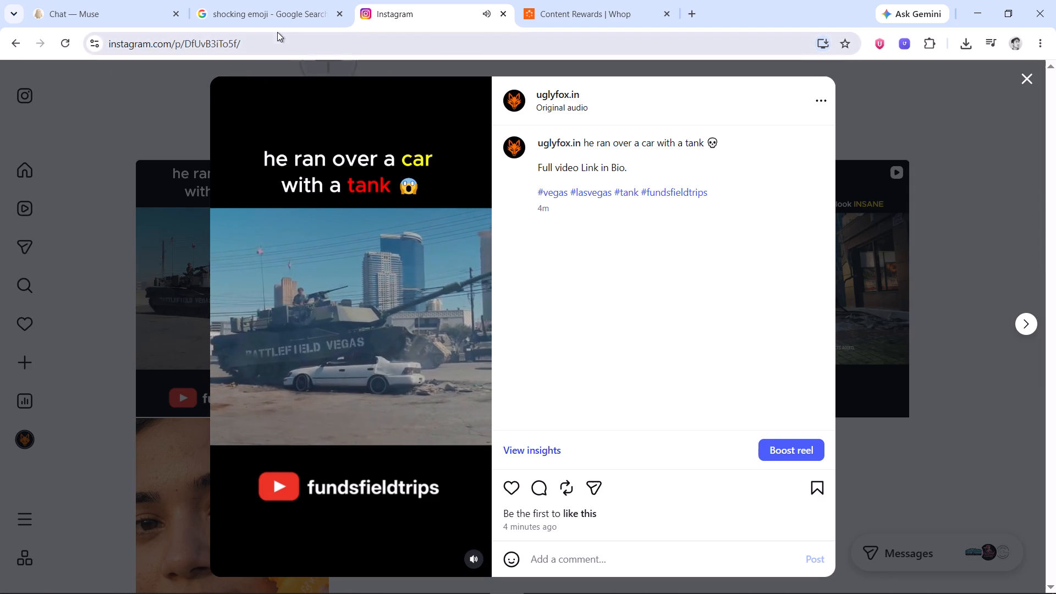
Copy the full web link of the tank reel.
left_click(281, 47)
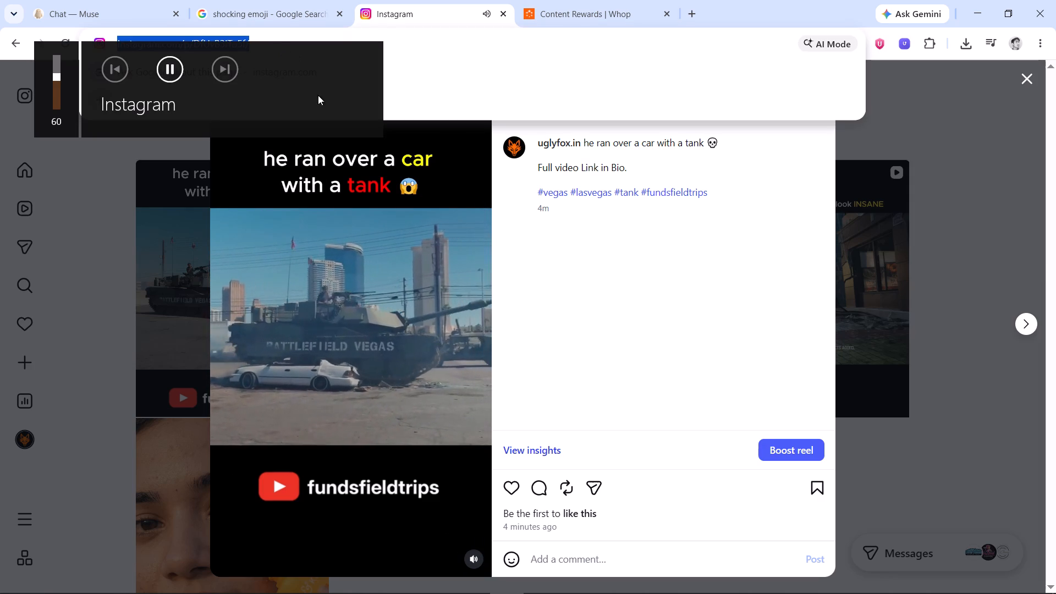
key("ctrl+c")
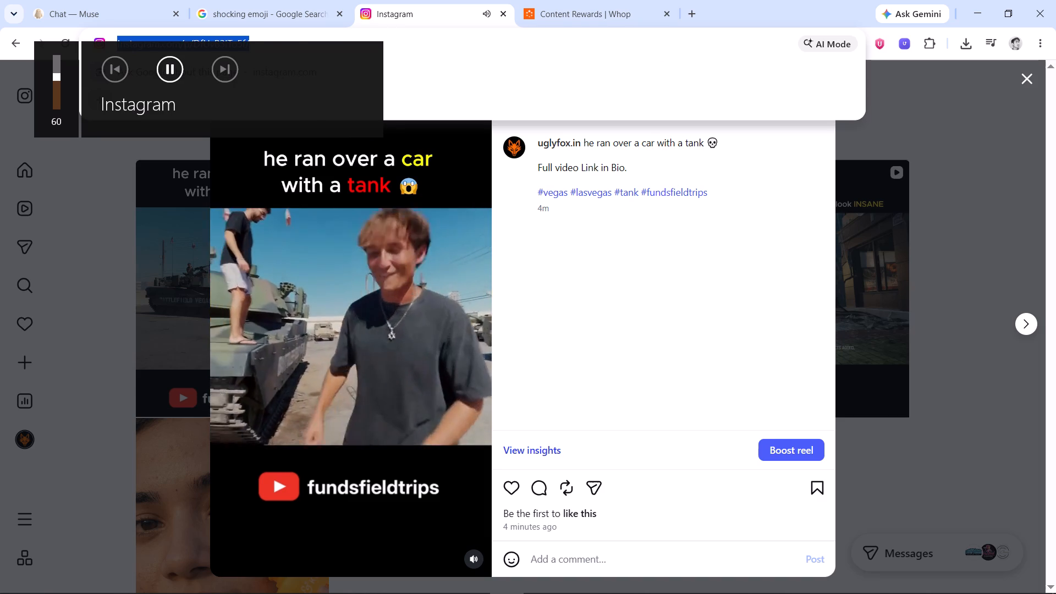
left_click(653, 43)
key("ctrl+a")
key("ctrl+c")
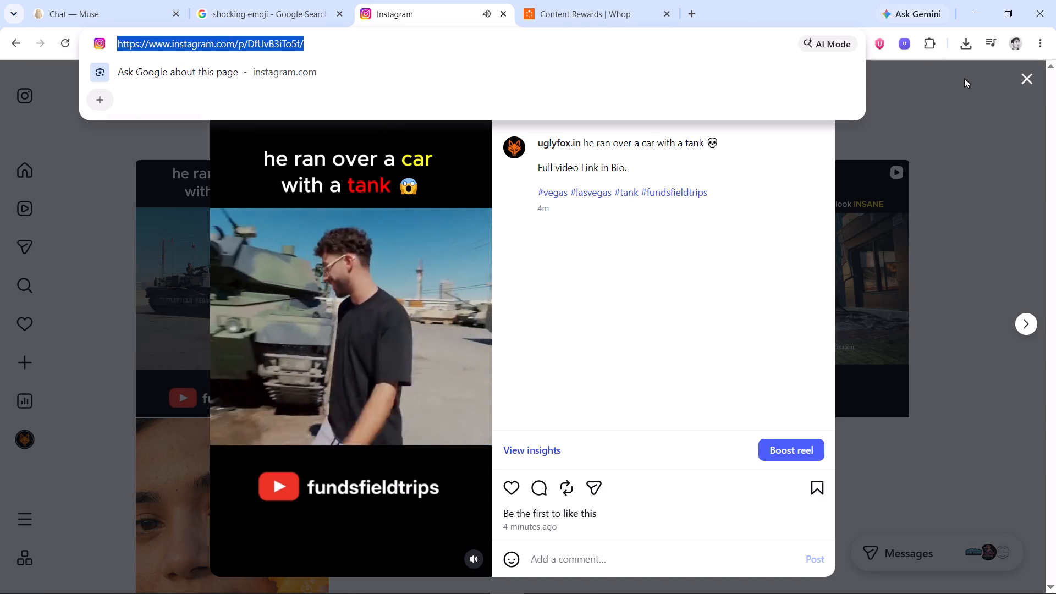
left_click(602, 324)
Like the tank reel.
left_click(509, 490)
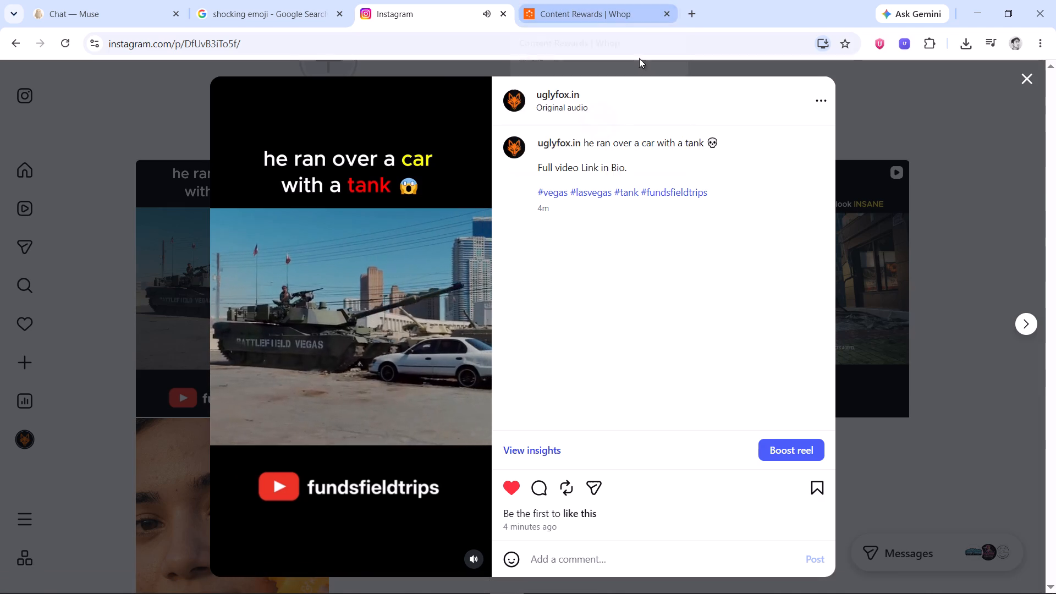
Open the Content Rewards app under Earn in the Content Rewards community on Whop.
left_click(592, 0)
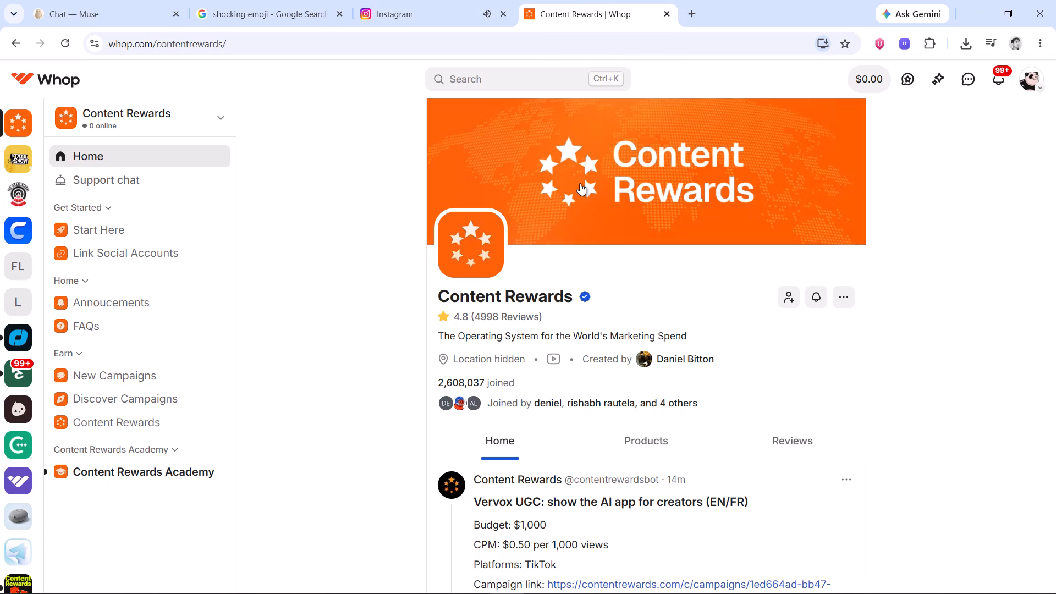
left_click(117, 420)
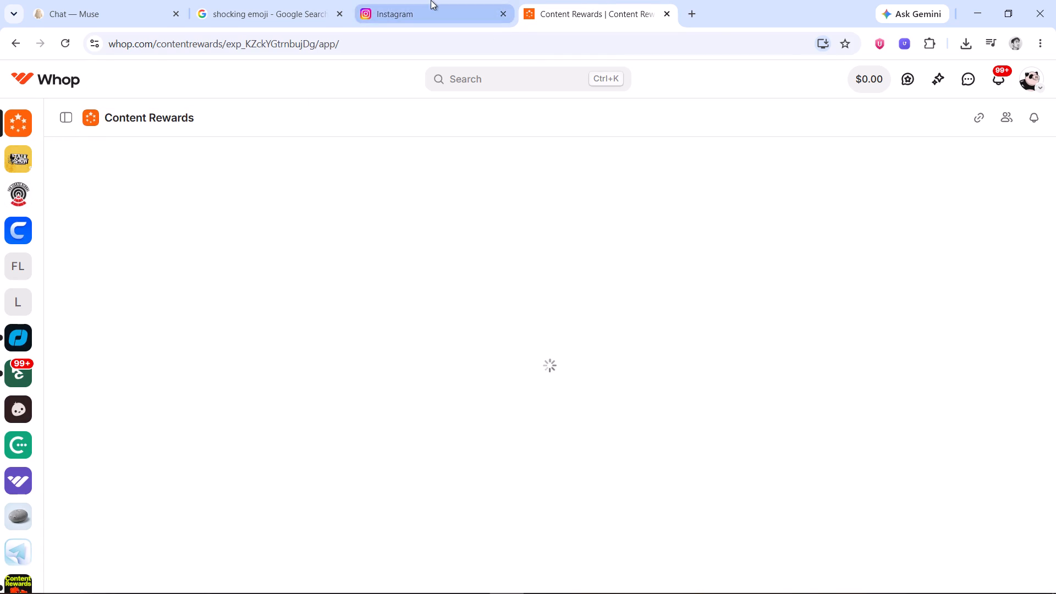
Return to the tank reel on the uglyfox.in profile, copy its link again and close the reel.
left_click(431, 0)
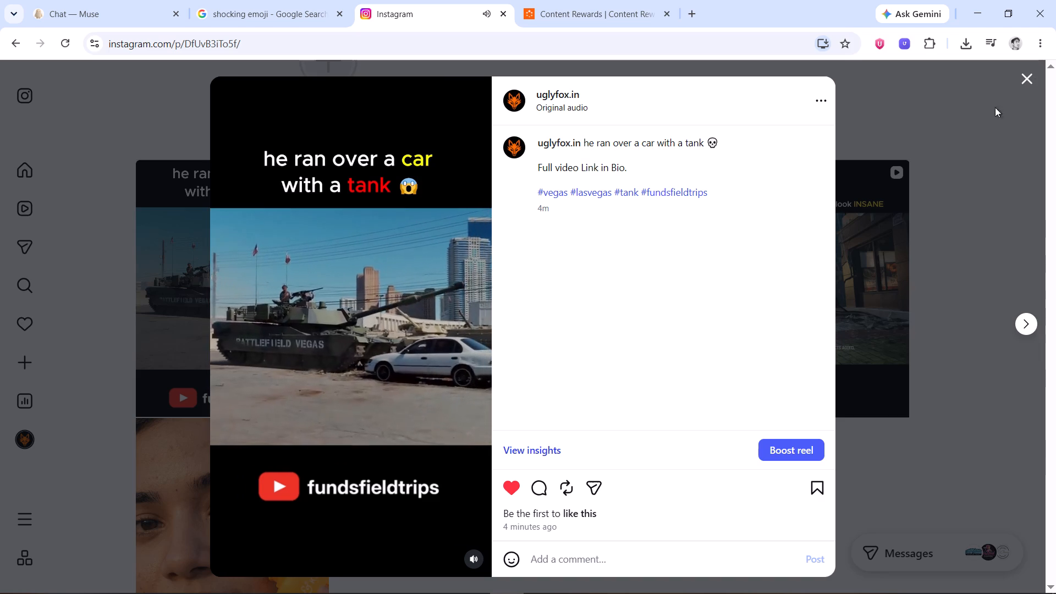
left_click(1030, 72)
left_click(571, 0)
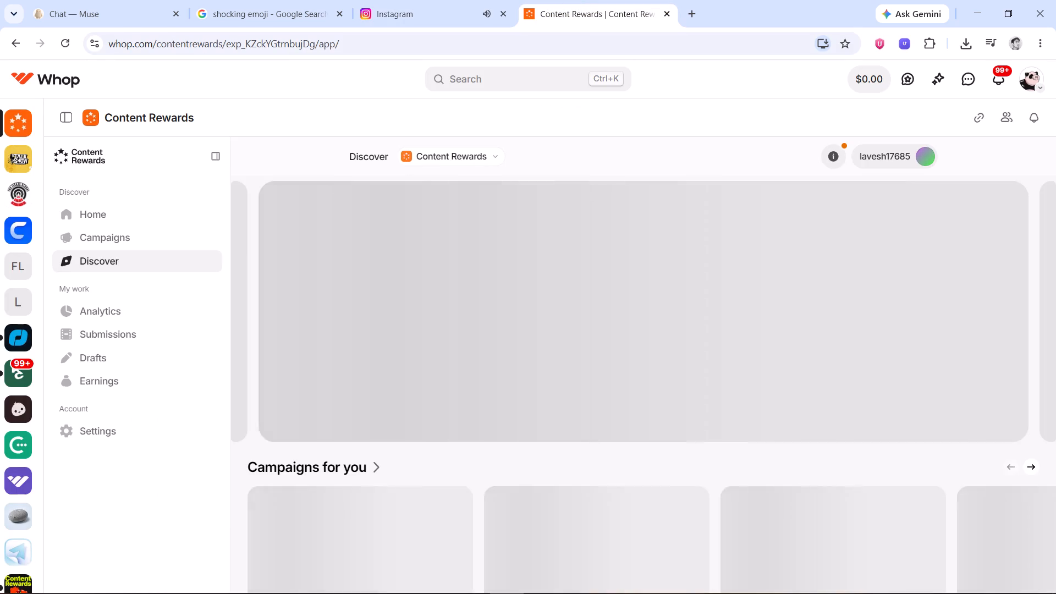
left_click(391, 0)
left_click(221, 295)
left_click(248, 46)
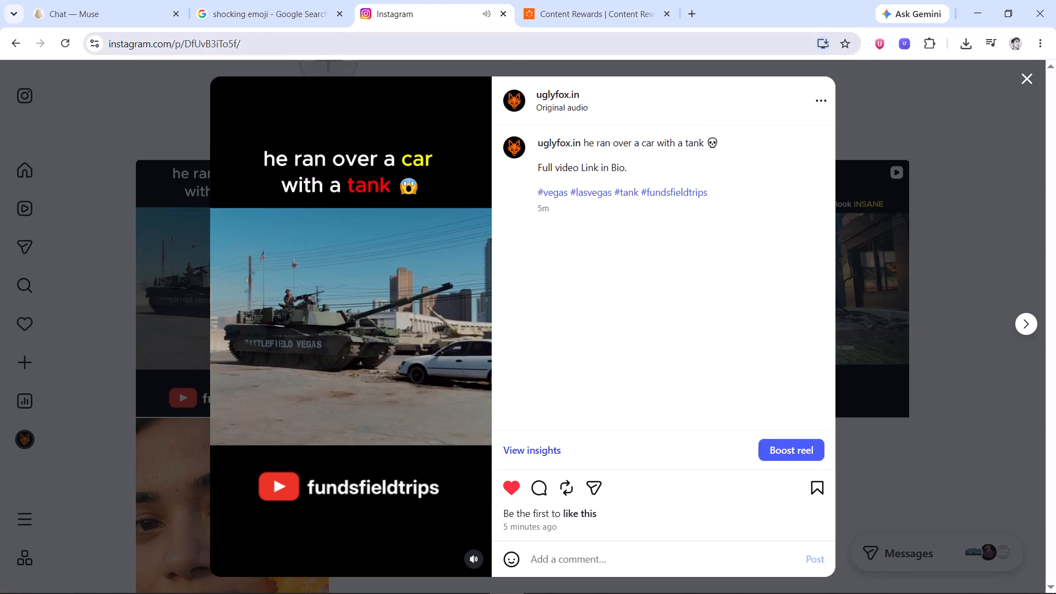
key("ctrl+c")
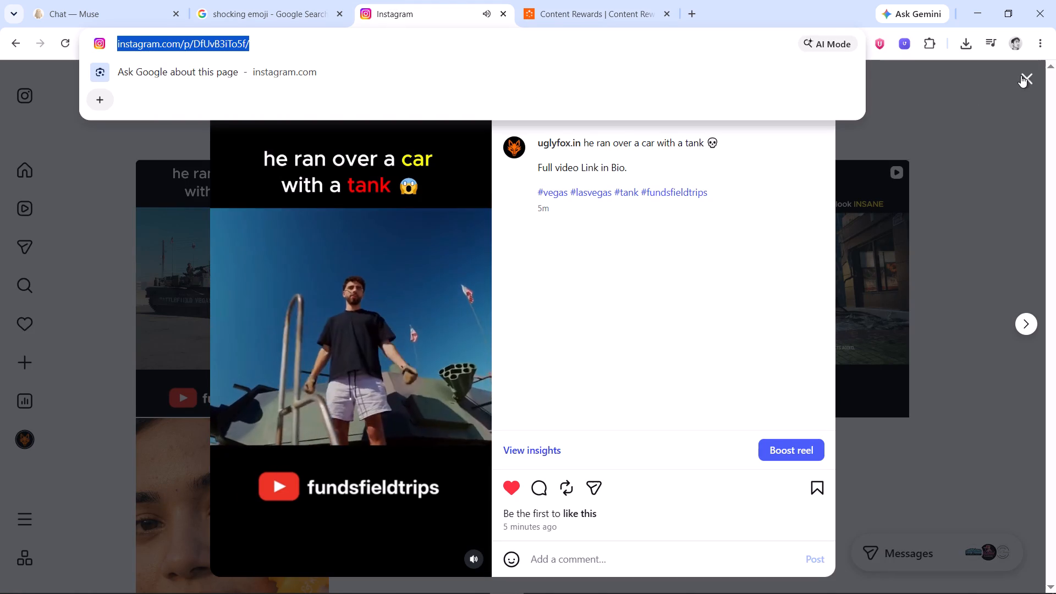
left_click(1025, 75)
Open the joined Funds Field Trips Vlog [VIRAL] campaign in Content Rewards for submitting a clip.
left_click(573, 0)
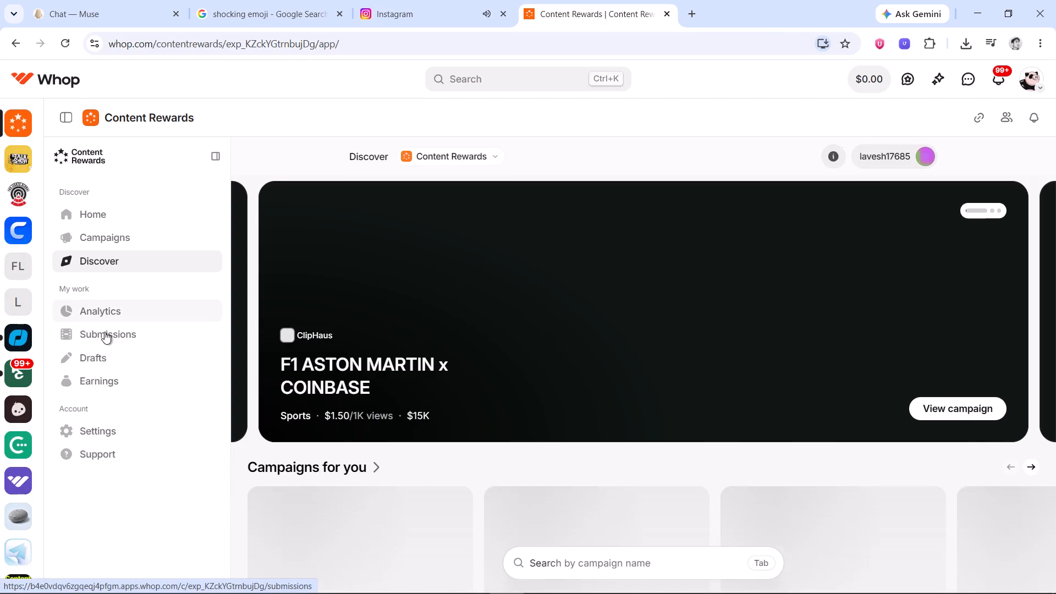
left_click(126, 235)
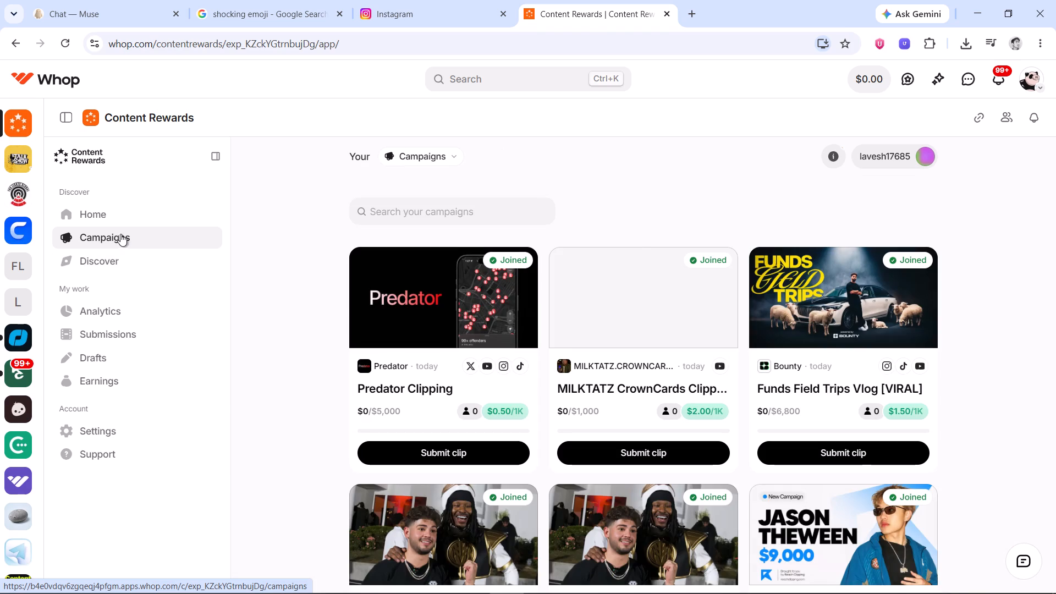
left_click(869, 459)
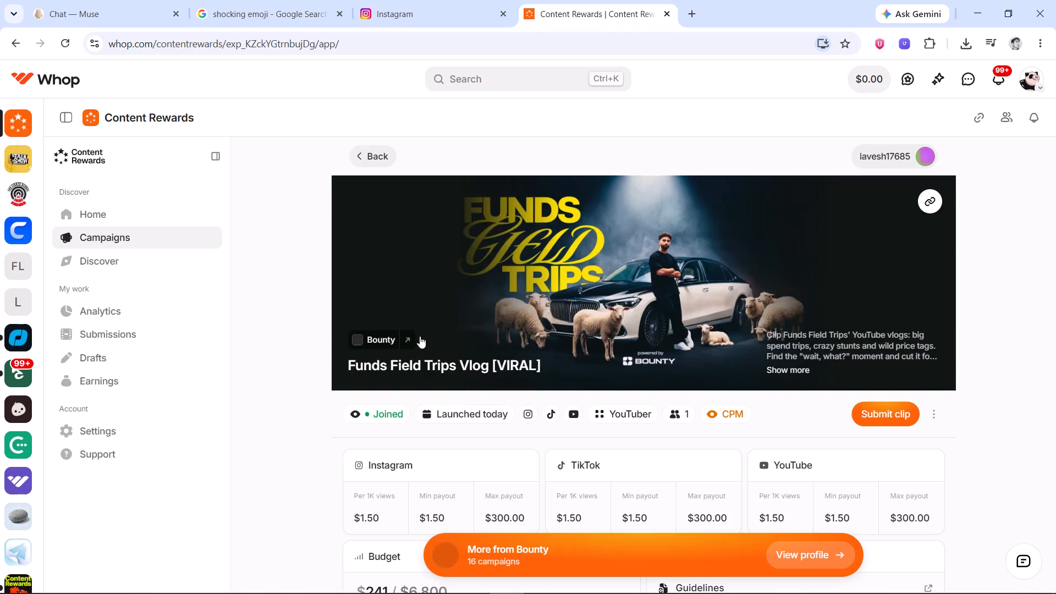
Submit the Instagram "he ran over a car with a tank" clip to the Funds Field Trips Vlog [VIRAL] campaign, accepting the requirements.
left_click(901, 418)
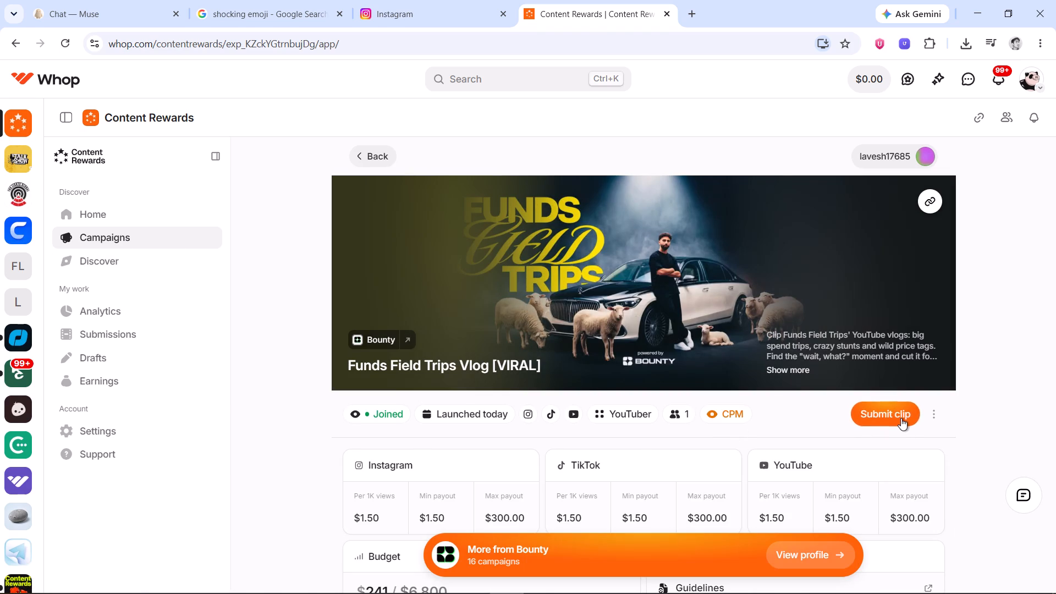
left_click(476, 260)
key("ctrl+v")
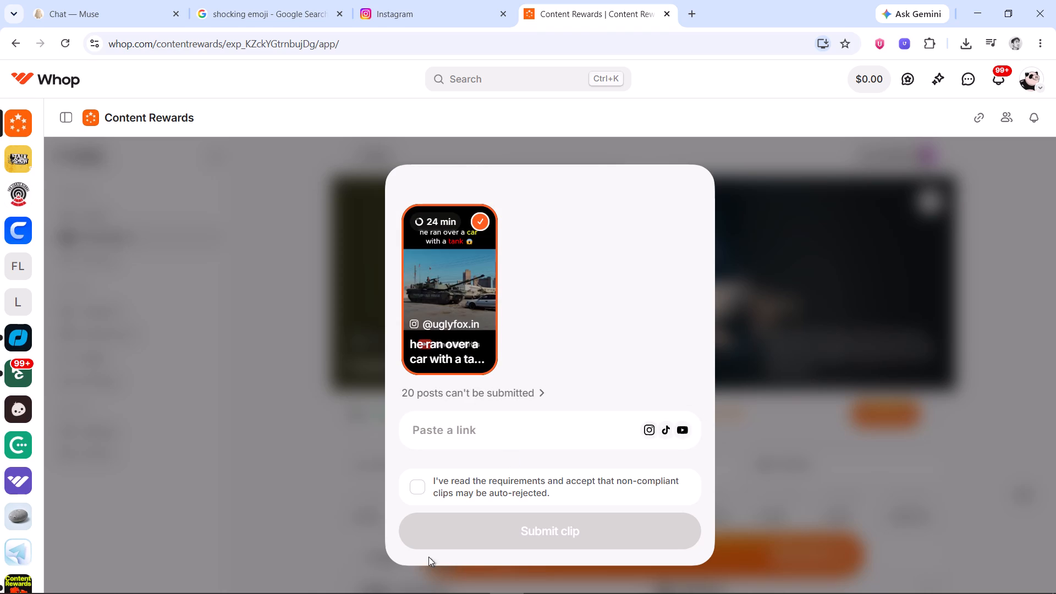
left_click(419, 493)
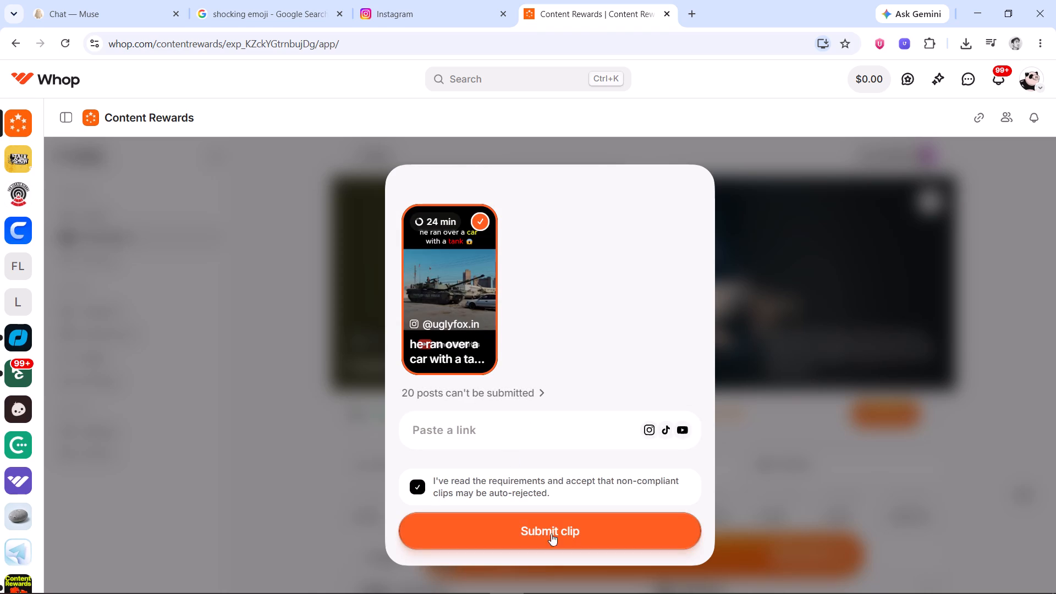
left_click(549, 537)
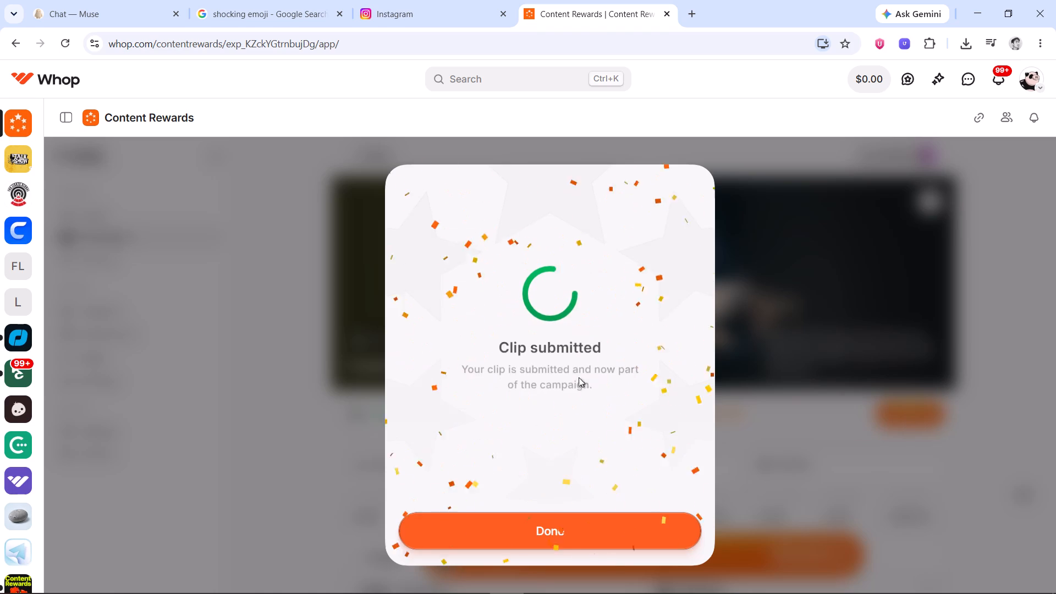
left_click(607, 520)
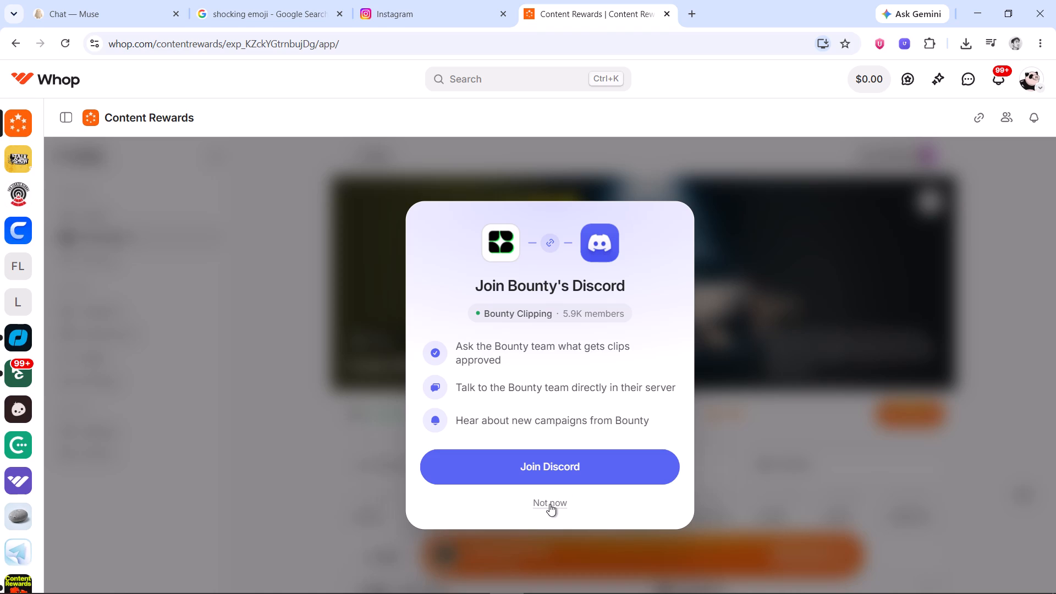
Open the Bounty Clipping Discord invite in a new tab, return to the campaign page and dismiss the Discord prompt.
left_click(554, 470)
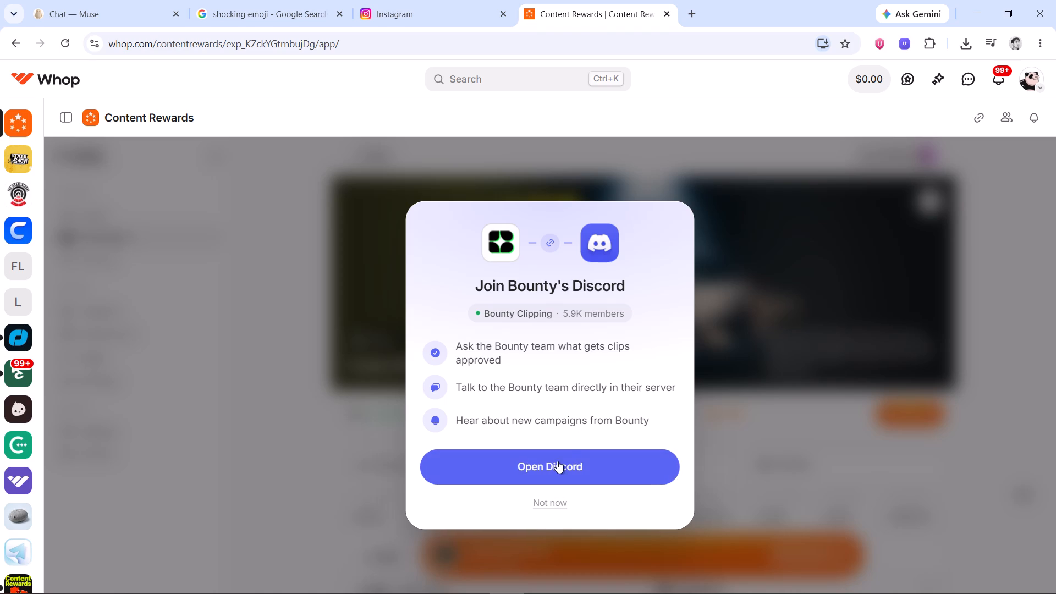
left_click(551, 470)
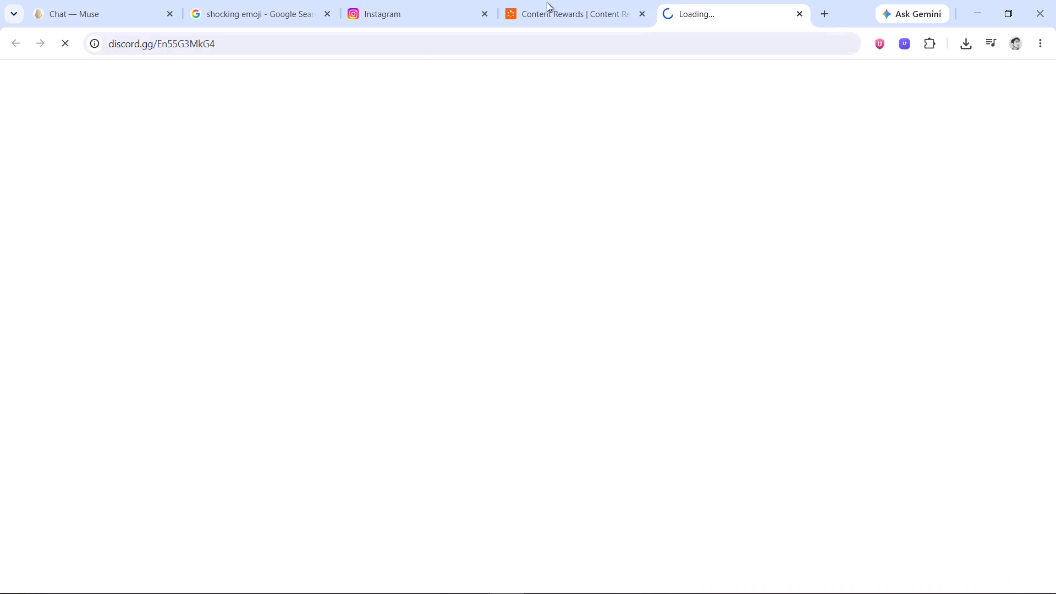
left_click(551, 0)
left_click(555, 501)
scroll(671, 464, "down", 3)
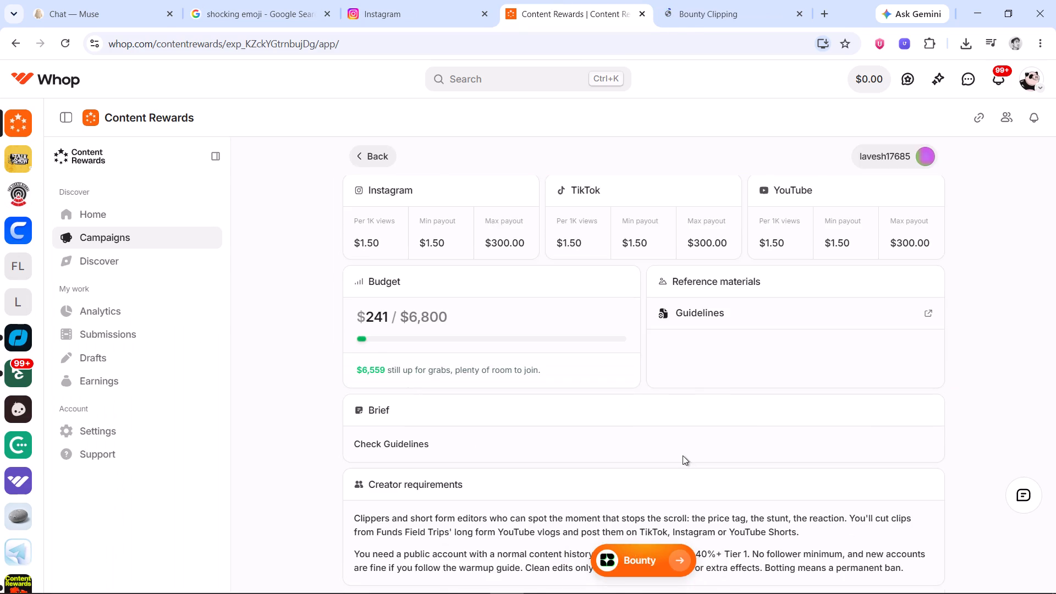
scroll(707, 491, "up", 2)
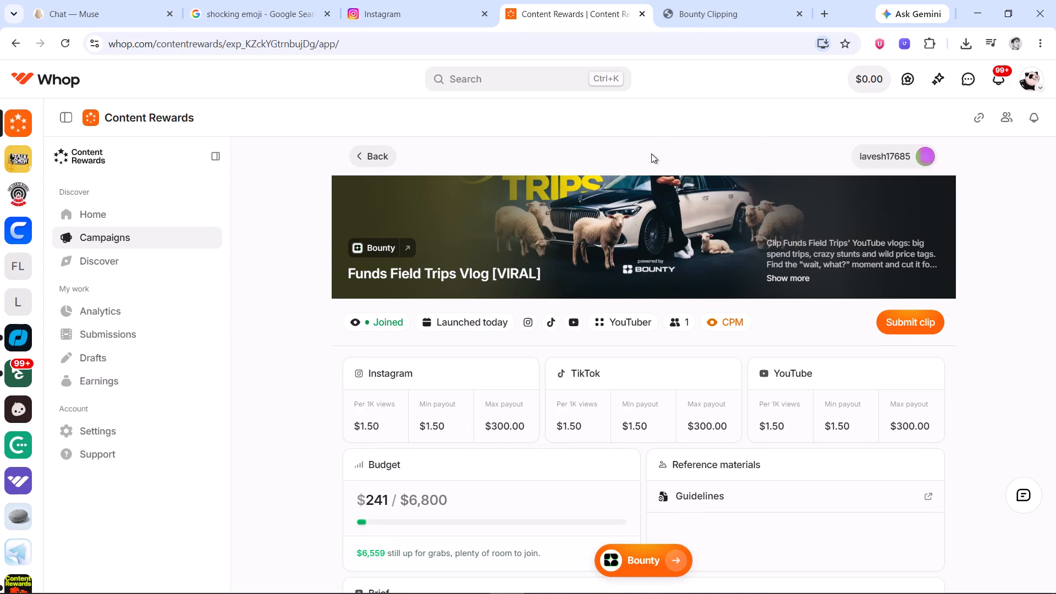